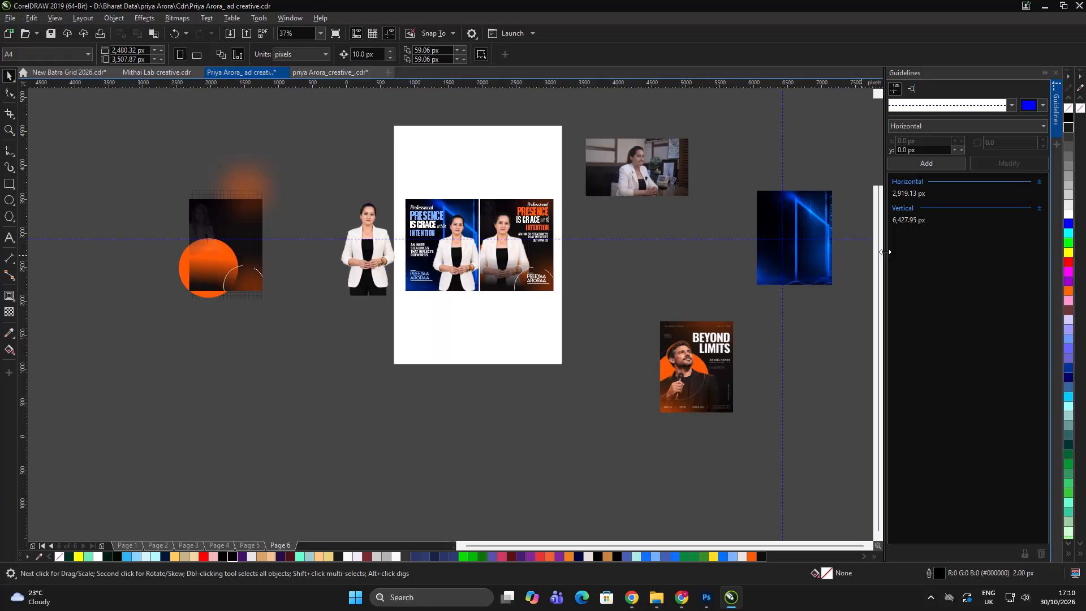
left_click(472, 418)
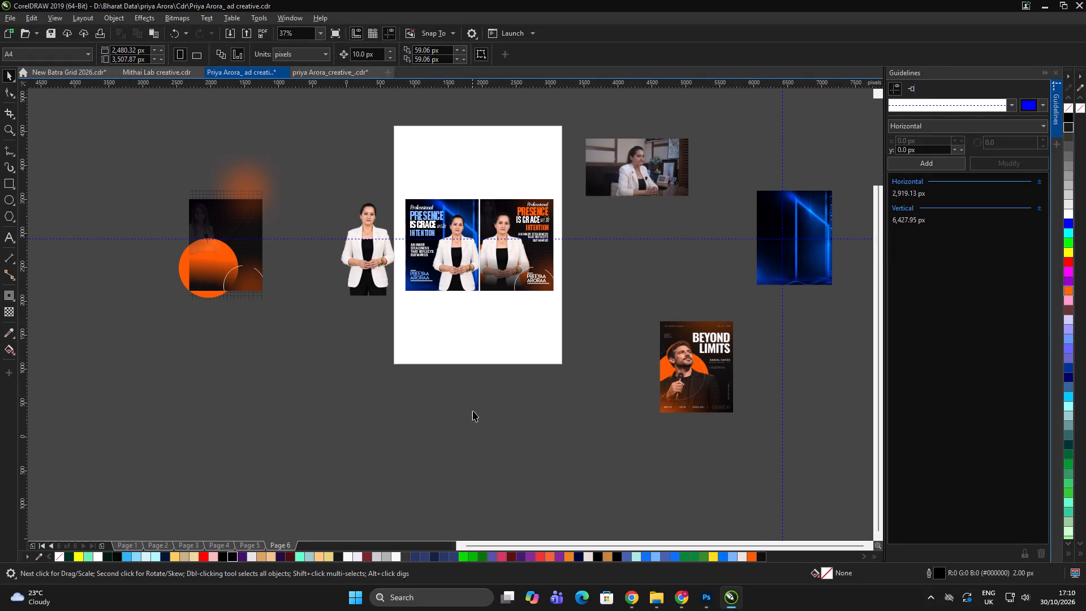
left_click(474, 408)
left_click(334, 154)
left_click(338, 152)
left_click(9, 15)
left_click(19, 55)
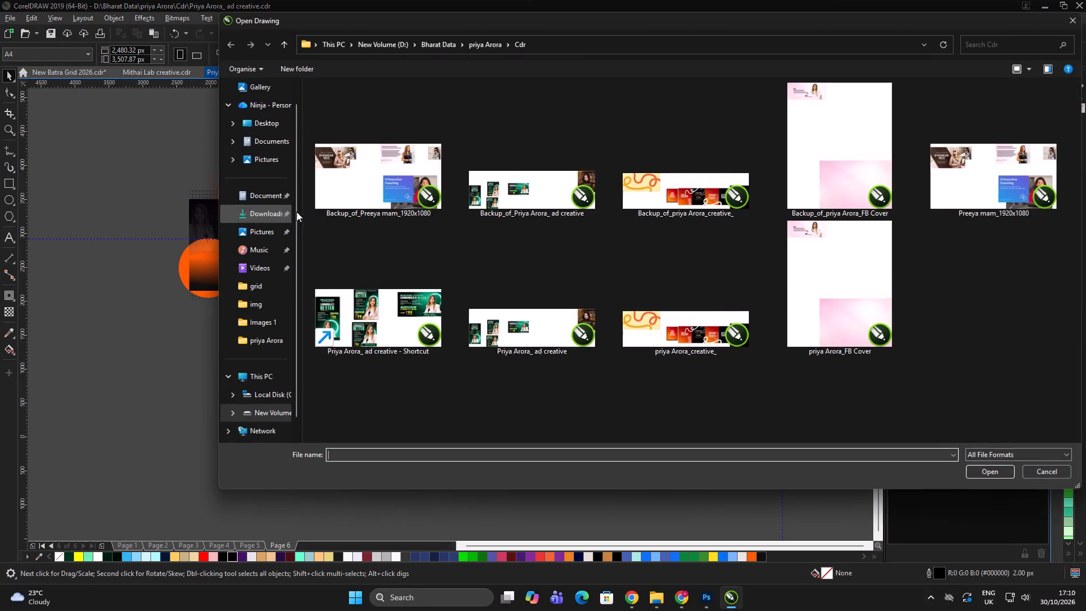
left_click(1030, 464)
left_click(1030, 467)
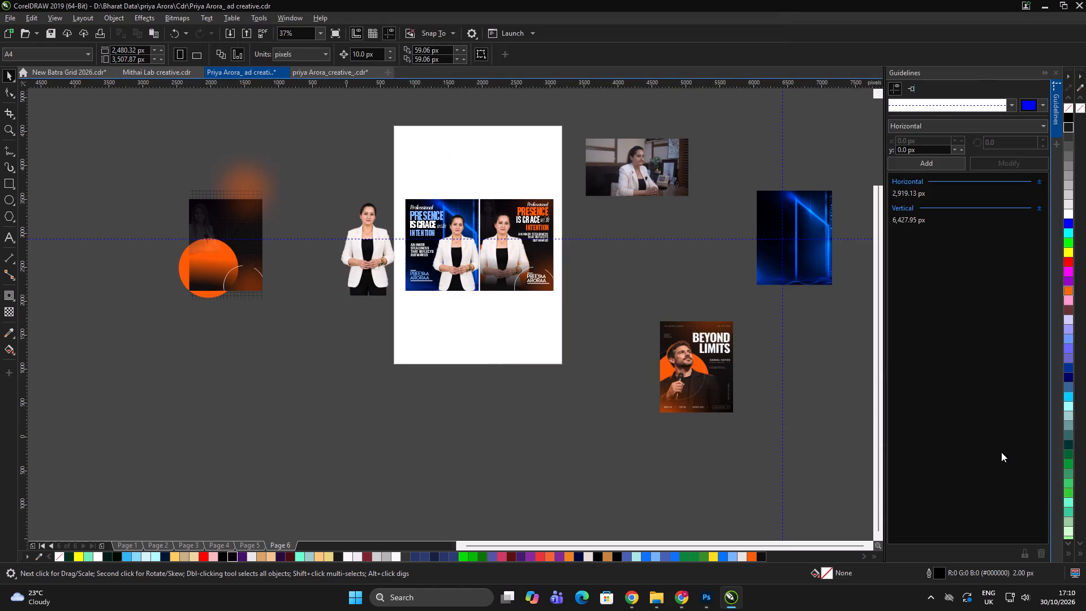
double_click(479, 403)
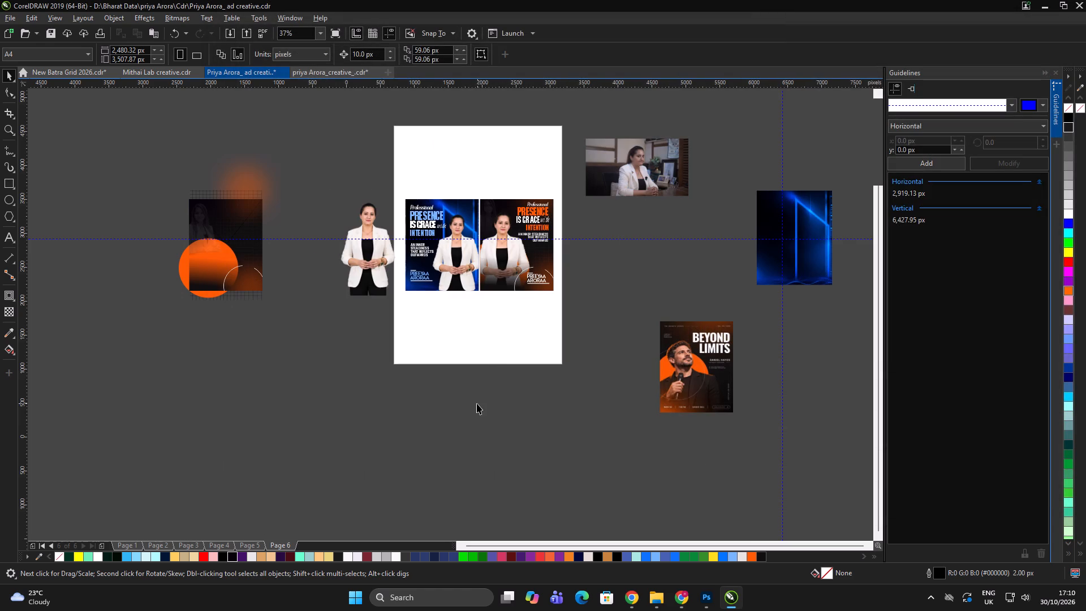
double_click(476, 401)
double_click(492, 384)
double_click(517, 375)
Open the existing drawing named certificate from the Other Materials folder on New Volume (D:).
left_click(10, 19)
left_click(15, 60)
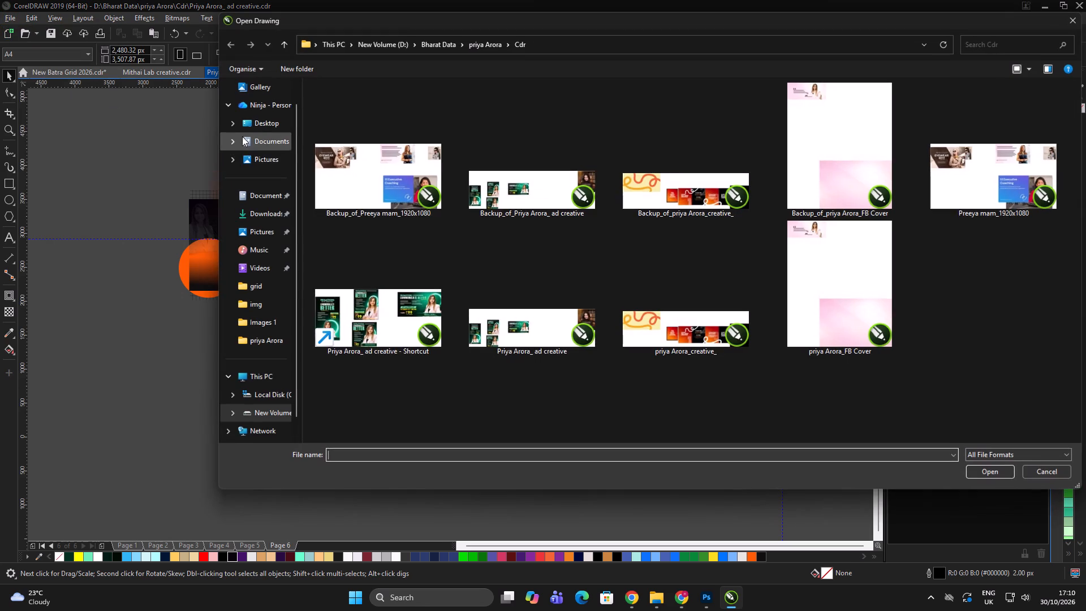
scroll(463, 403, "down", 6)
left_click(273, 412)
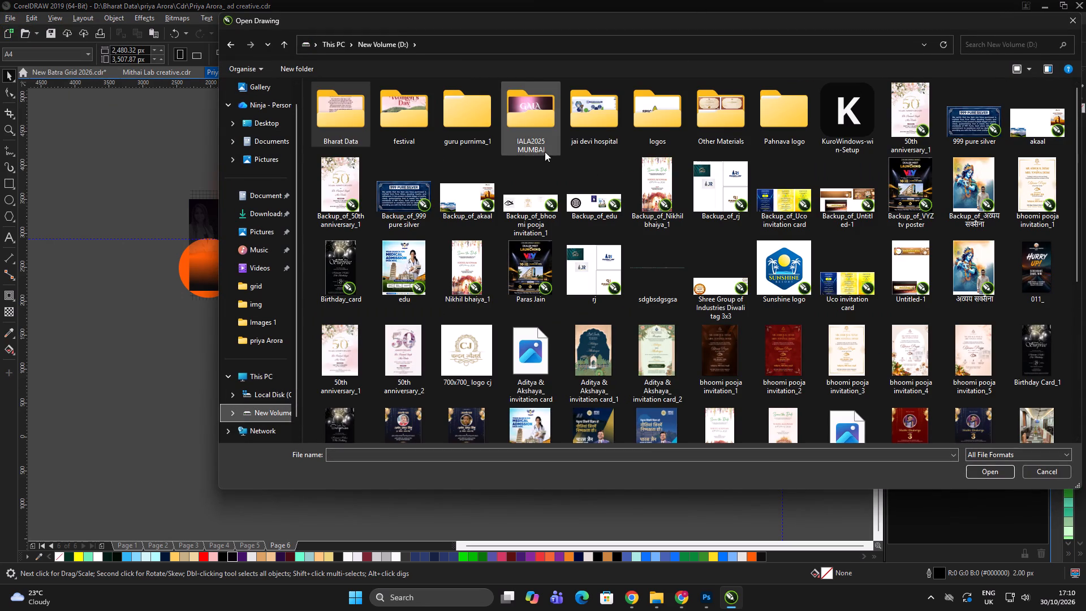
double_click(714, 132)
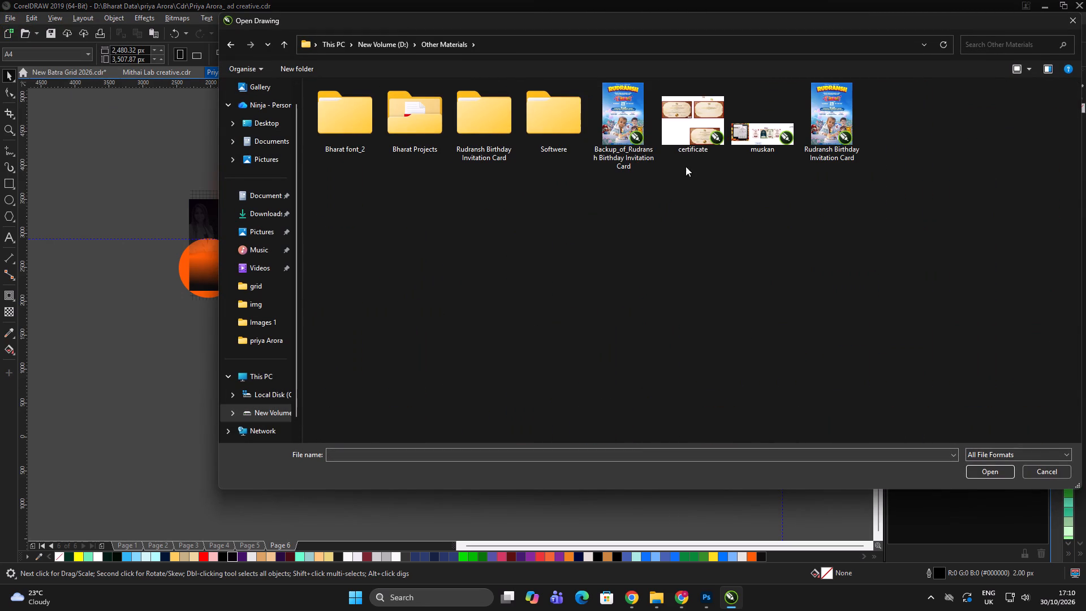
scroll(564, 265, "down", 3)
triple_click(648, 301)
left_click(685, 137)
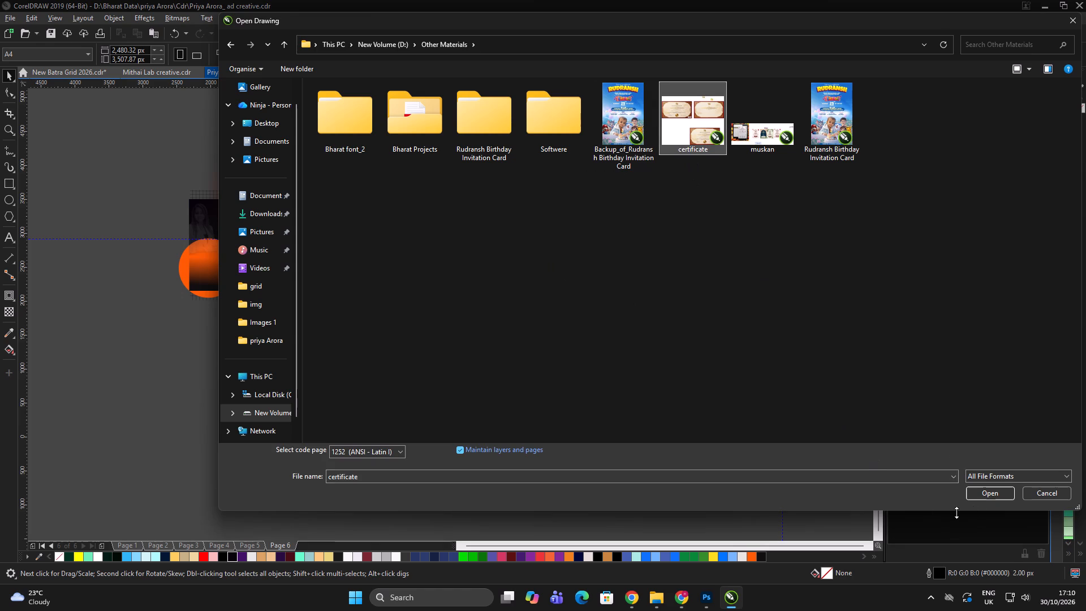
left_click(985, 491)
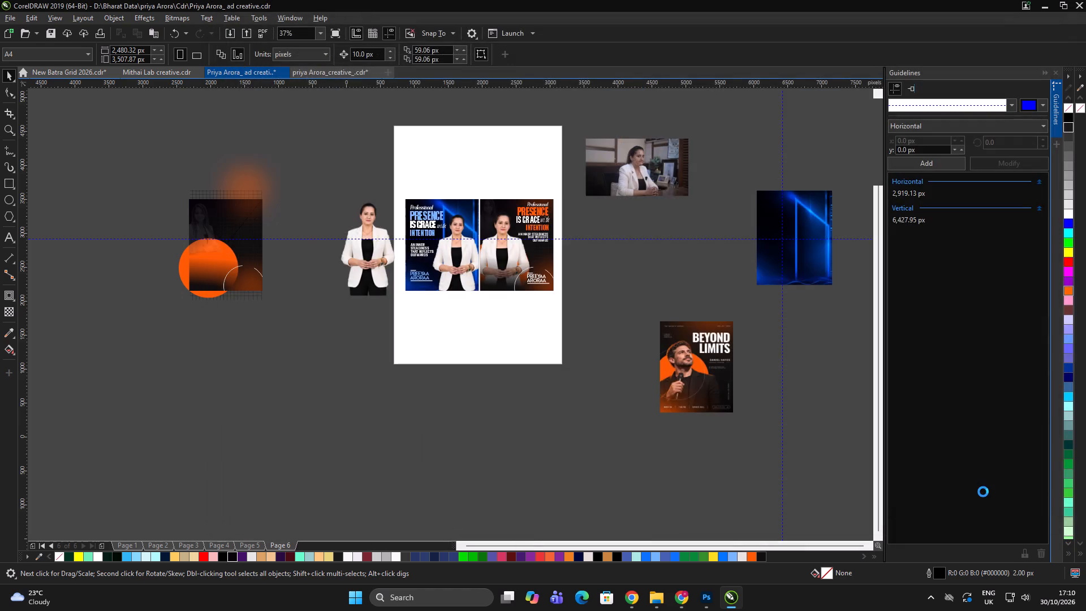
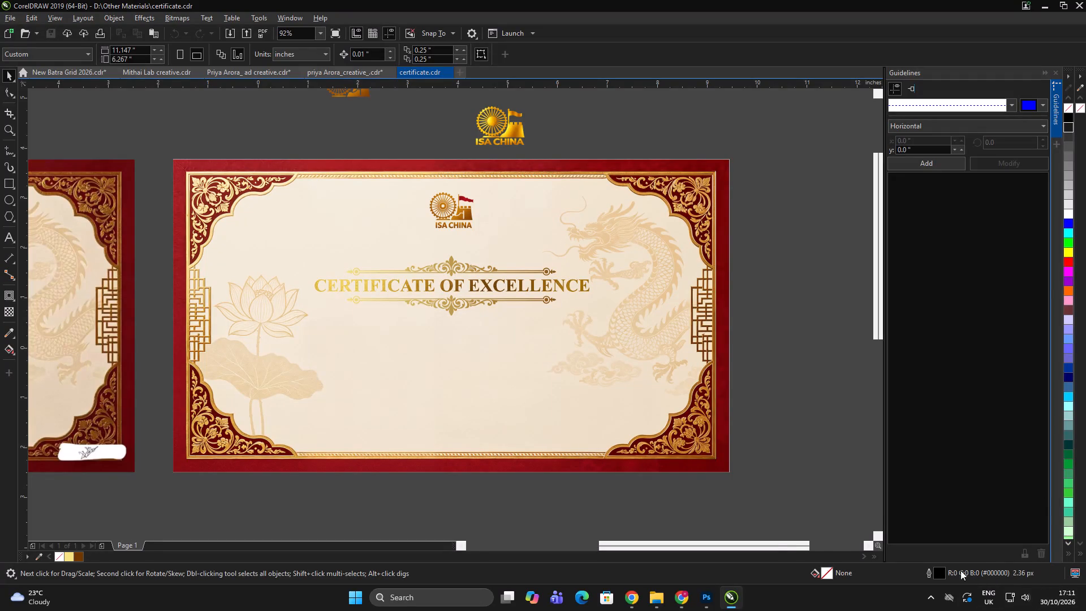
Examine the gold ISA China logo and the filled-in reference certificate's headings, body text and signature details.
scroll(635, 381, "down", 1)
scroll(538, 249, "up", 1)
left_click(564, 229)
scroll(567, 229, "up", 3)
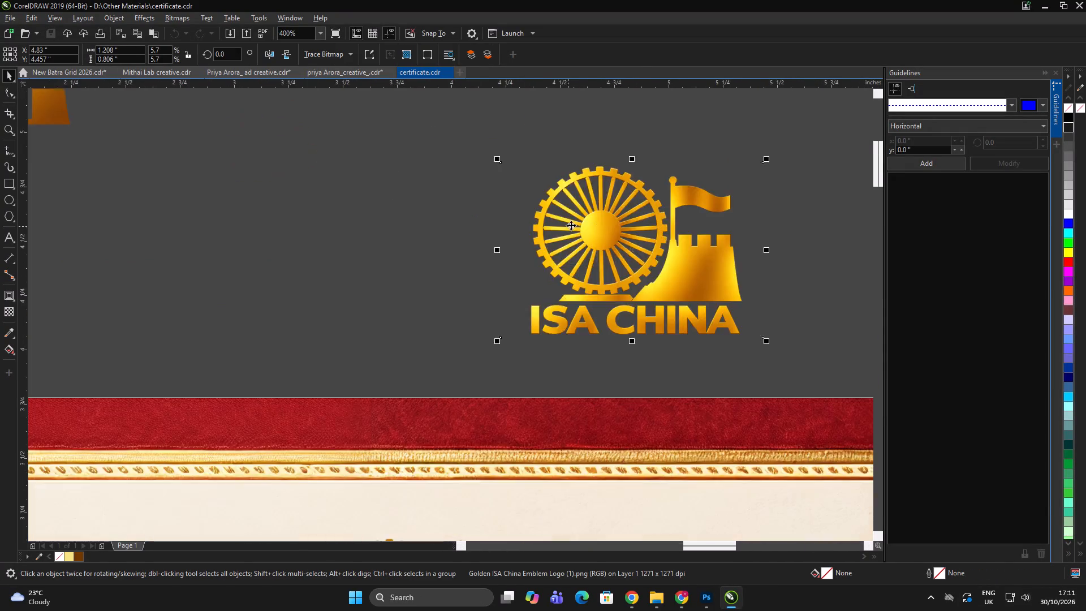
scroll(618, 222, "down", 8)
double_click(663, 211)
scroll(494, 255, "up", 4)
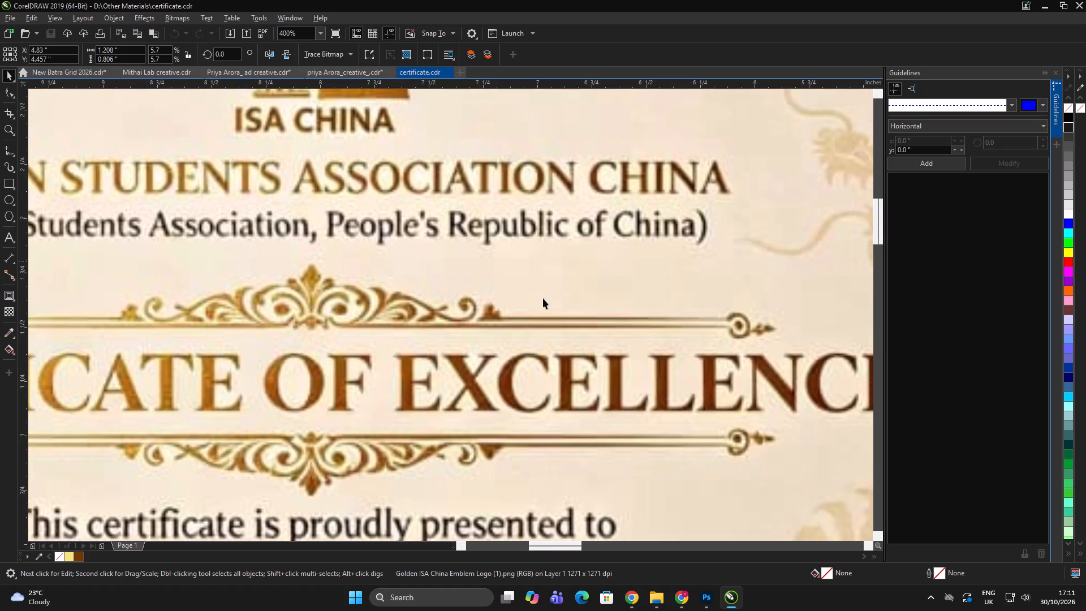
scroll(374, 287, "down", 1)
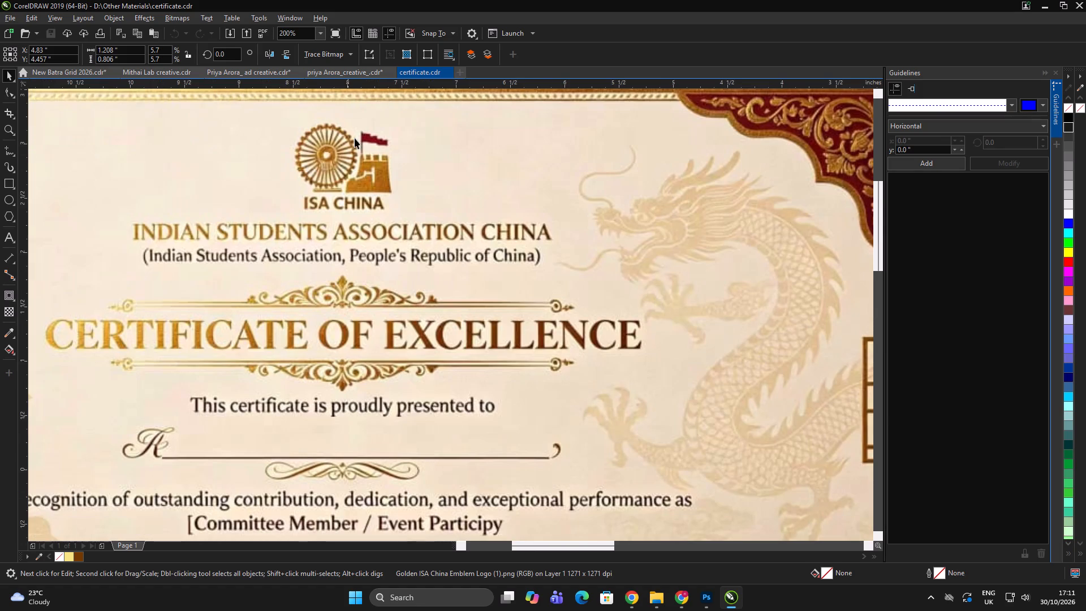
scroll(241, 227, "down", 1)
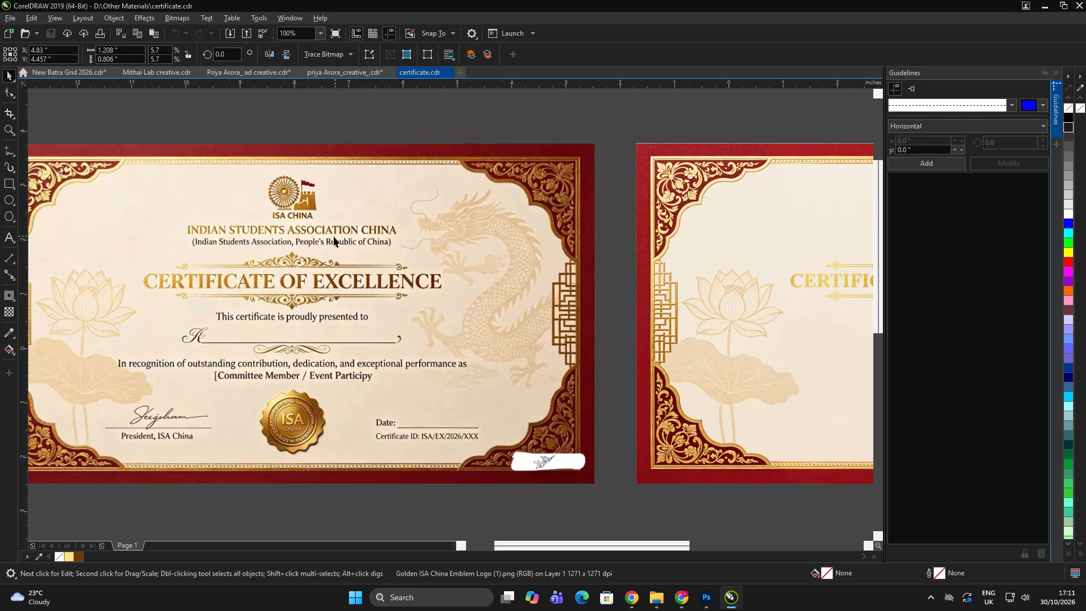
left_click(491, 326)
left_click(402, 328)
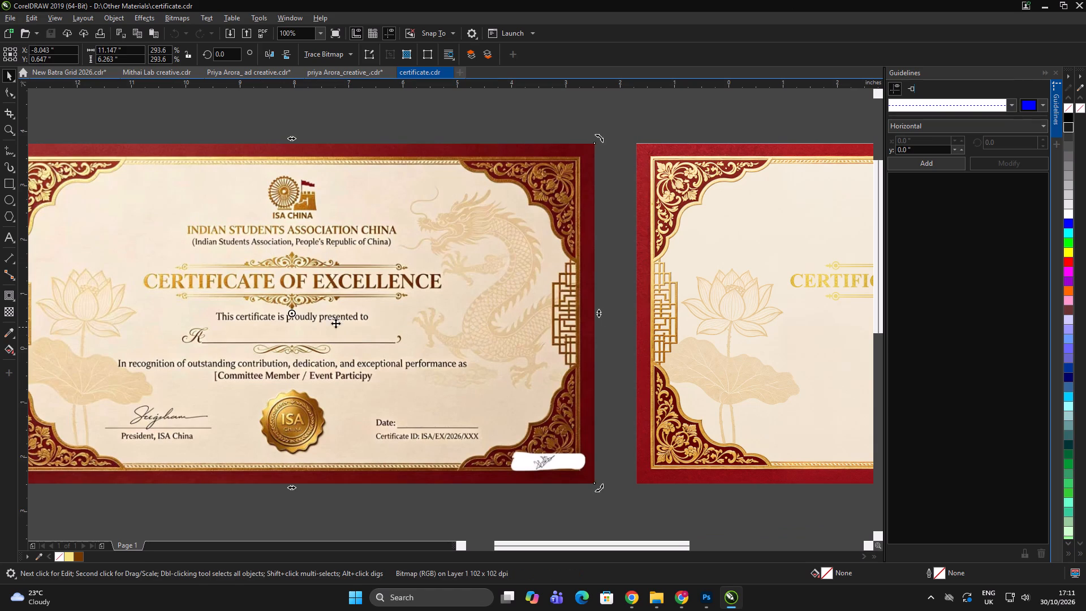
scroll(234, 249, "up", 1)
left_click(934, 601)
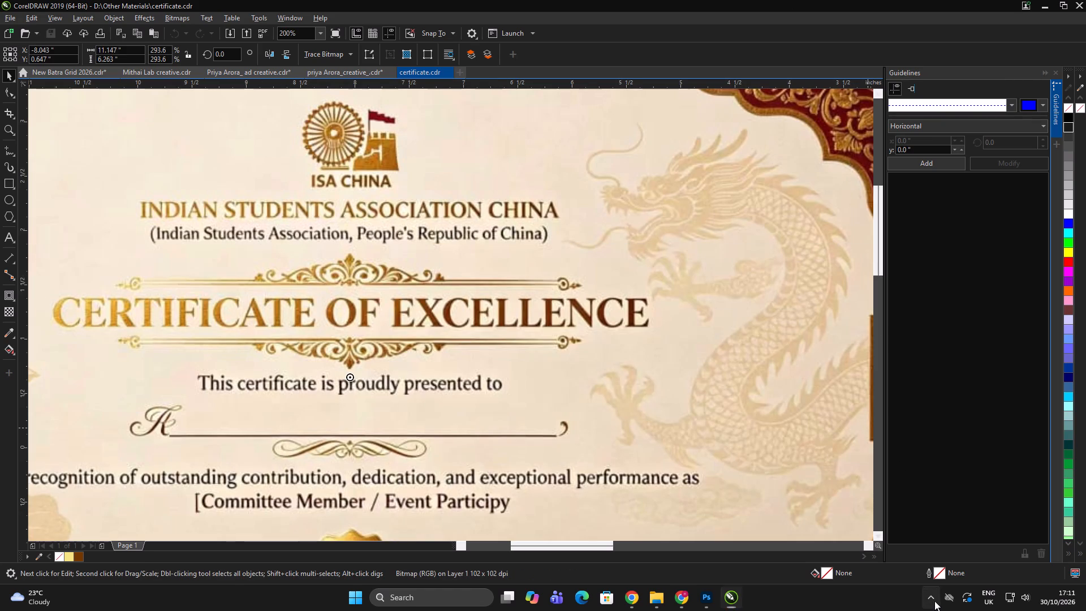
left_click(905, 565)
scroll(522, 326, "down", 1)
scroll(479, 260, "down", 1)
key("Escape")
Select a 737x309 Lightshot screenshot area over the filled-in certificate's text, from the association name down to the Committee Member line.
scroll(397, 224, "down", 1)
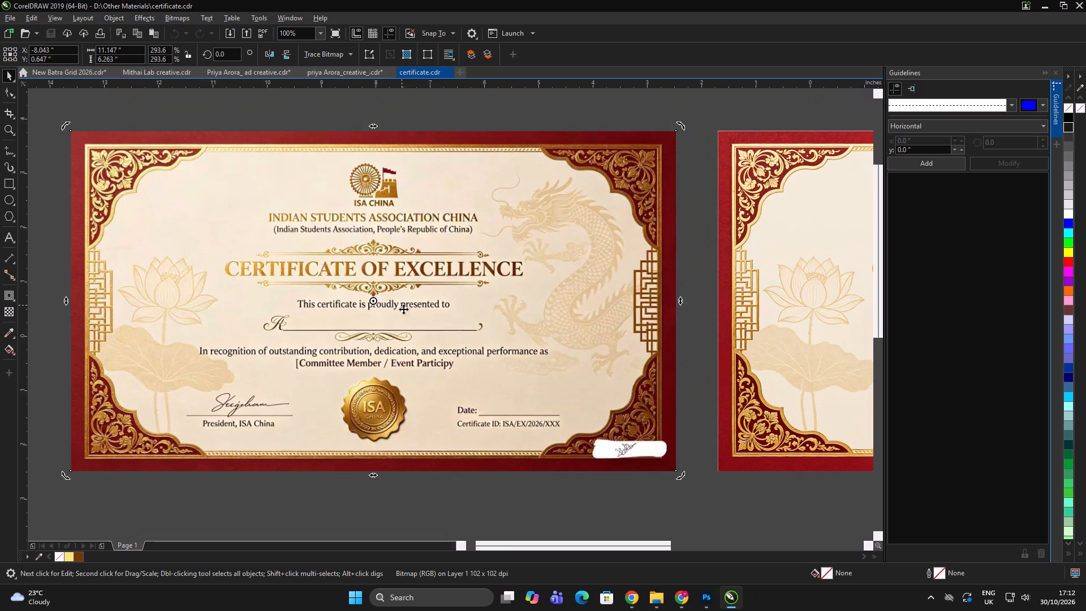
left_click(423, 326)
left_click(929, 594)
left_click(907, 563)
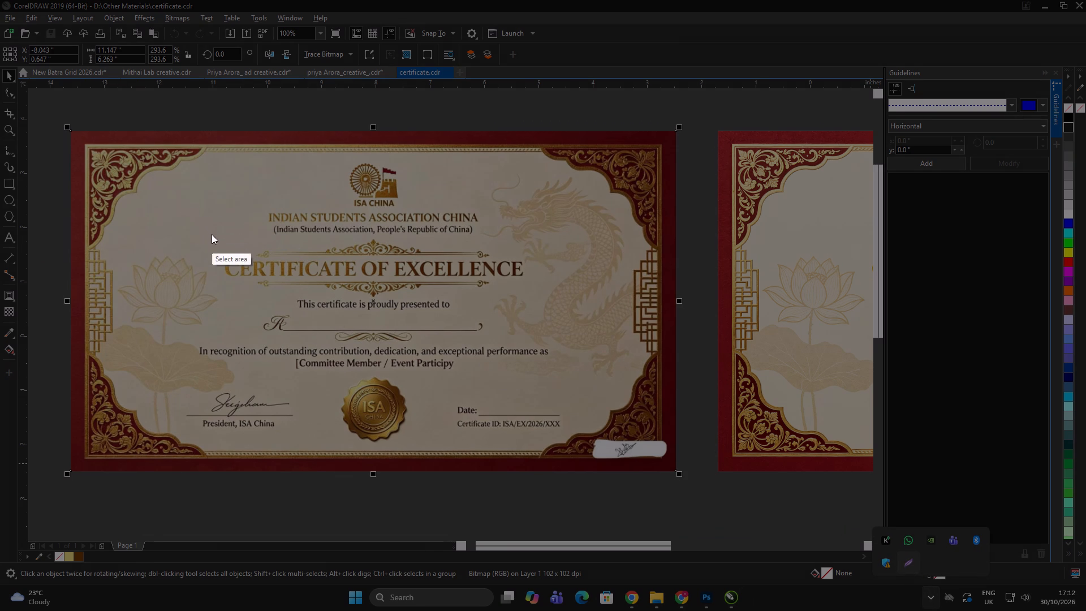
left_click_drag(179, 203, 597, 377)
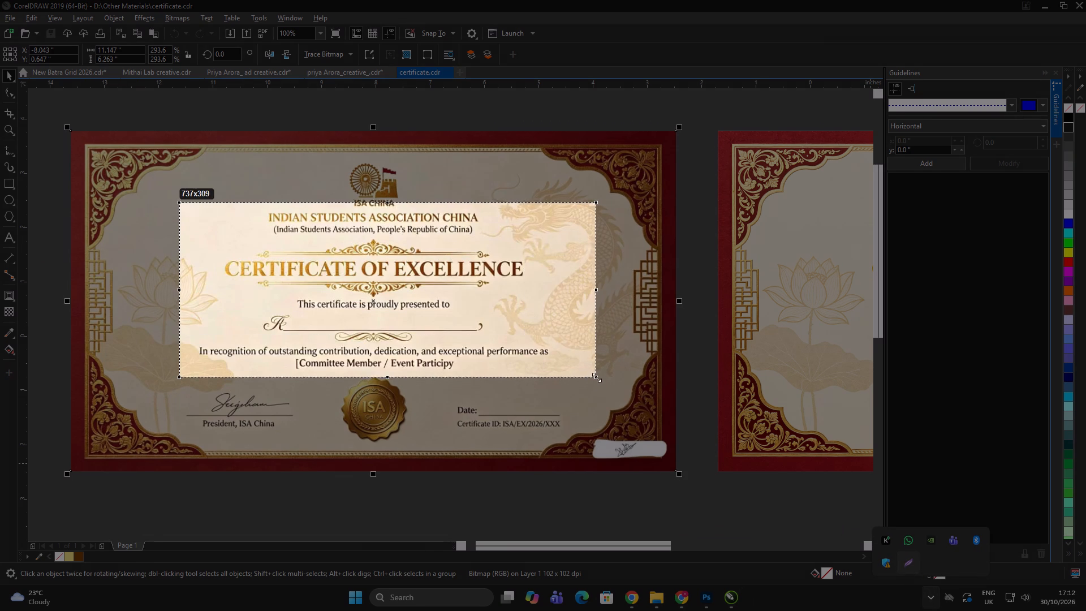
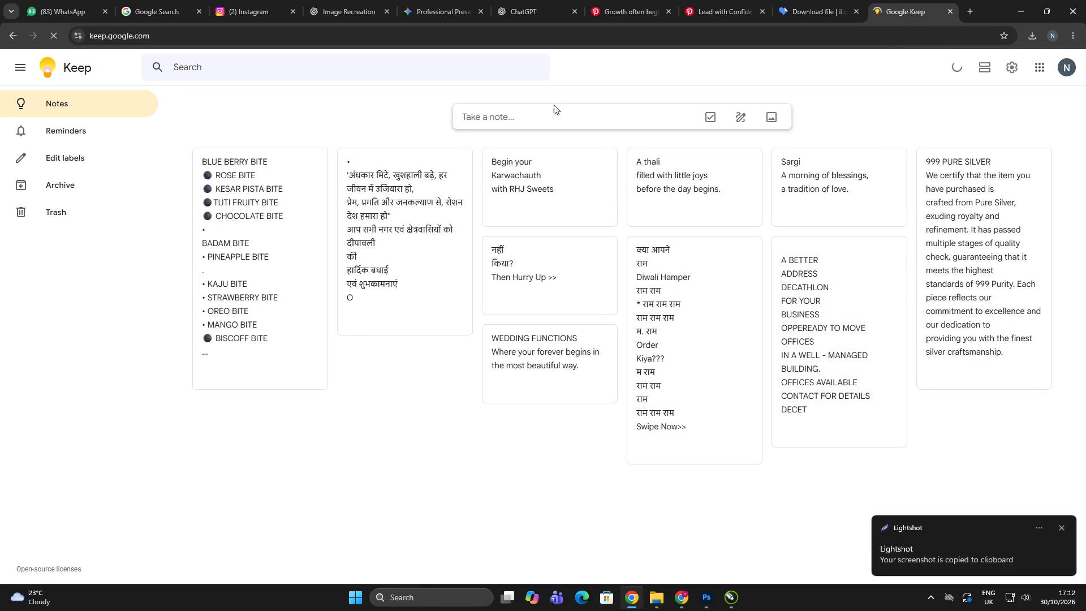
Paste the captured certificate screenshot into a new Google Keep note.
left_click(532, 114)
key("ctrl+v")
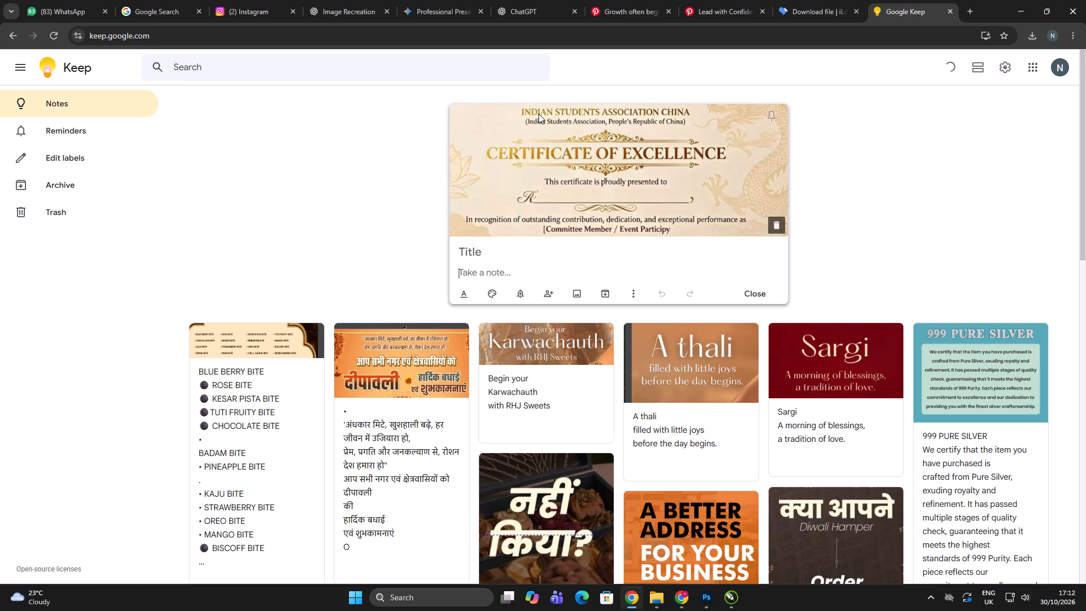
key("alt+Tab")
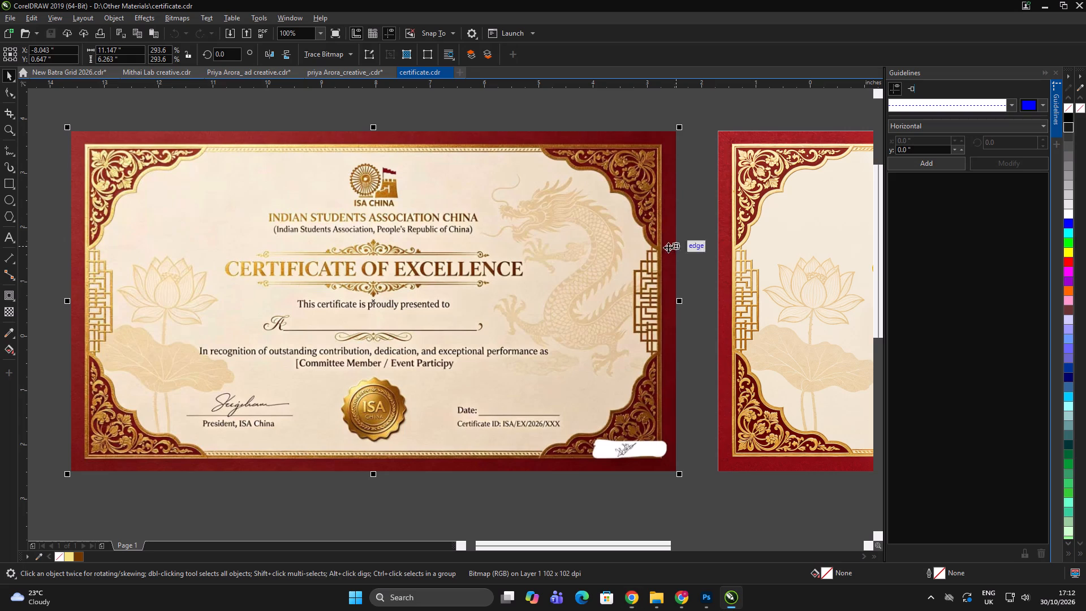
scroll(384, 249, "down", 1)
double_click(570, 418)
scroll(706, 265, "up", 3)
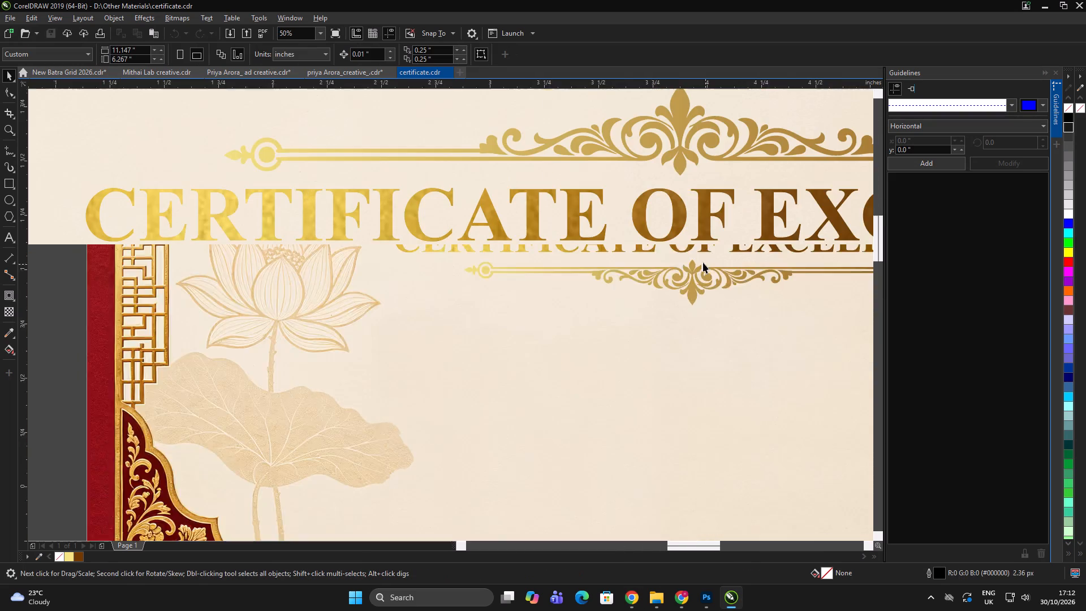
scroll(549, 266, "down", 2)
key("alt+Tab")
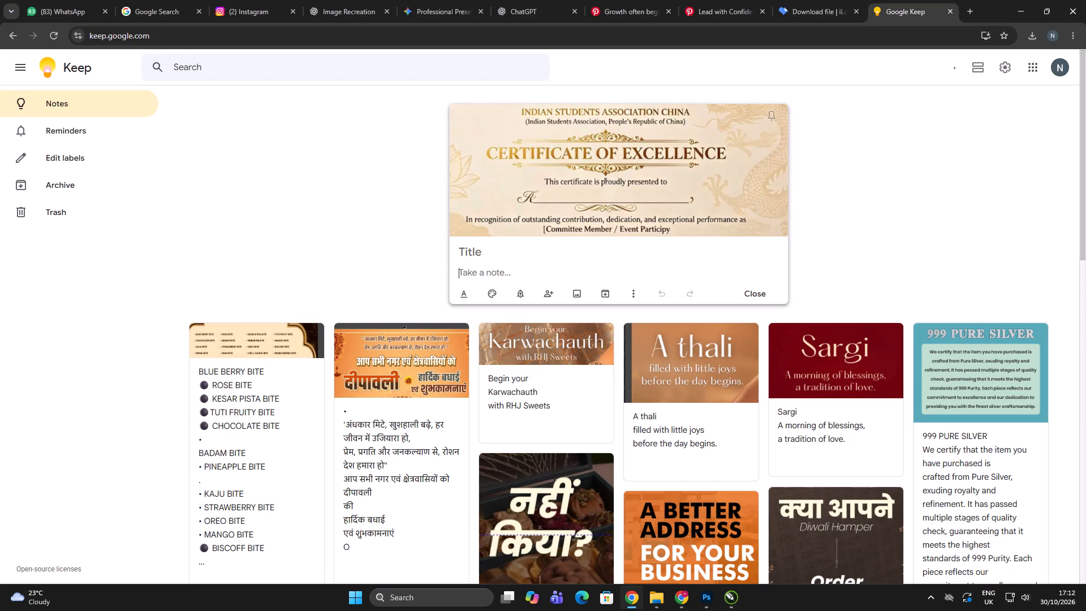
Grab the text from the note's certificate image and copy the line INDIAN STUDENTS ASSOCIATION CHINA.
left_click(632, 296)
left_click(651, 382)
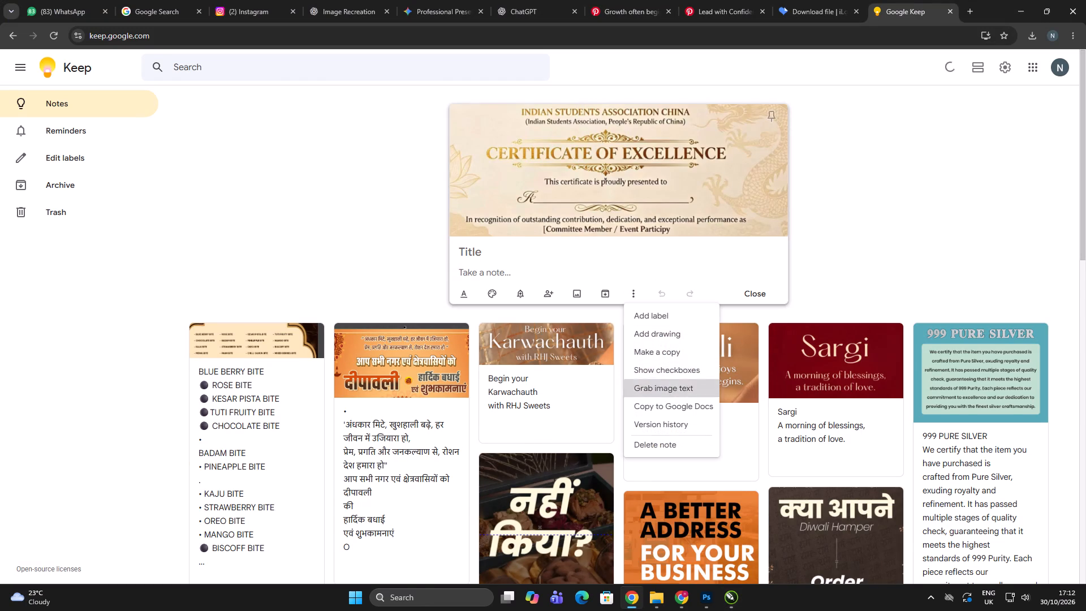
left_click_drag(611, 272, 452, 274)
key("ctrl+c")
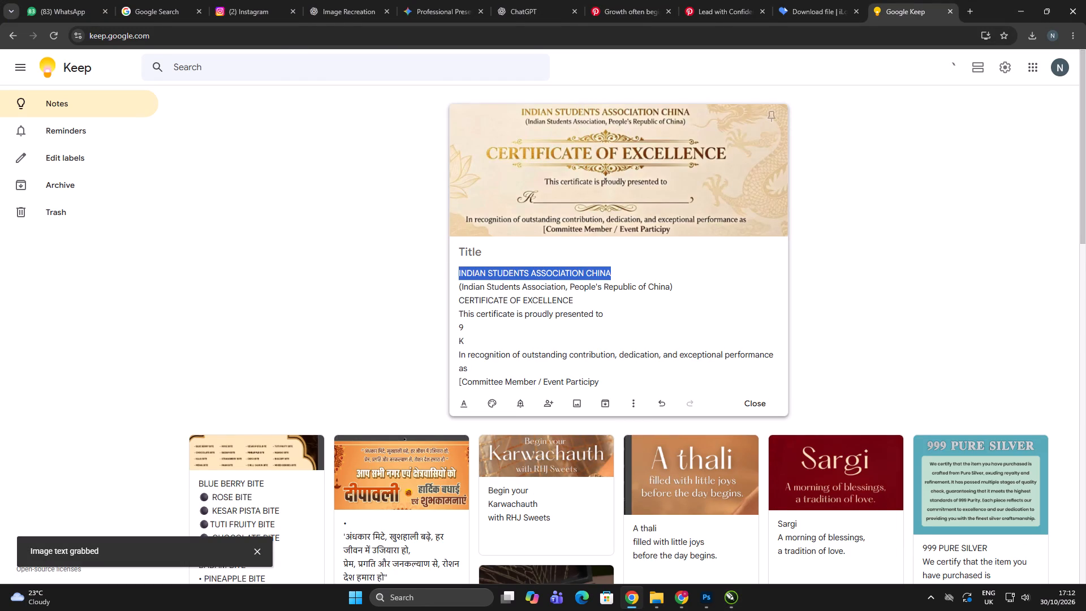
Switch to CorelDRAW and paste the copied association name as artistic text on the filled-in reference certificate.
key("alt+Tab")
scroll(661, 275, "down", 1)
scroll(317, 251, "up", 2)
scroll(464, 247, "down", 1)
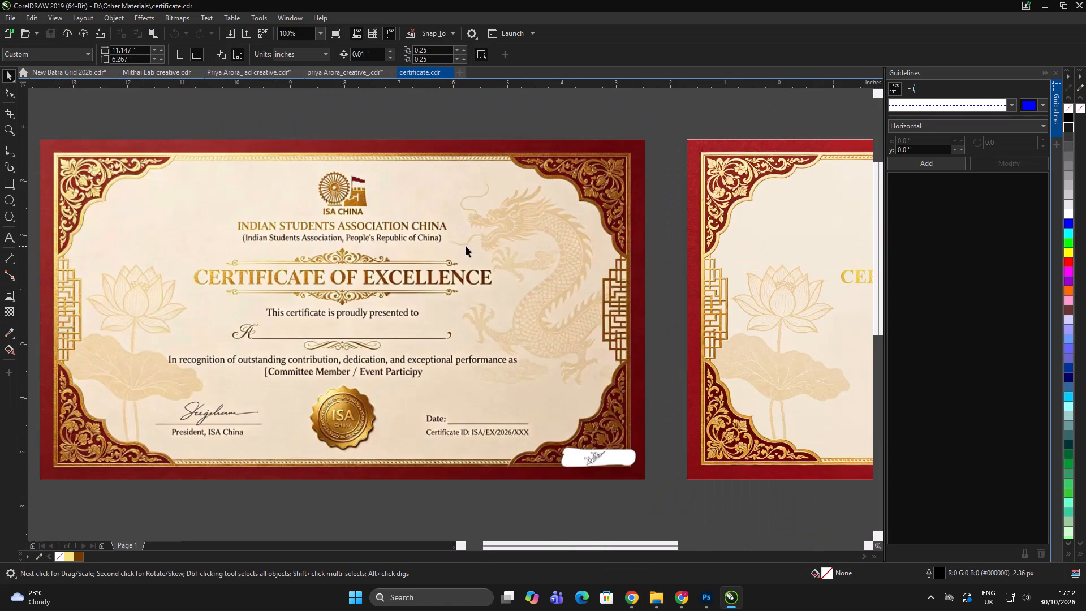
scroll(295, 224, "up", 1)
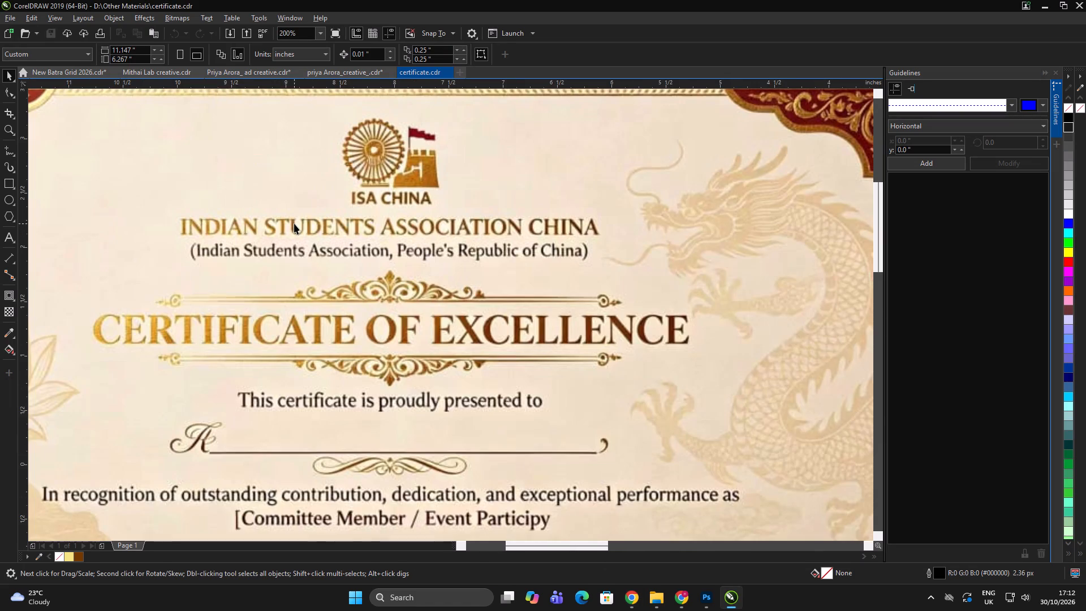
key("F8")
scroll(322, 253, "down", 1)
left_click(450, 231)
key("ctrl+v")
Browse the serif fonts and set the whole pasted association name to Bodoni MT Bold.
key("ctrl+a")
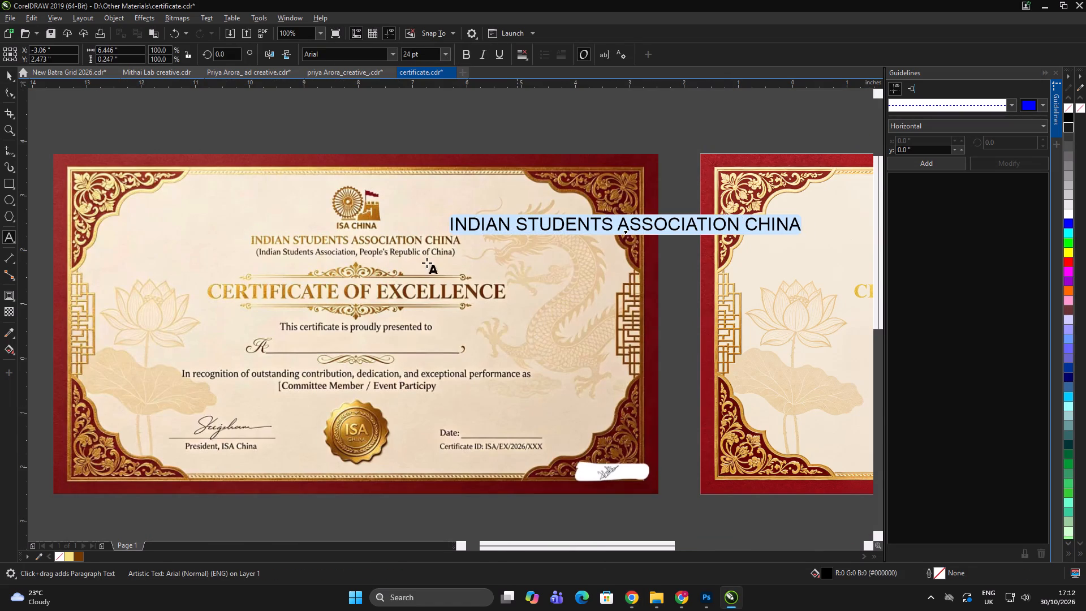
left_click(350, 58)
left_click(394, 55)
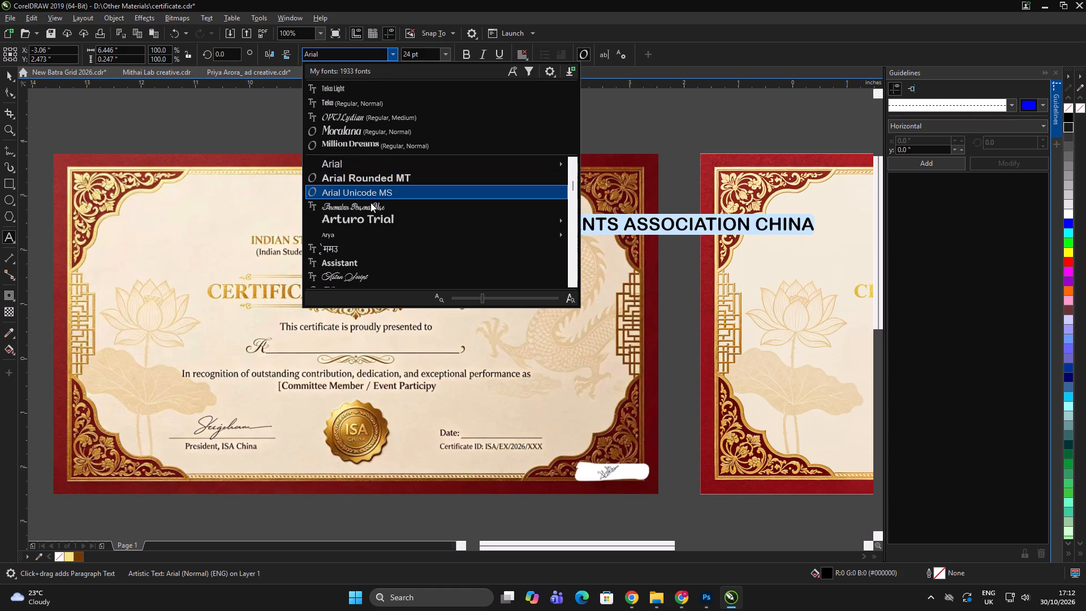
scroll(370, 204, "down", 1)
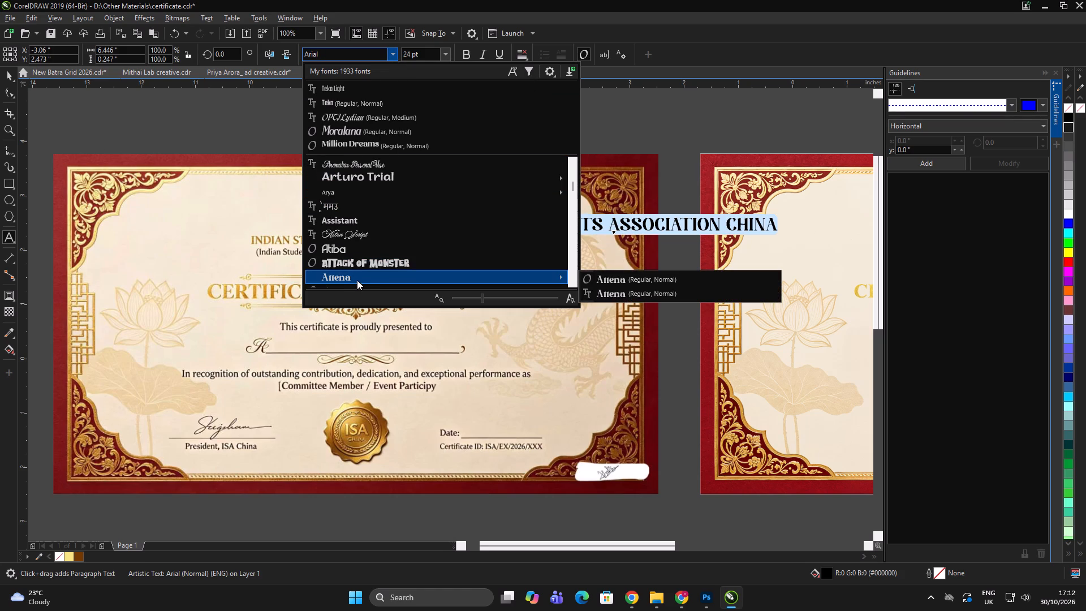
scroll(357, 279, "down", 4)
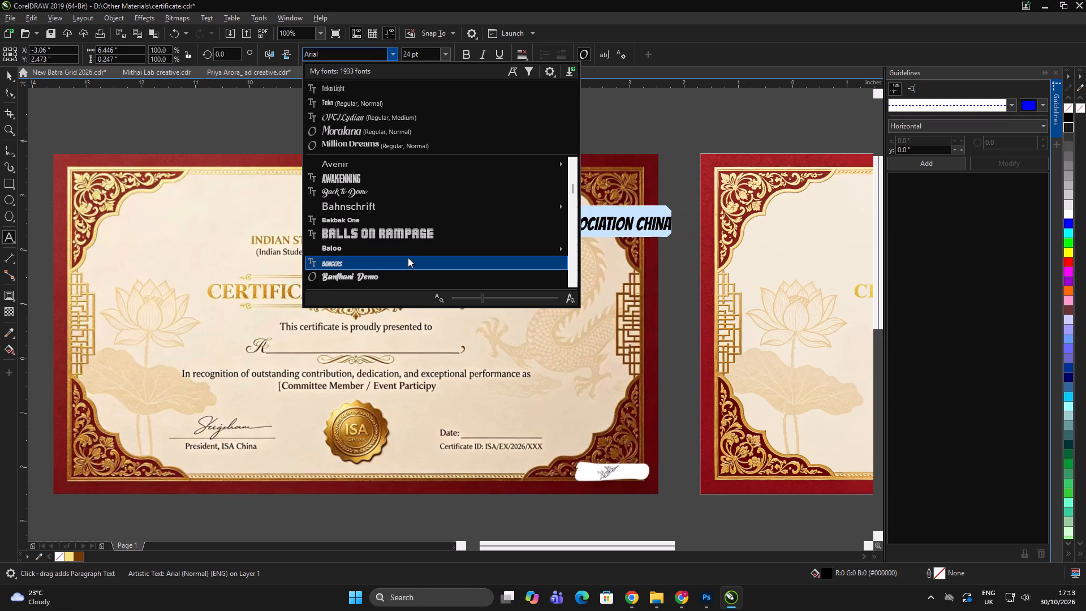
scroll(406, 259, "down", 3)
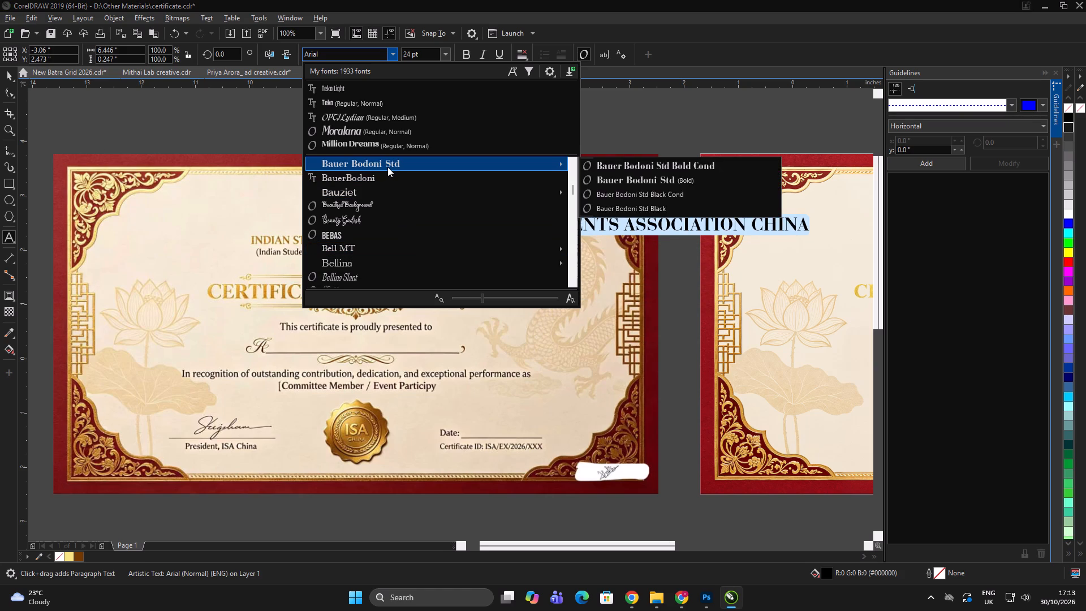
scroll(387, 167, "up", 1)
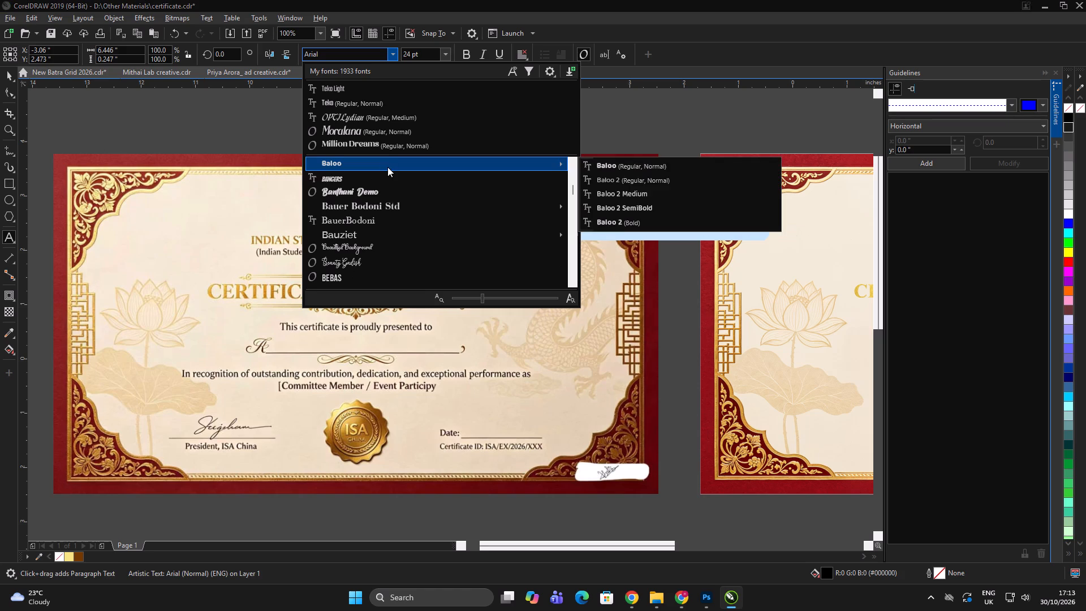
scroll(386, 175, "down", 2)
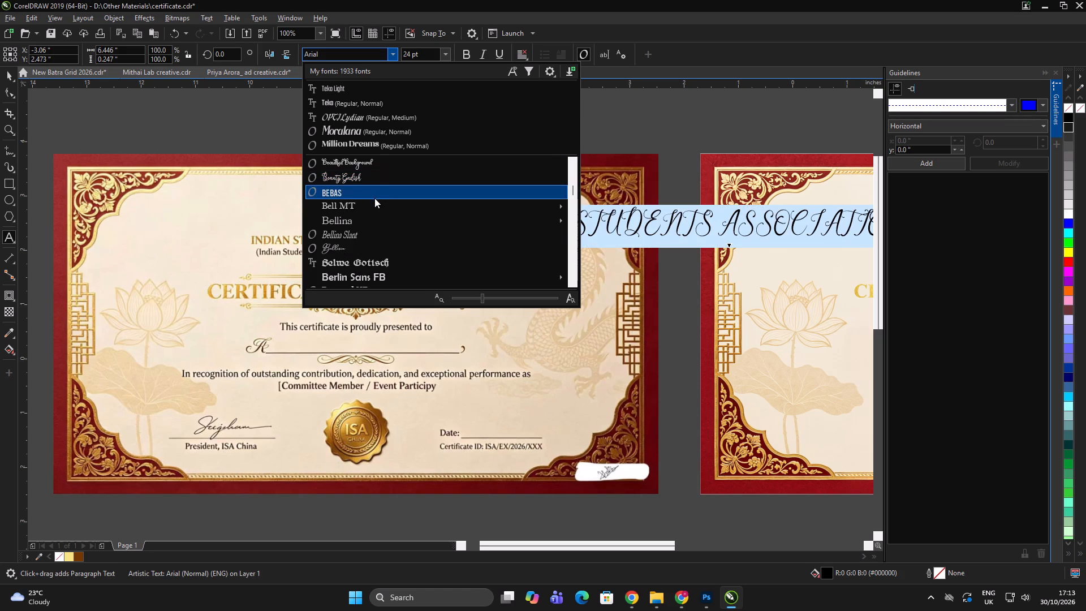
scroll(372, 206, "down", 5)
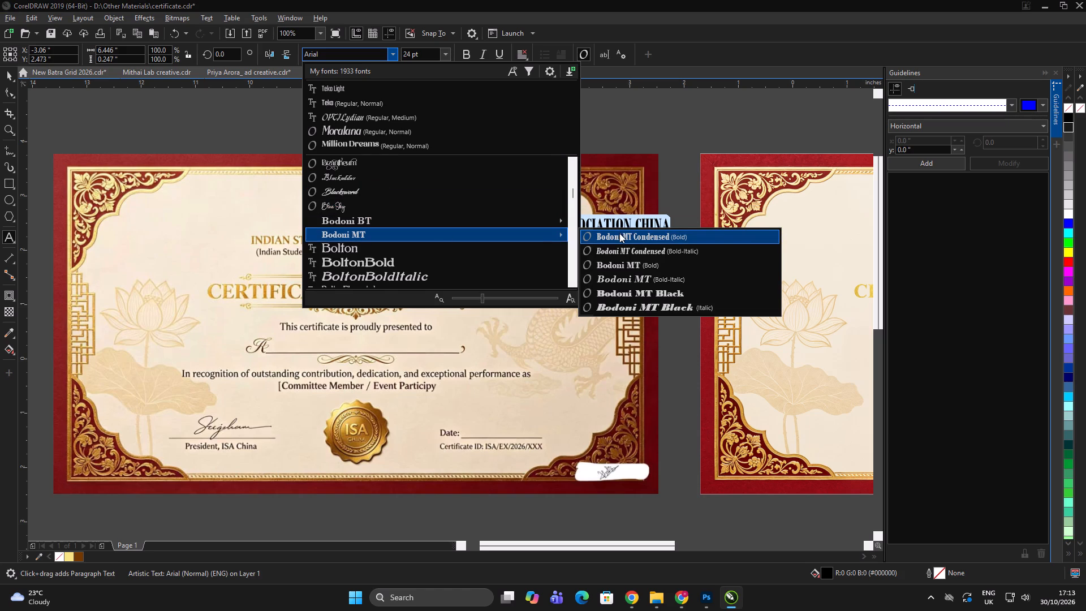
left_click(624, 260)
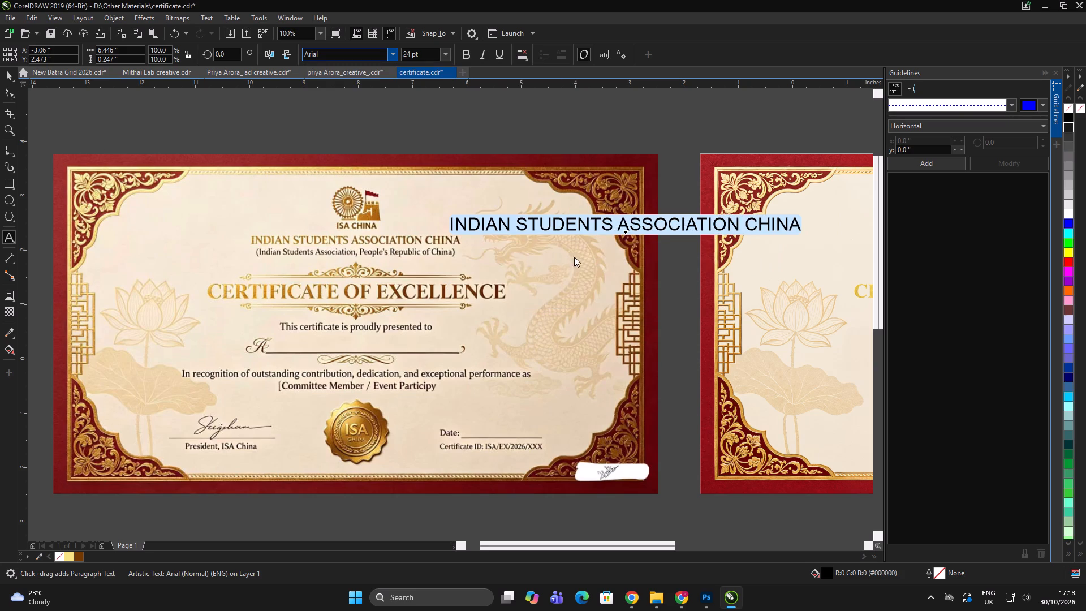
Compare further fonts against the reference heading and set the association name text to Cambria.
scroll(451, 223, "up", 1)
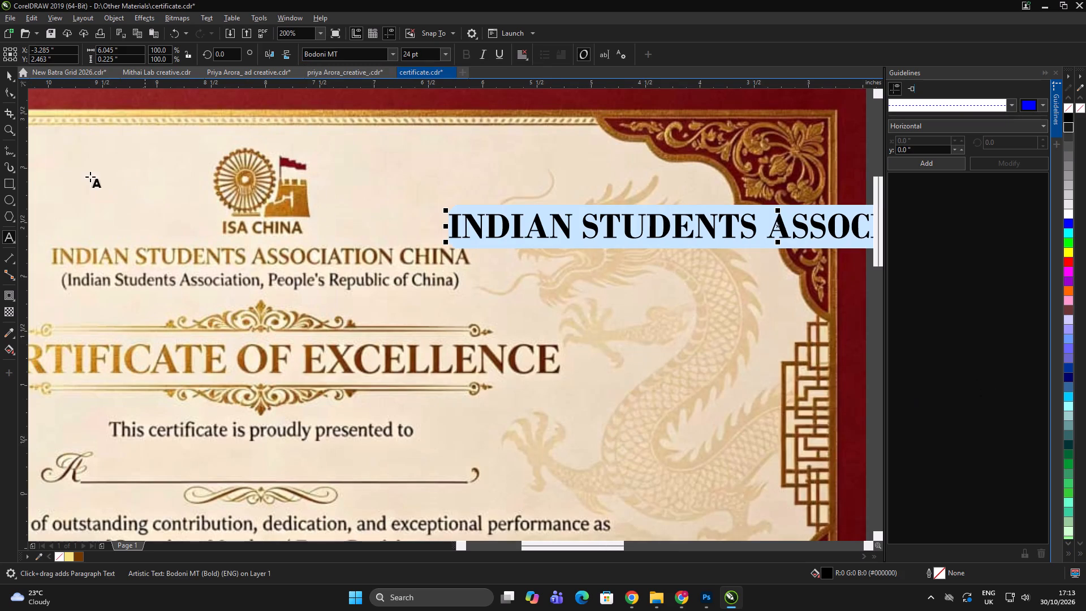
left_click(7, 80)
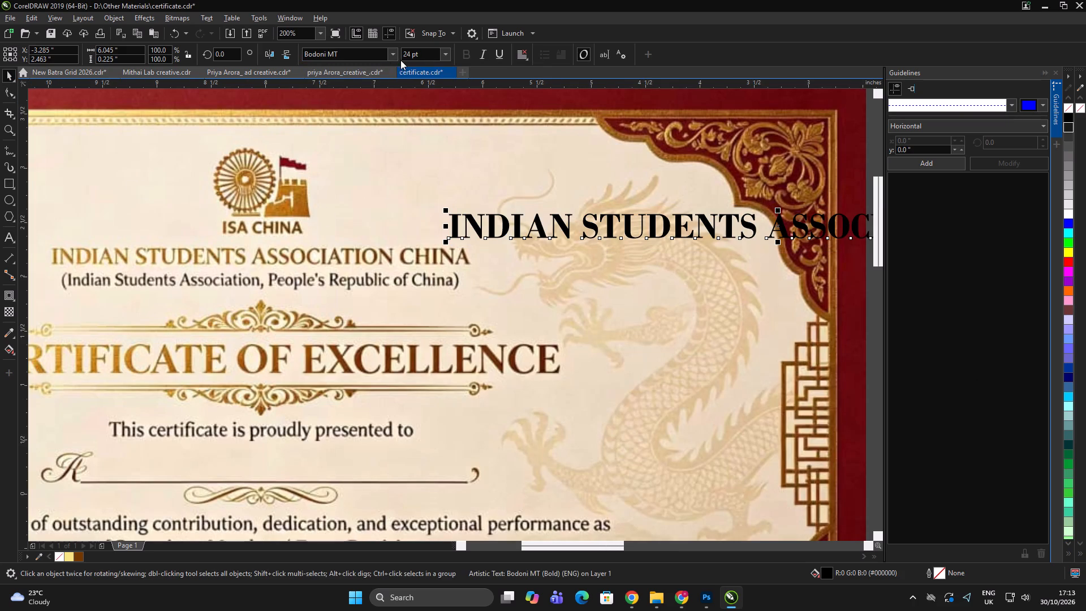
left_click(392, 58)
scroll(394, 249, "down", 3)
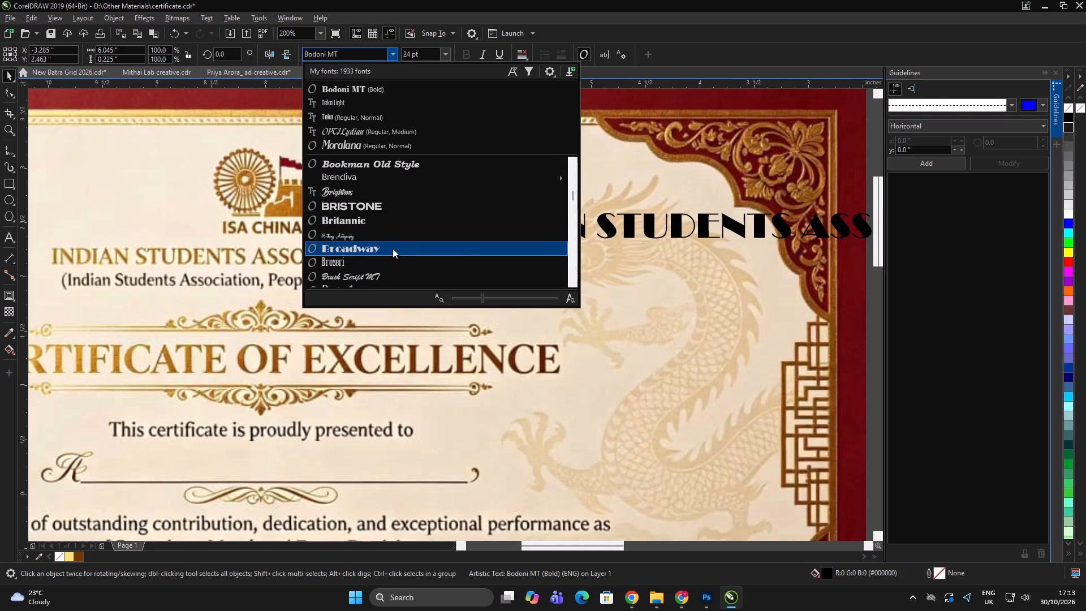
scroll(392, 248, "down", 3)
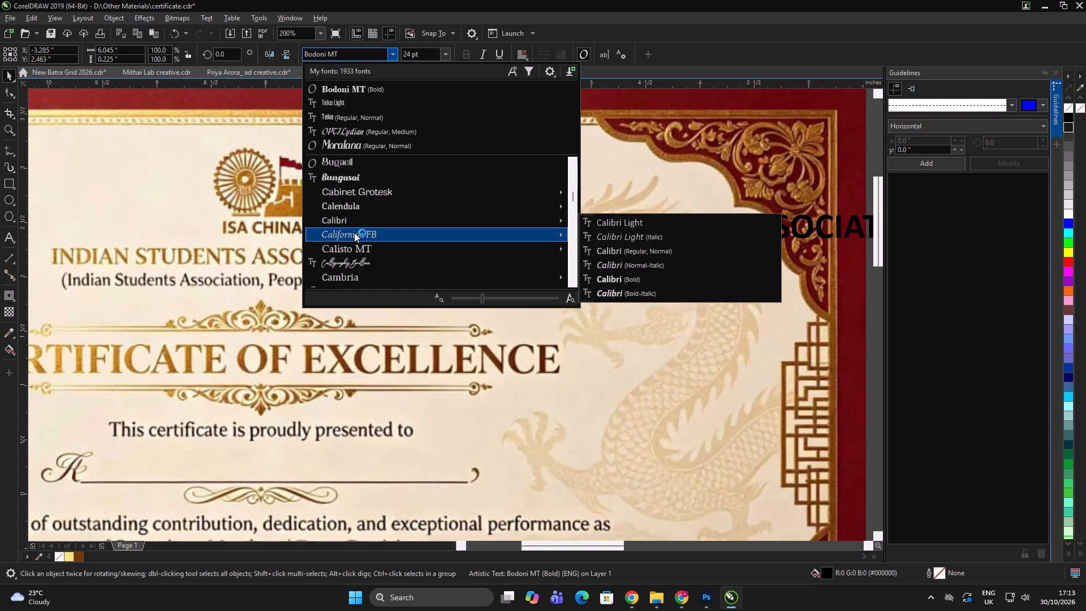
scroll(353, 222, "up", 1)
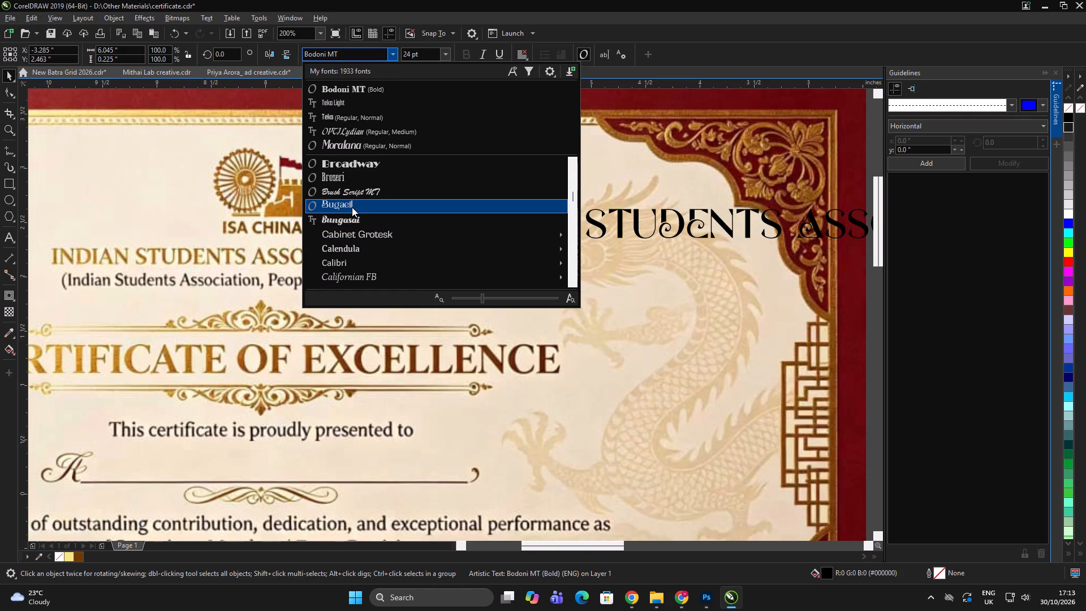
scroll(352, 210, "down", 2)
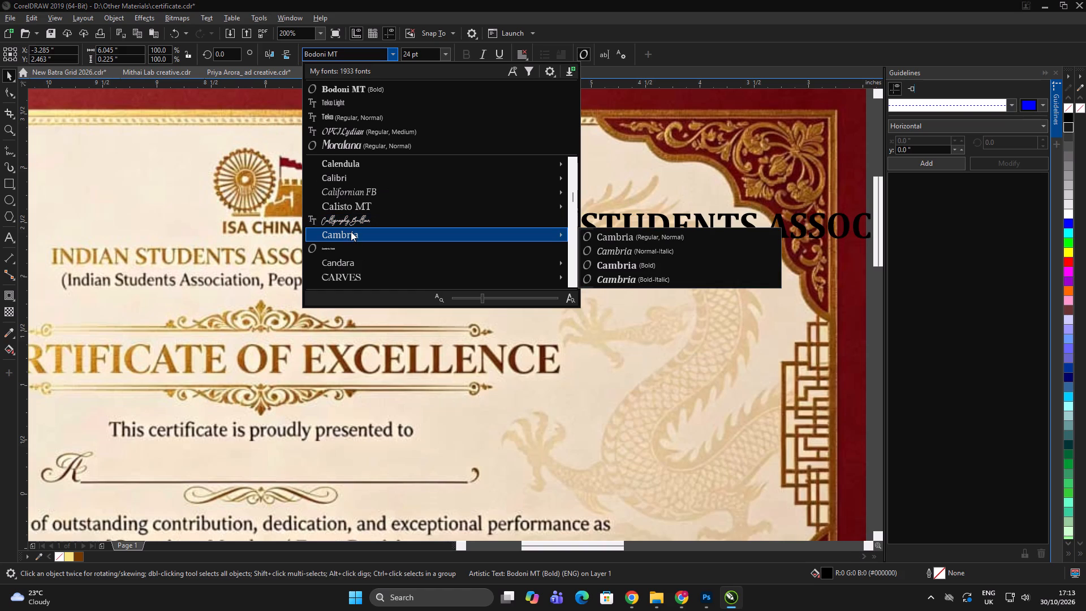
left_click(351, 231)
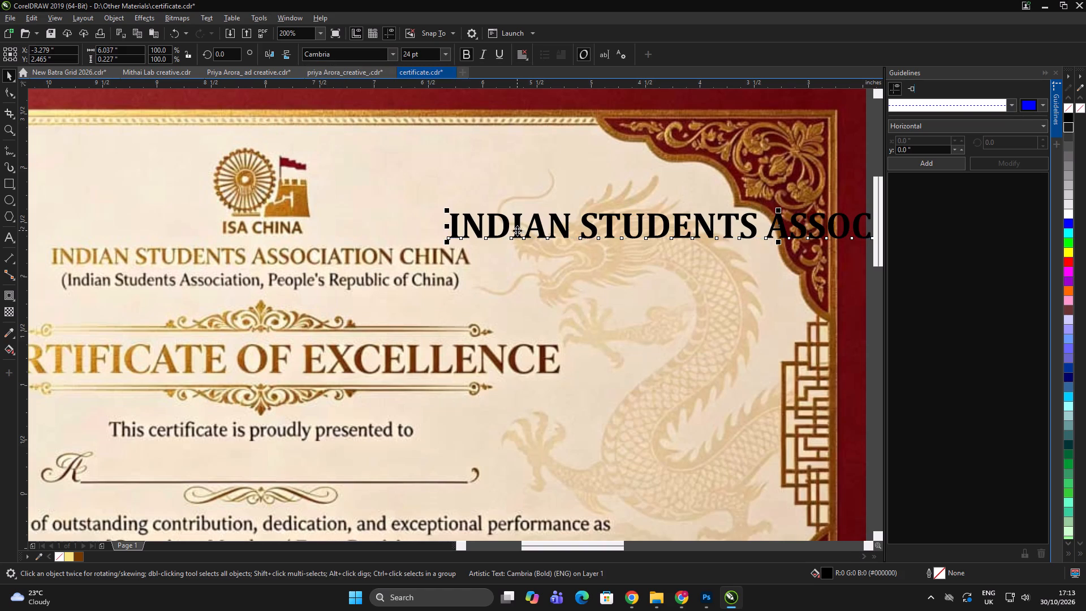
Move the association name text over the matching gold heading on the reference certificate, roughly aligning their starting letters.
left_click_drag(519, 229, 140, 264)
scroll(64, 261, "up", 5)
scroll(512, 311, "down", 2)
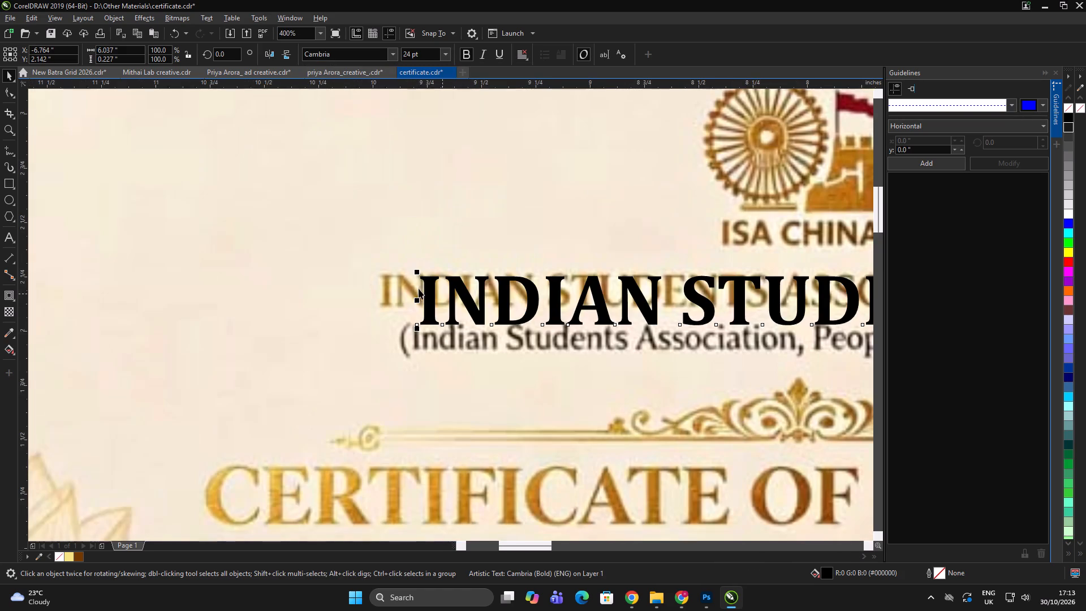
left_click_drag(430, 285, 406, 291)
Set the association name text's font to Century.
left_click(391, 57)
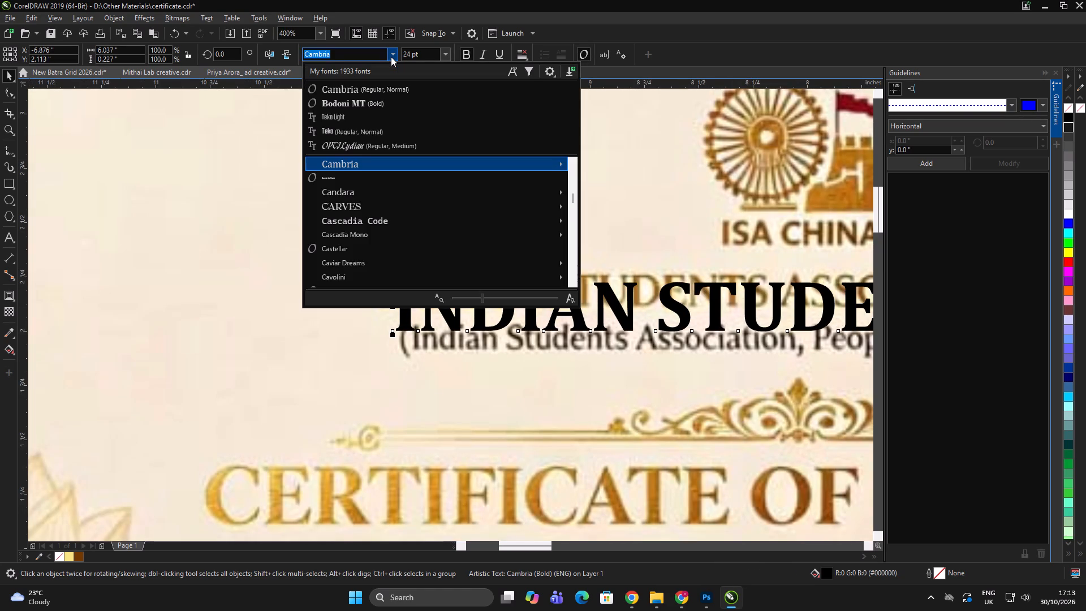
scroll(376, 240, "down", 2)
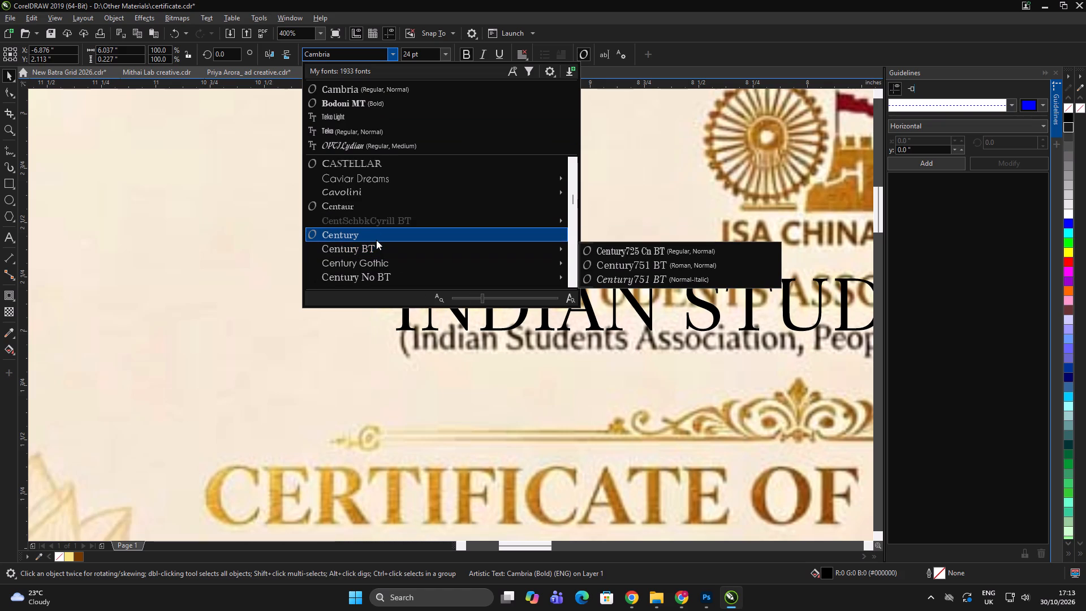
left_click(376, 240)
Set the association name text to Century Schoolbook and make it bold.
scroll(344, 262, "down", 1)
scroll(453, 268, "up", 1)
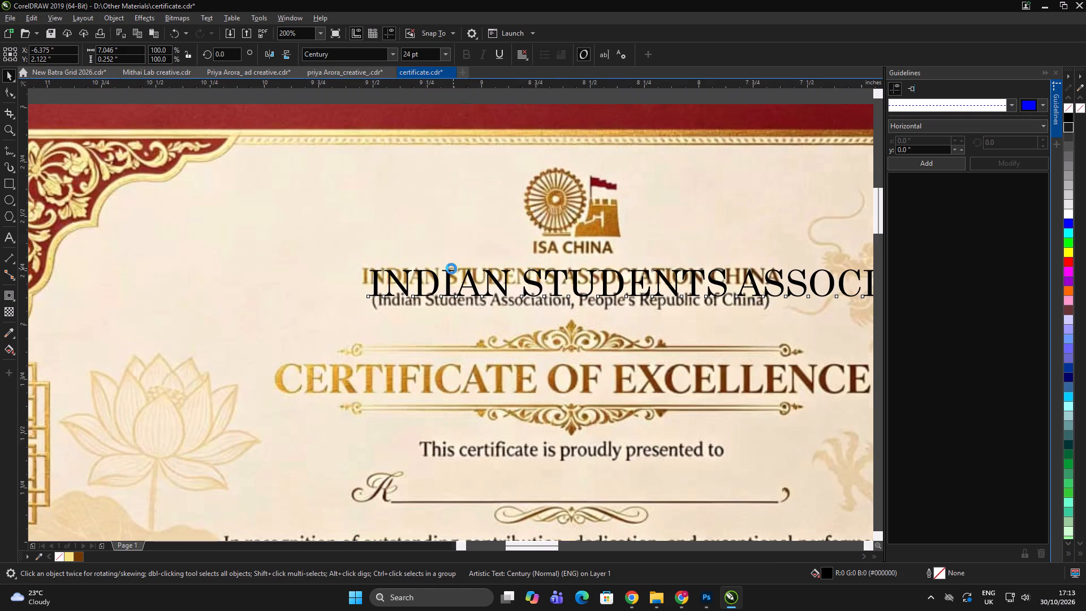
left_click(393, 56)
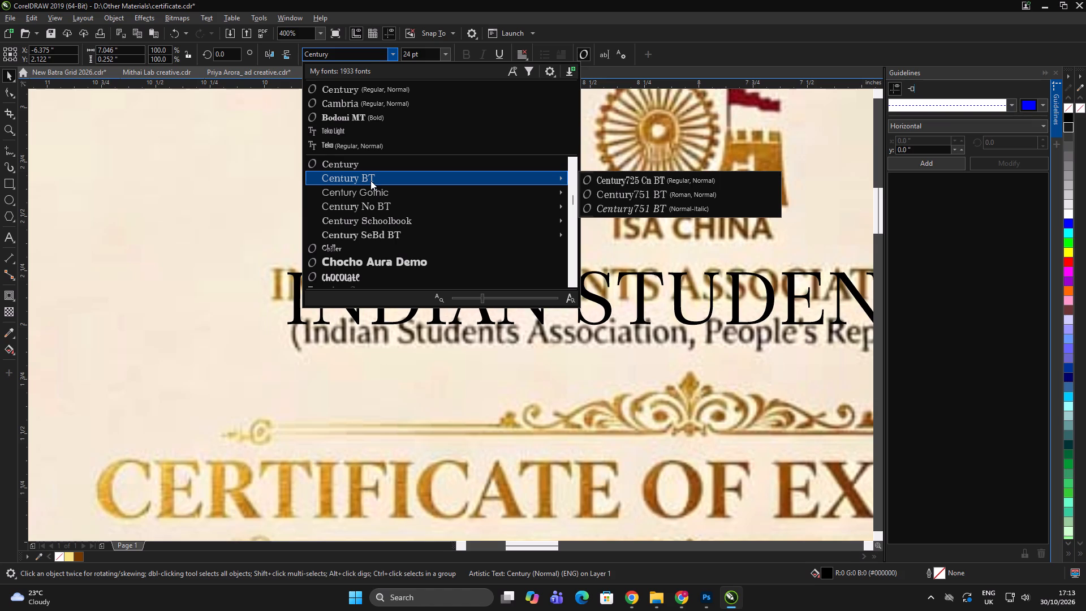
left_click(413, 218)
left_click(463, 51)
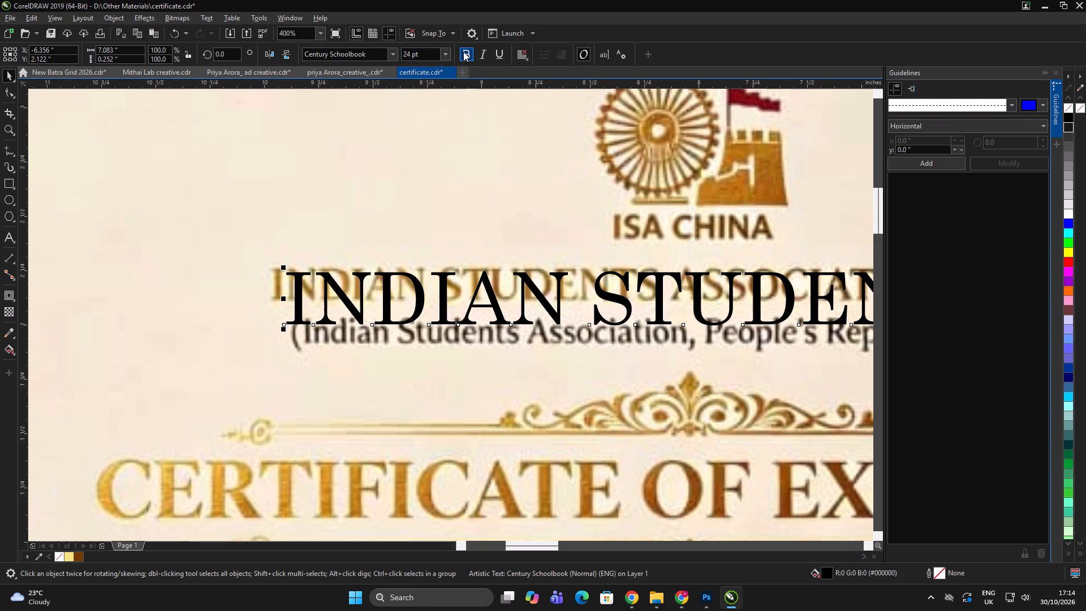
Scale the association name text to about 12.3 pt, about 3.83 inches wide, to fit over the reference certificate's gold heading.
scroll(355, 236, "down", 2)
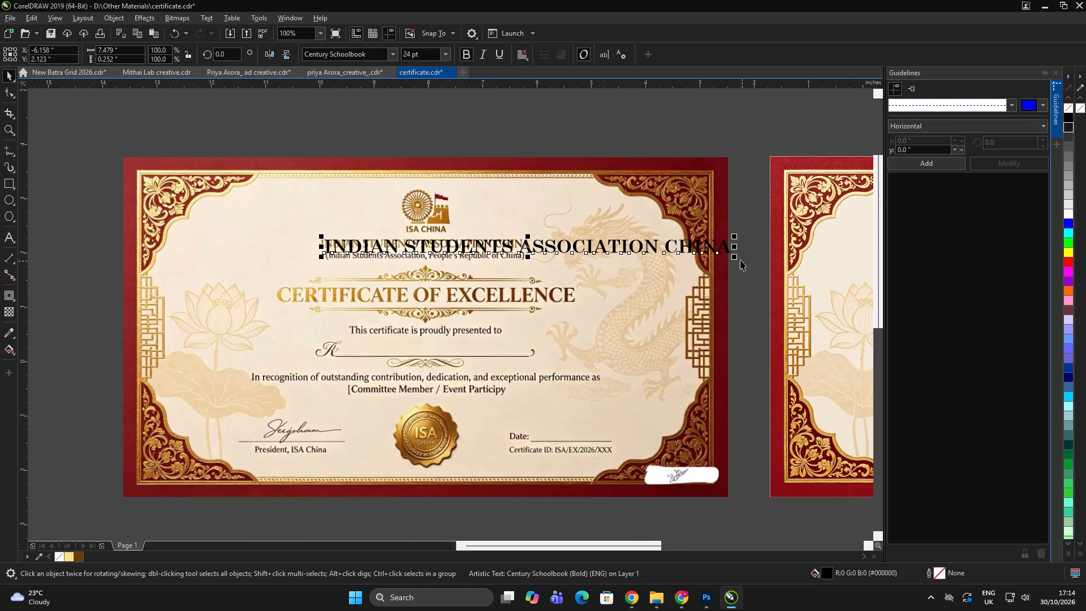
left_click_drag(731, 256, 593, 278)
left_click(669, 249)
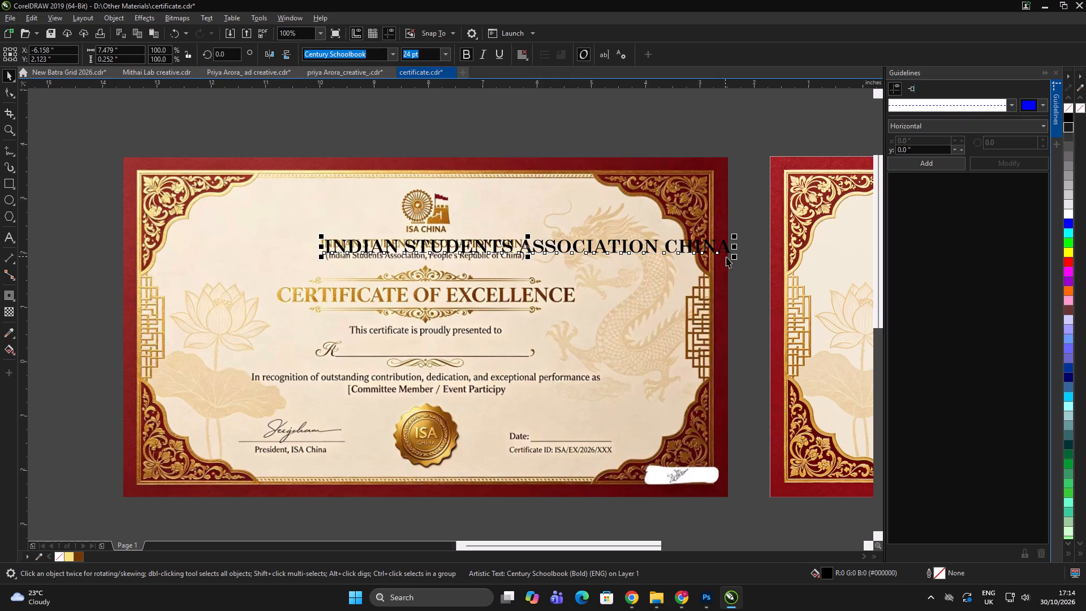
left_click_drag(733, 258, 494, 300)
scroll(512, 247, "up", 2)
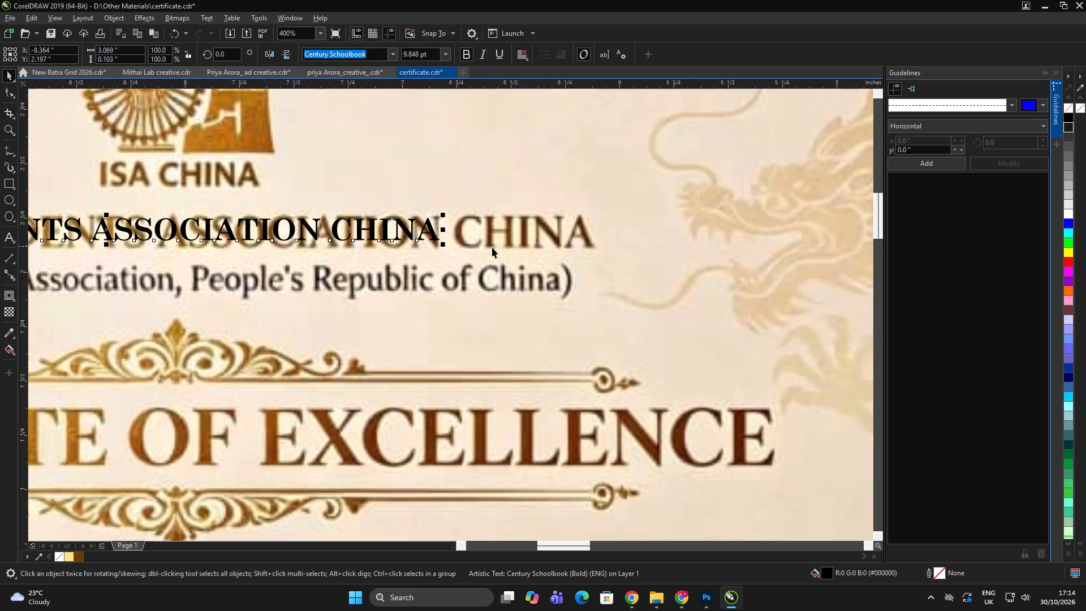
left_click_drag(442, 243, 593, 279)
scroll(701, 256, "down", 1)
scroll(239, 239, "up", 2)
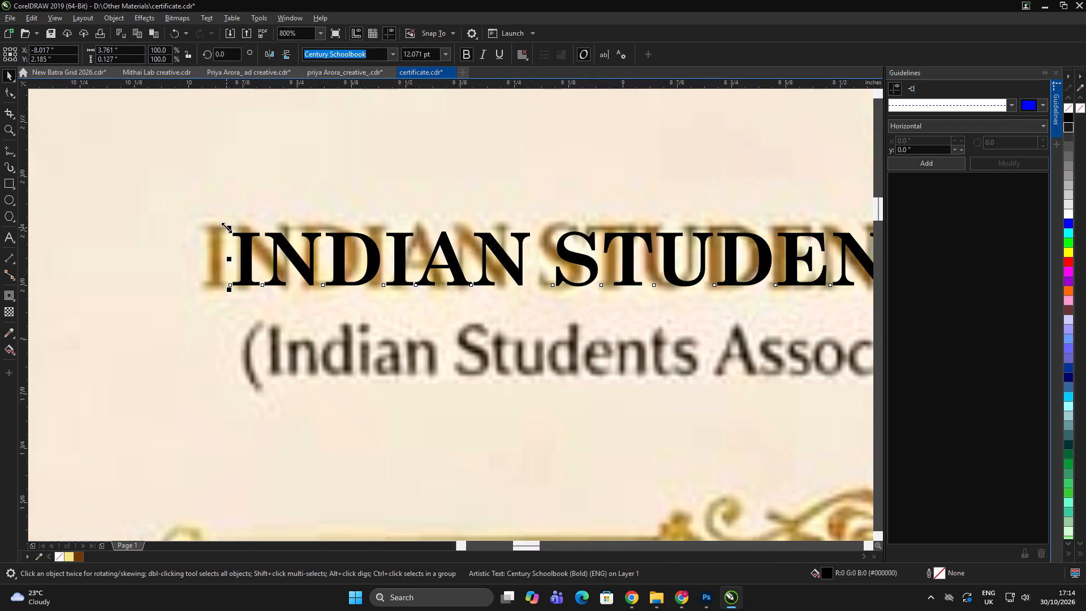
left_click_drag(227, 227, 199, 220)
scroll(327, 222, "up", 1)
scroll(312, 225, "down", 1)
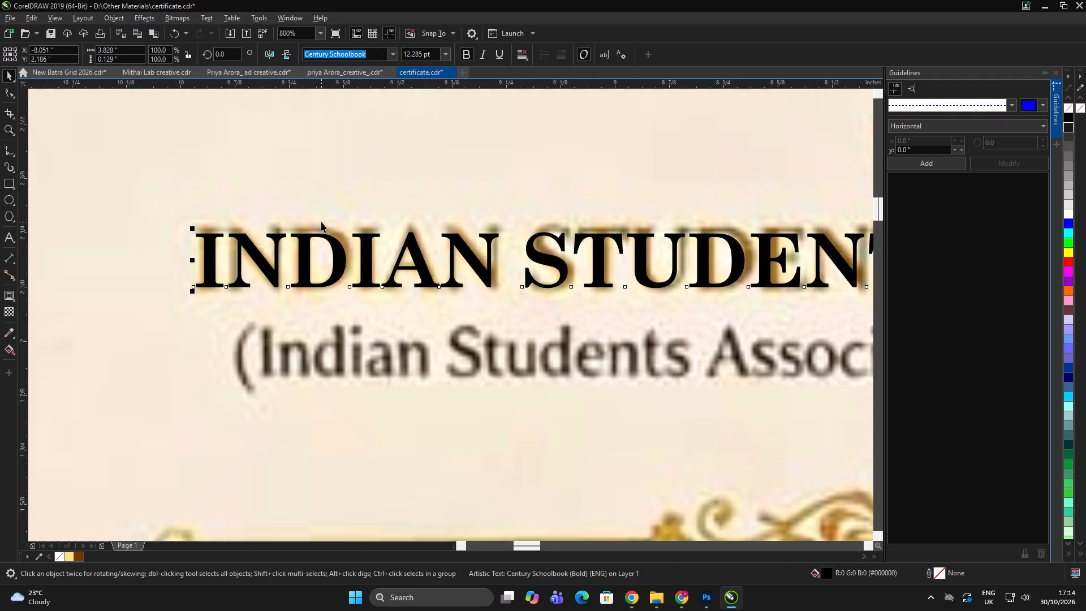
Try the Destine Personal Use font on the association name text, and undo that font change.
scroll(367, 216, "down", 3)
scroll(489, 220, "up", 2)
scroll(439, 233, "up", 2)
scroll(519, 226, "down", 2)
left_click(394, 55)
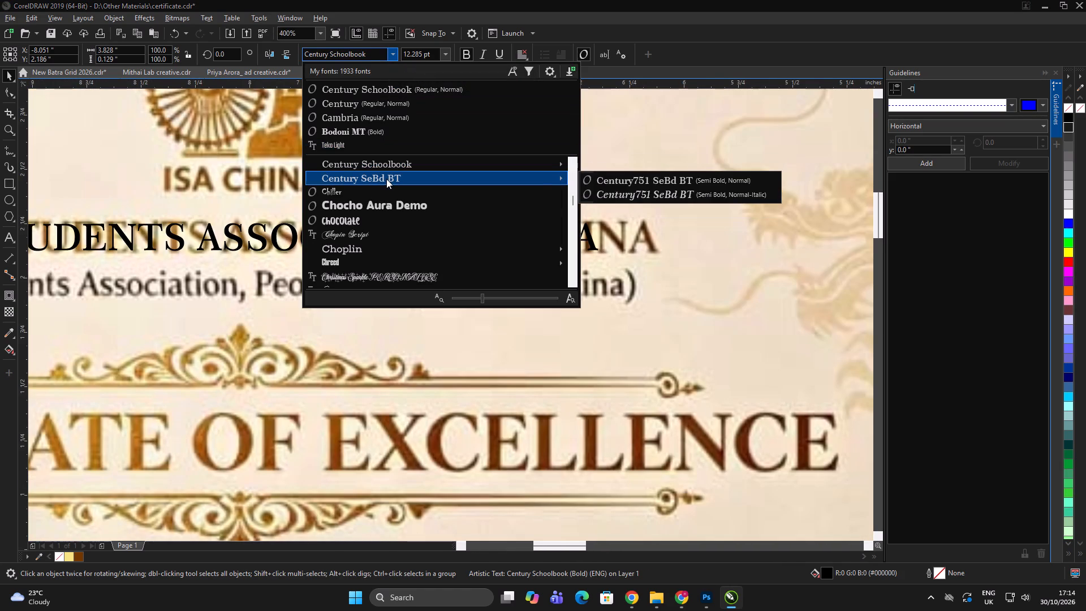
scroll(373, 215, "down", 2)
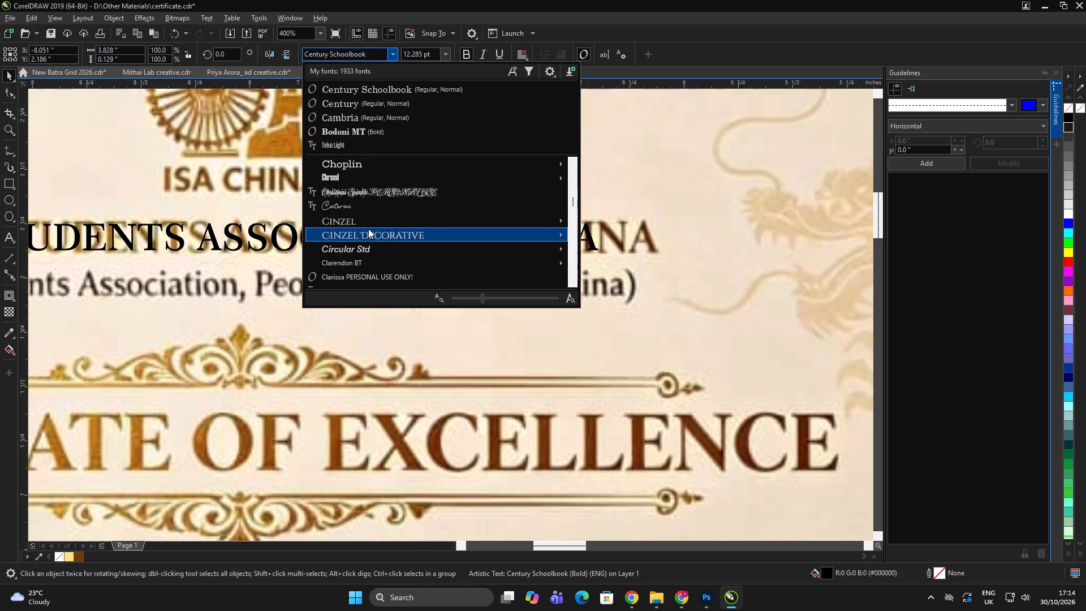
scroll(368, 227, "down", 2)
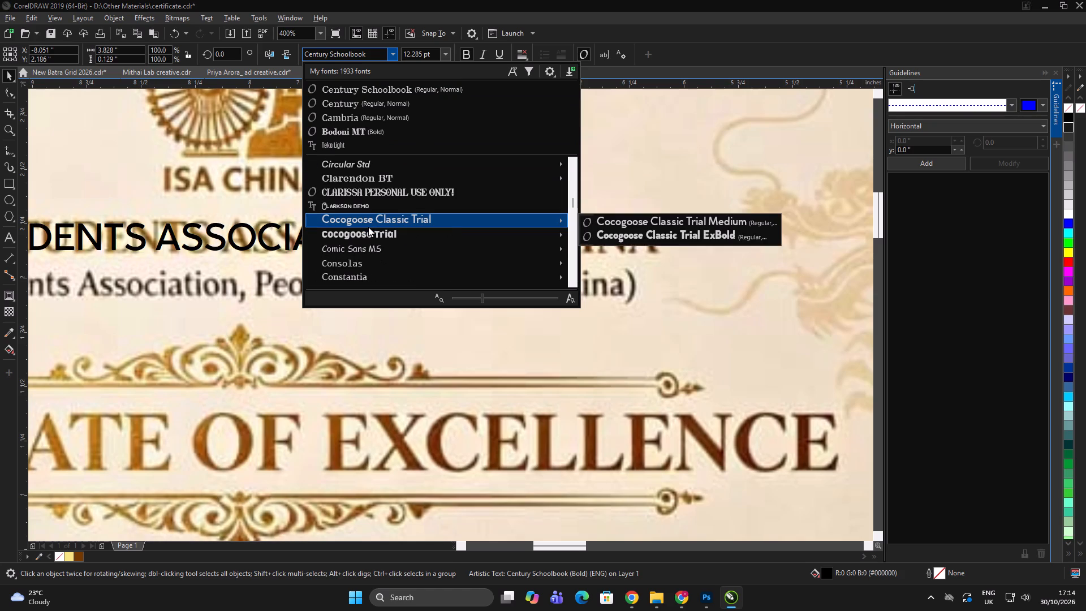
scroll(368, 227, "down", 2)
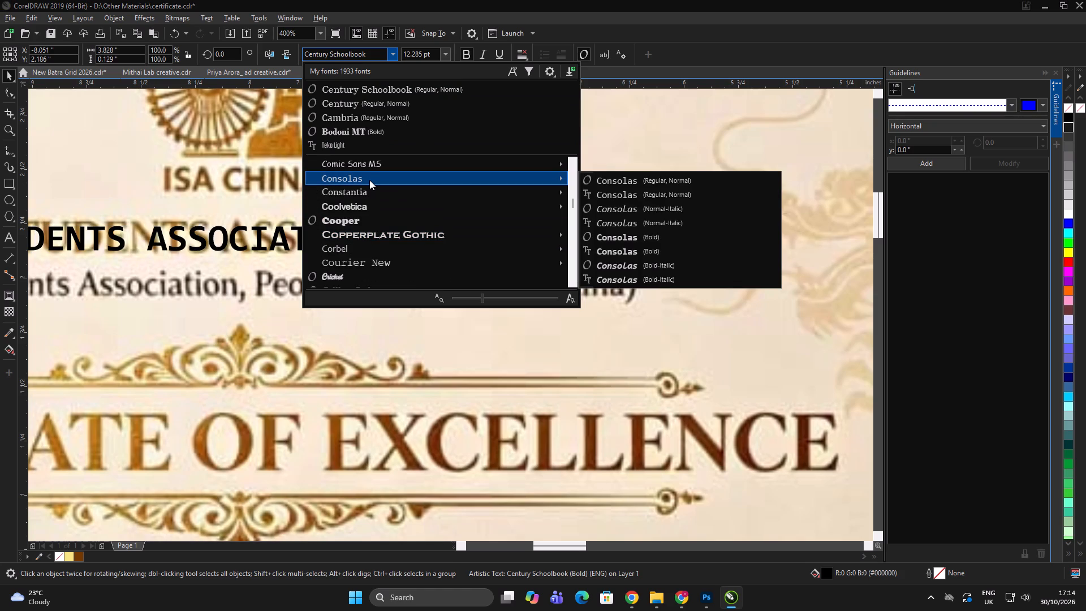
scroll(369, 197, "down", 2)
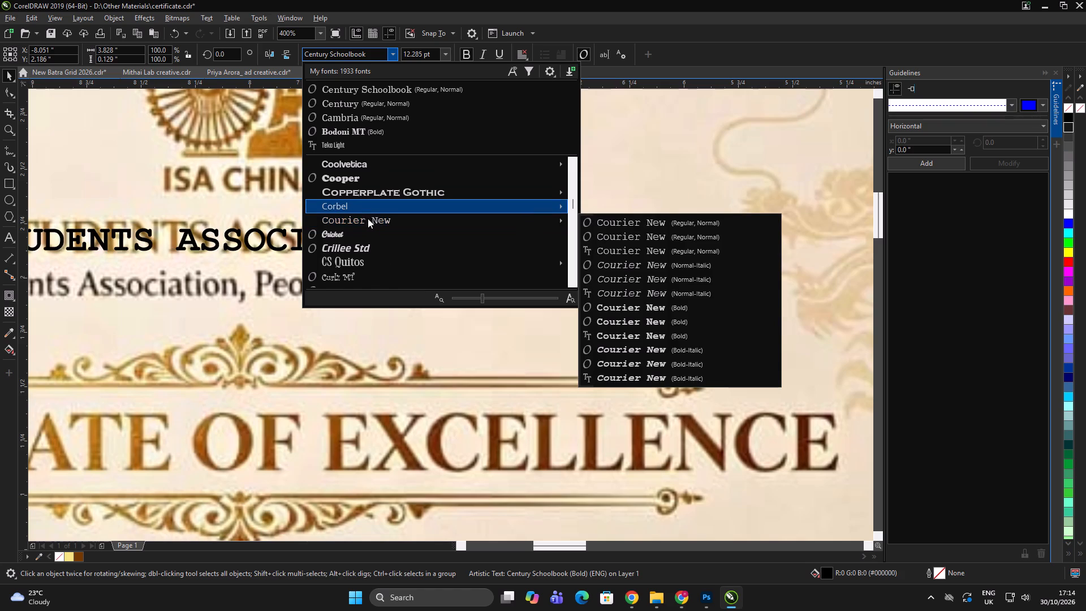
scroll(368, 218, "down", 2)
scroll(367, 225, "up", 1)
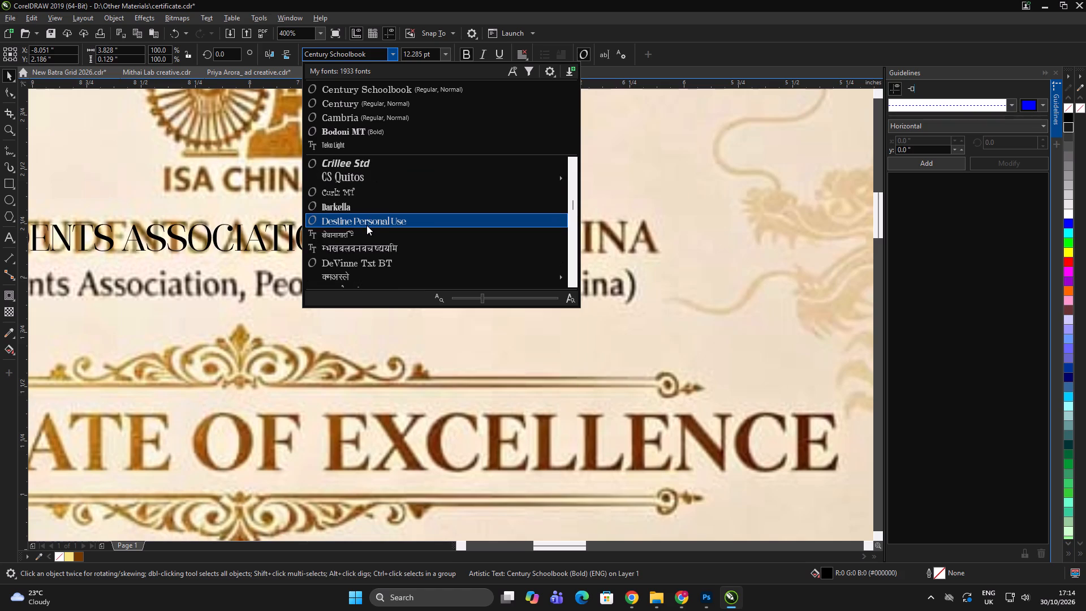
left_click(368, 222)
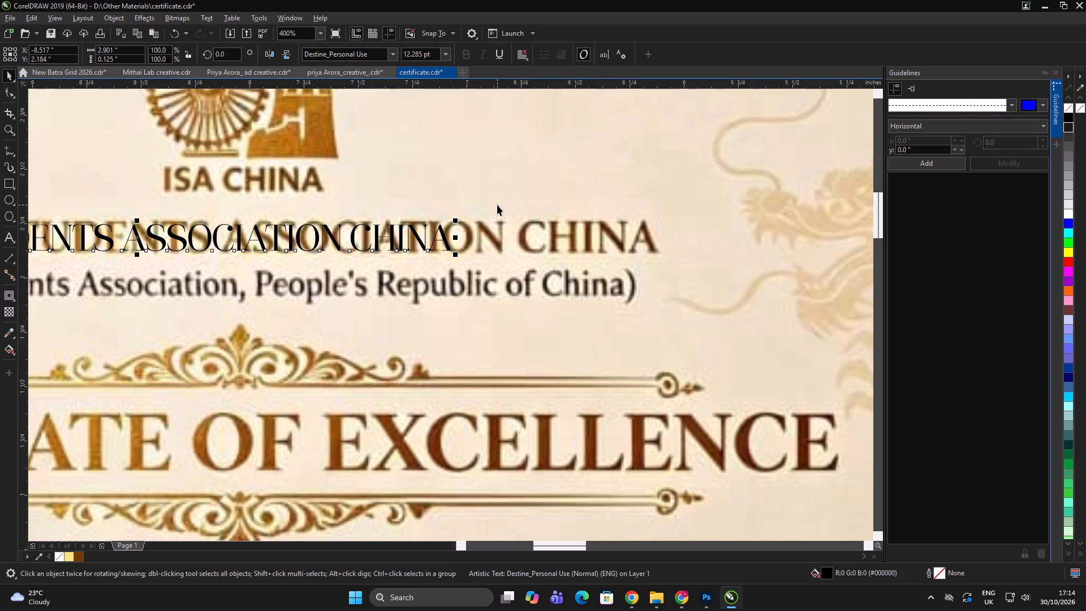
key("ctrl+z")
Duplicate the association name text straight below, over the reference certificate's parenthesised subtitle line.
scroll(265, 220, "up", 3)
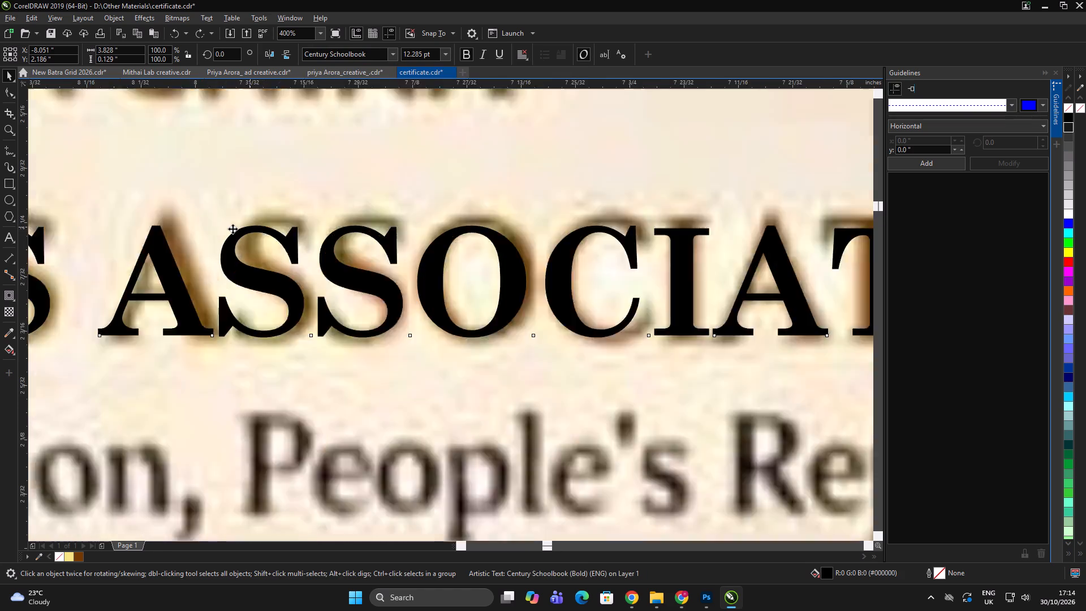
scroll(466, 213, "down", 3)
scroll(380, 194, "down", 3)
scroll(398, 210, "up", 2)
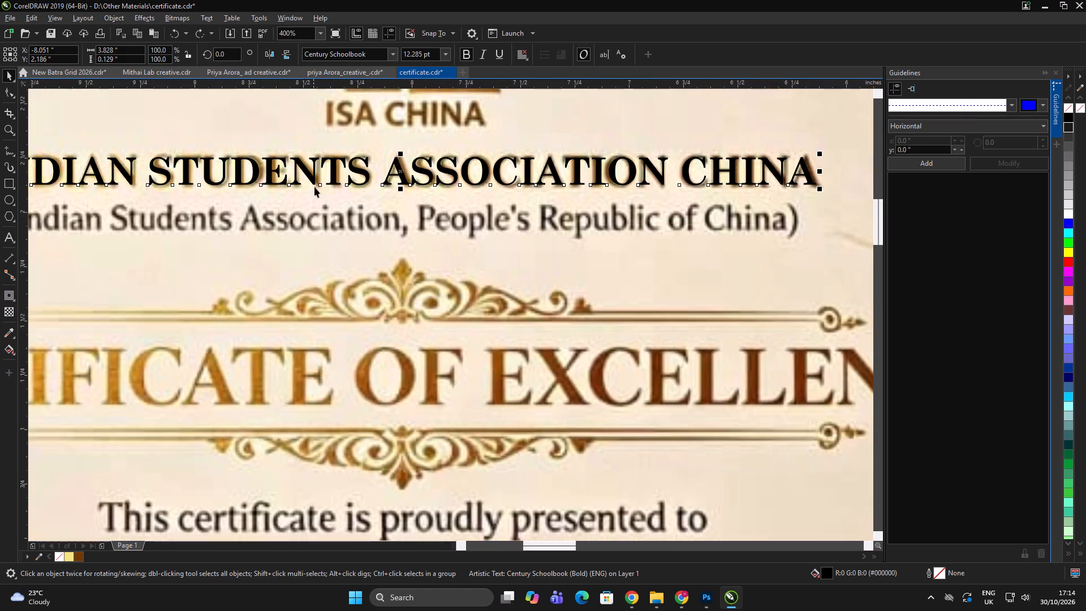
scroll(360, 173, "down", 1)
scroll(265, 174, "up", 1)
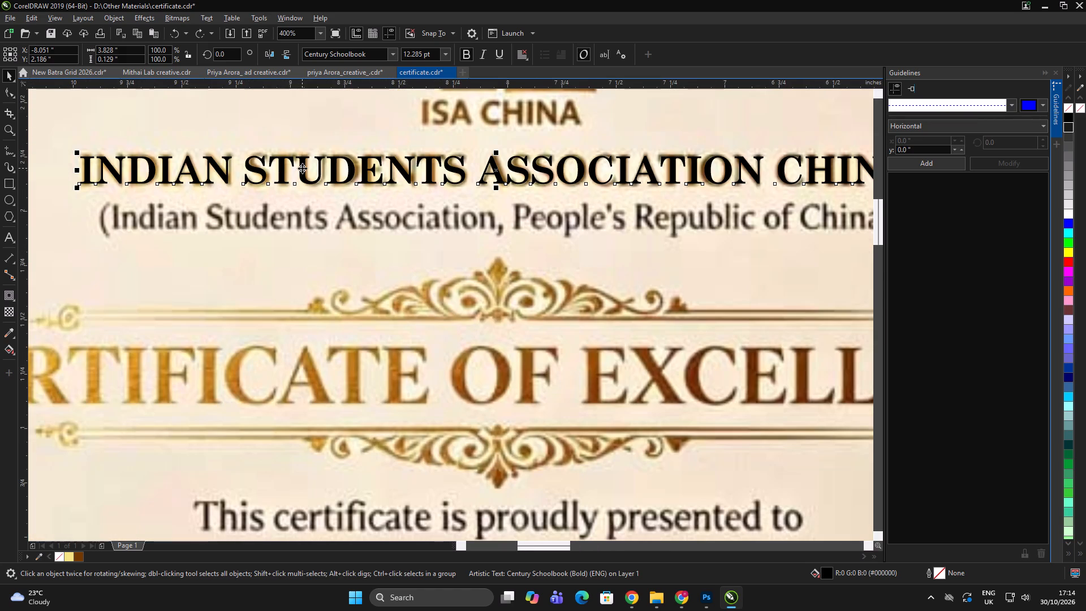
left_click_drag(302, 168, 293, 213)
right_click(293, 213, "shift")
Replace the duplicate's wording with "(Indian Students Association, People's Republic of China)" copied from the Google Keep note.
key("alt+Tab")
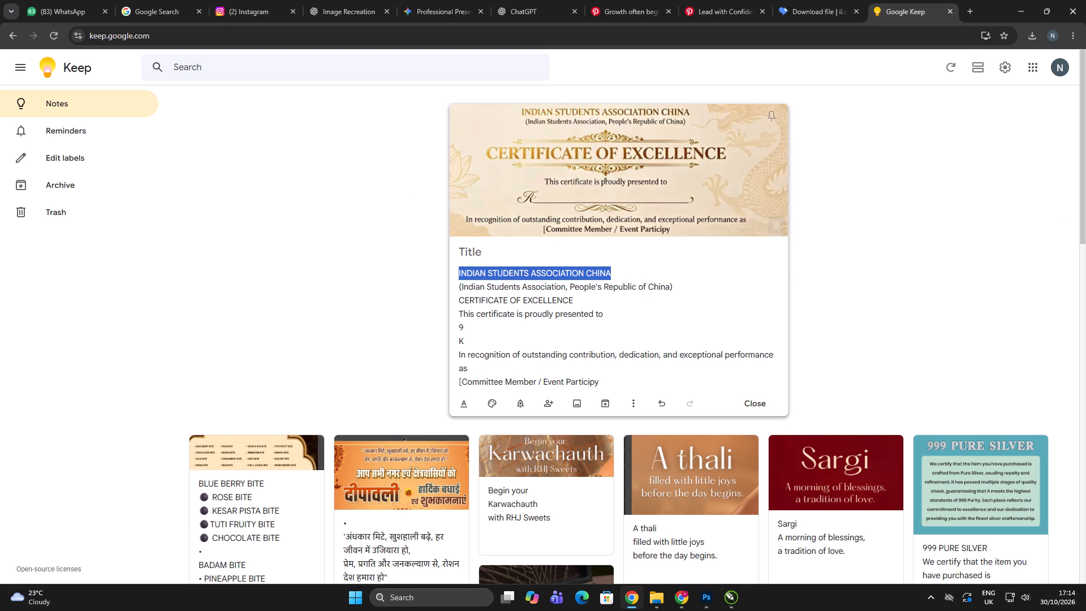
left_click_drag(458, 290, 695, 286)
key("ctrl+c")
key("alt+Tab")
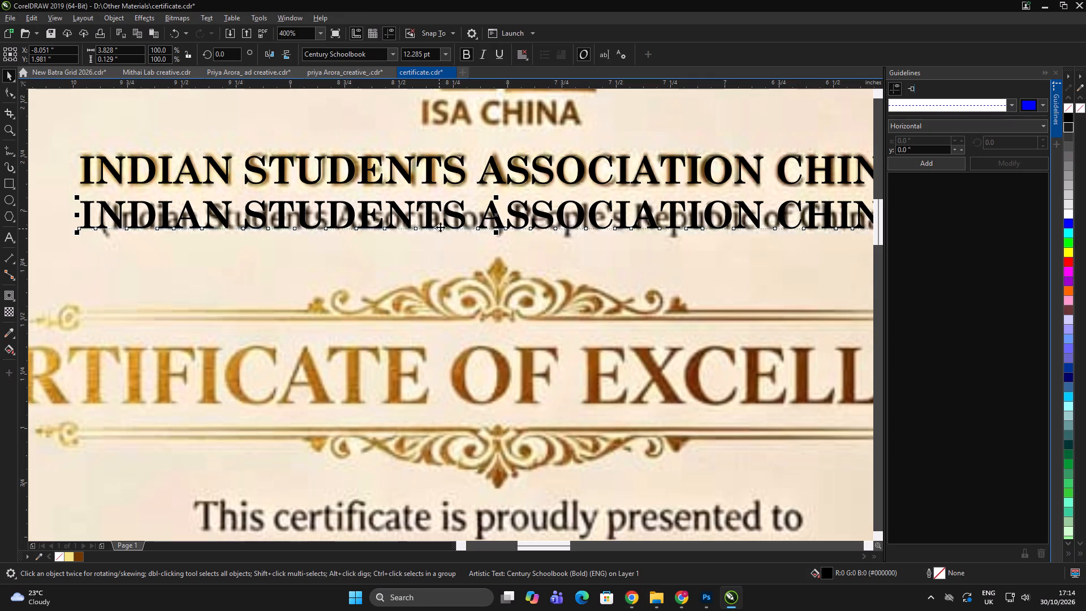
double_click(454, 215)
key("ctrl+a")
key("ctrl+v")
key("ctrl+a")
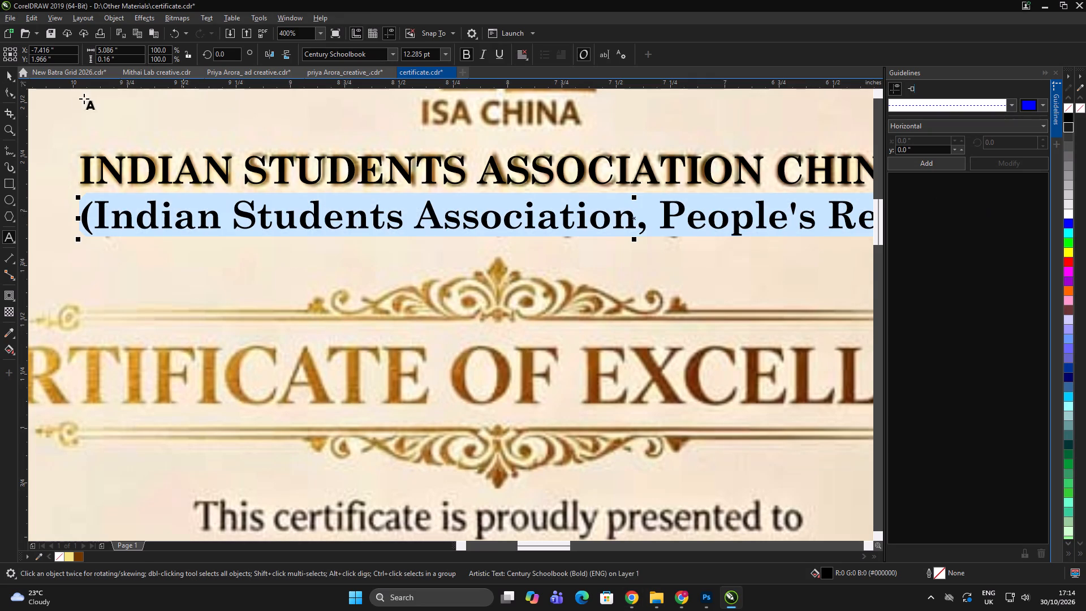
left_click(12, 78)
Move the subtitle text down clear of the reference's matching line and set its font to Palatino Linotype.
left_click_drag(152, 206, 170, 288)
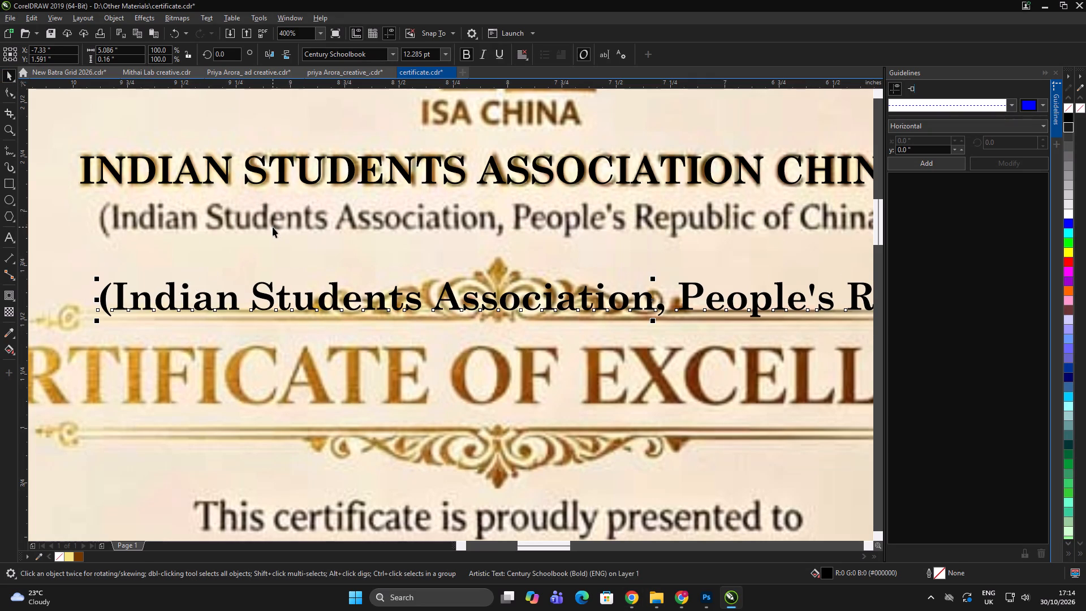
key("ctrl+z")
left_click_drag(440, 226, 433, 286)
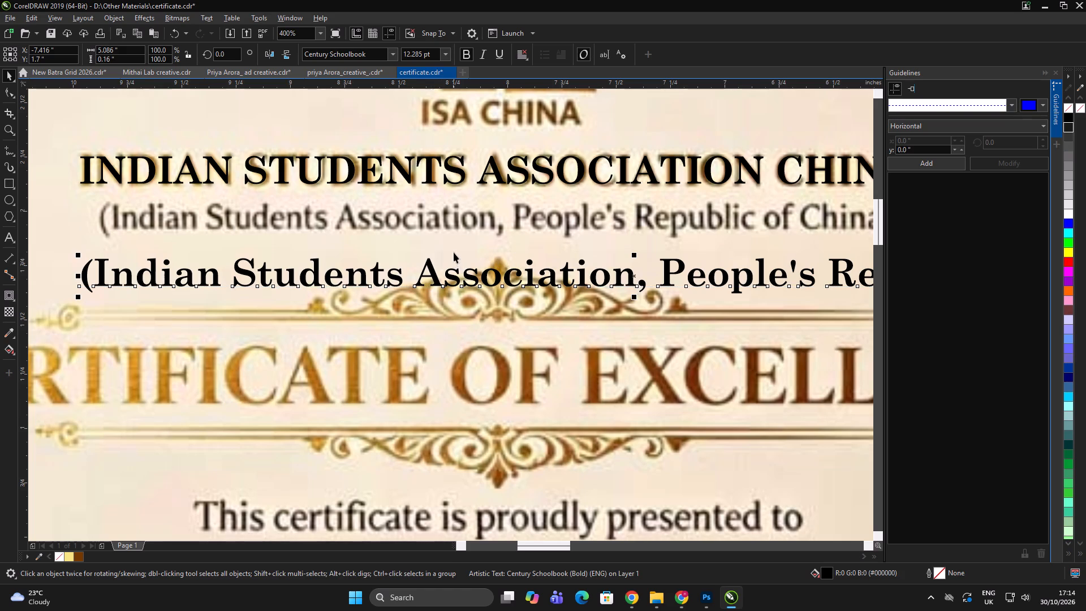
scroll(443, 248, "down", 1)
left_click(374, 56)
key("ctrl+a")
key("p")
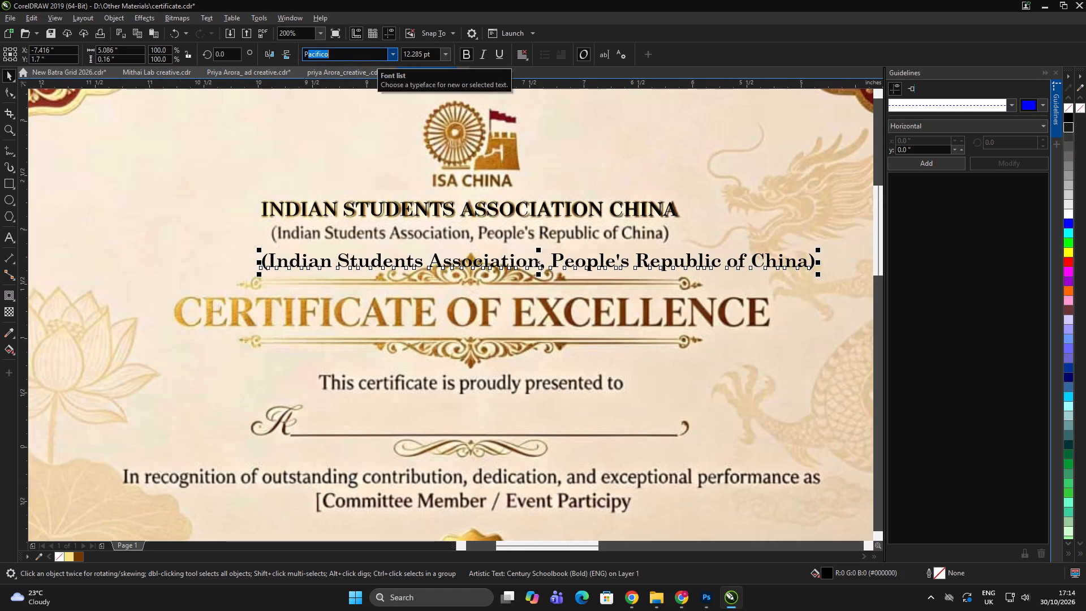
key("Return")
left_click(391, 50)
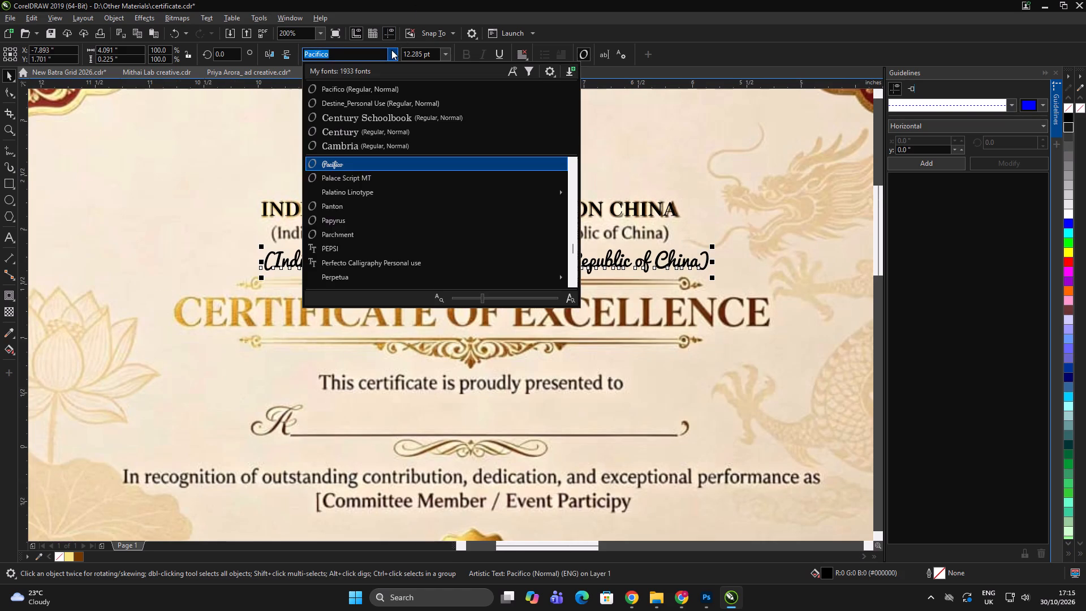
left_click(379, 195)
Fit the subtitle text over the reference subtitle, aligning its start and scaling it to about 10.4 pt, 3.65 inches wide.
scroll(300, 263, "up", 1)
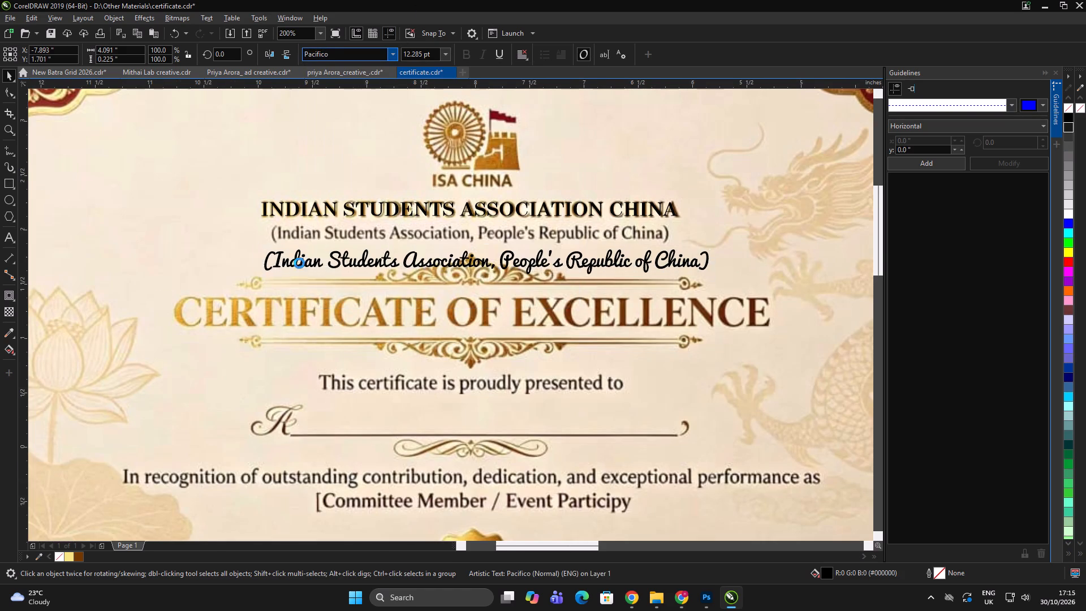
left_click_drag(296, 262, 317, 204)
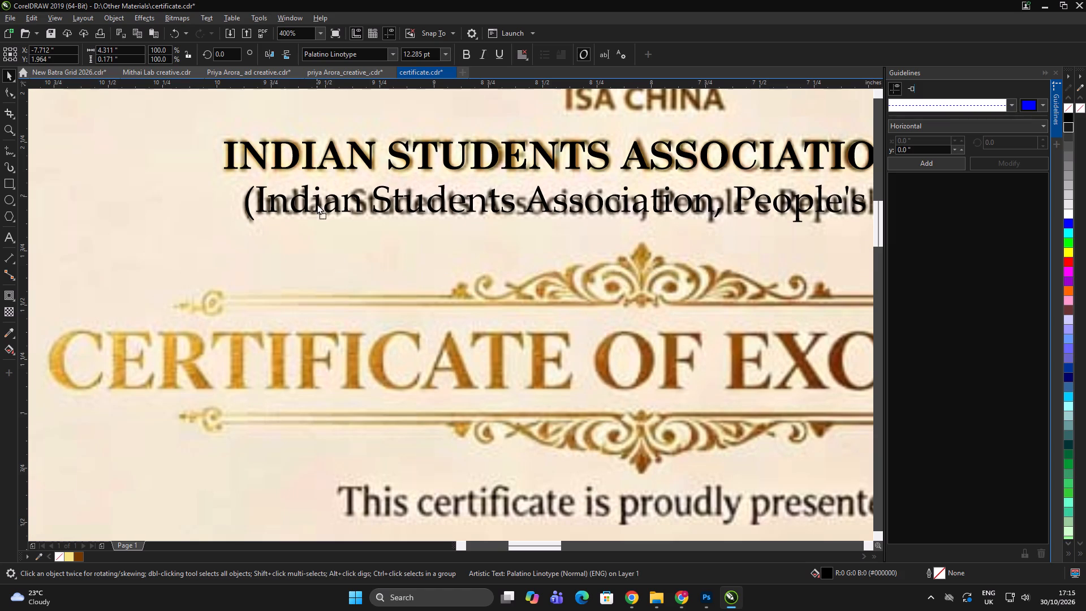
left_click_drag(317, 204, 316, 205)
scroll(282, 217, "down", 1)
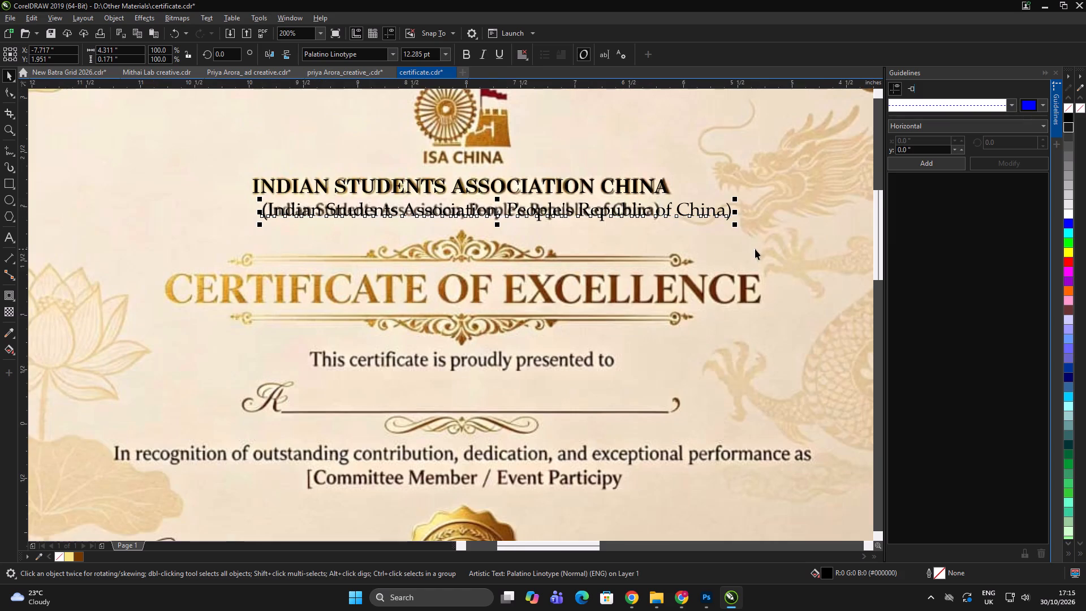
scroll(744, 205, "up", 1)
left_click_drag(722, 240, 585, 268)
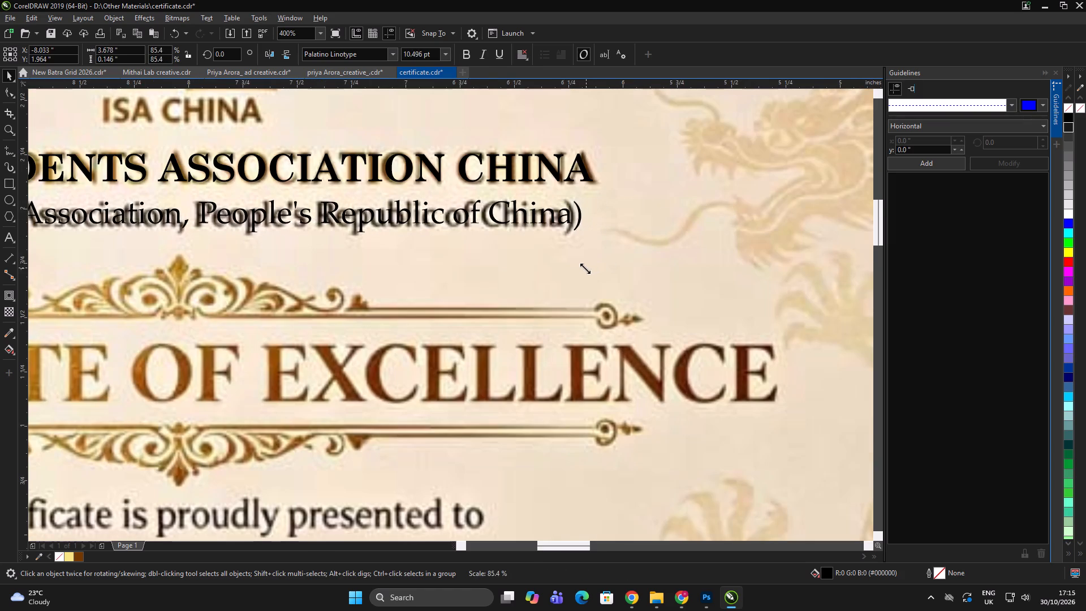
left_click_drag(585, 268, 579, 272)
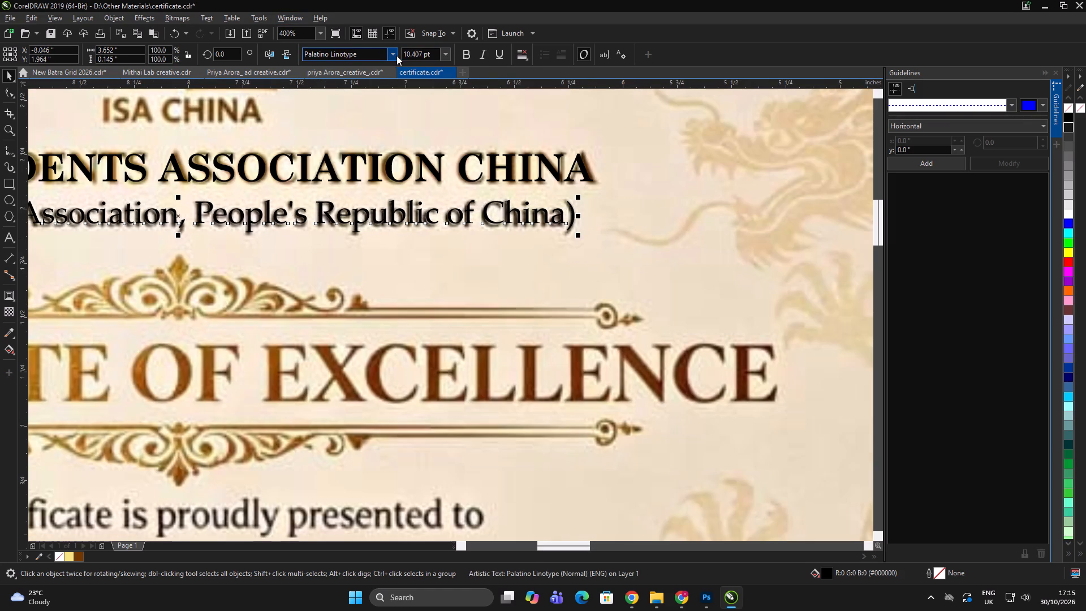
Set the subtitle text to Palatino Linotype Bold and scale it to about 10 pt, 3.66 inches wide.
left_click(396, 55)
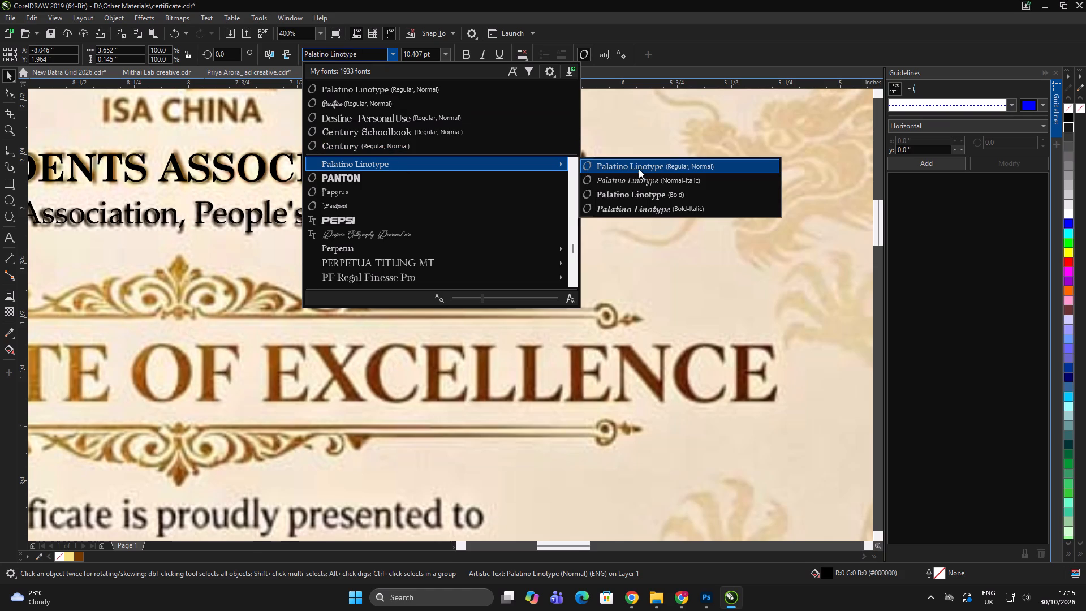
left_click(642, 191)
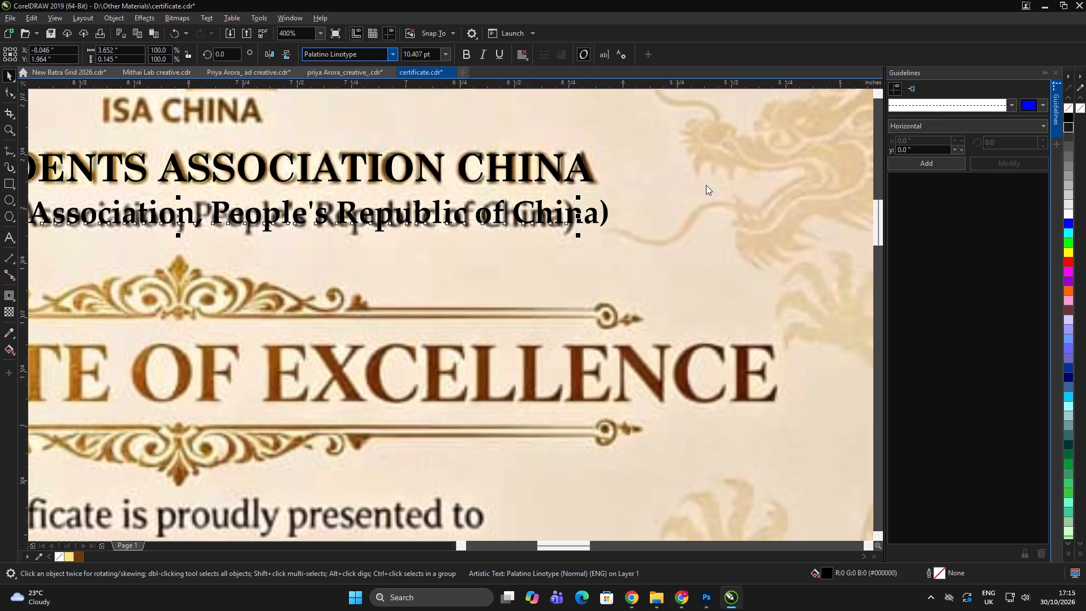
scroll(594, 213, "up", 1)
left_click_drag(626, 253, 582, 279)
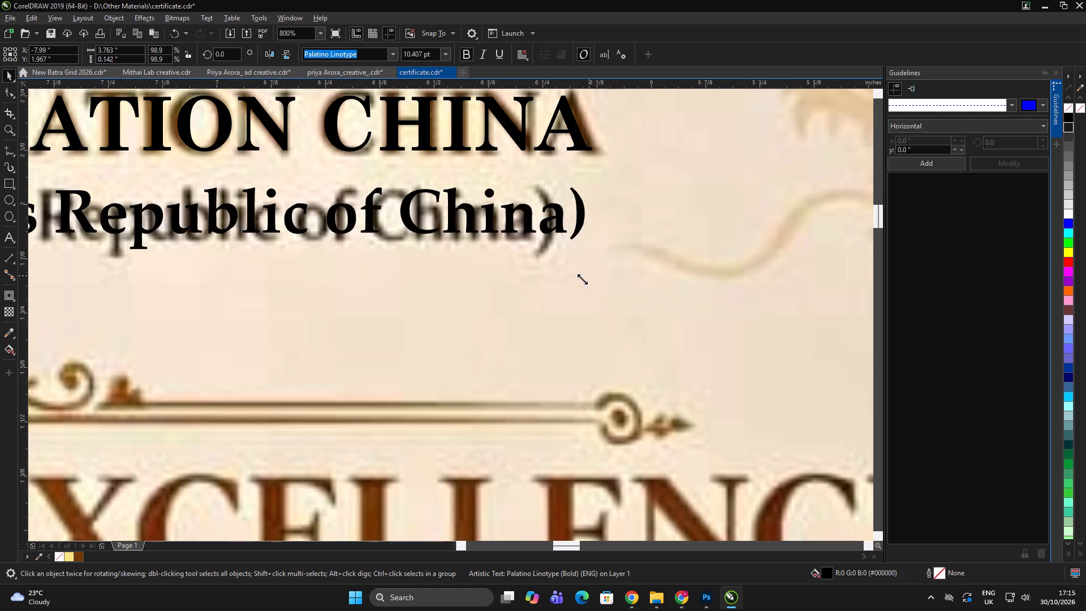
left_click_drag(582, 279, 563, 288)
Set the subtitle text's font to Perpetua and scale it to about 10.8 pt, 3.65 inches wide, matching the reference line.
left_click(389, 54)
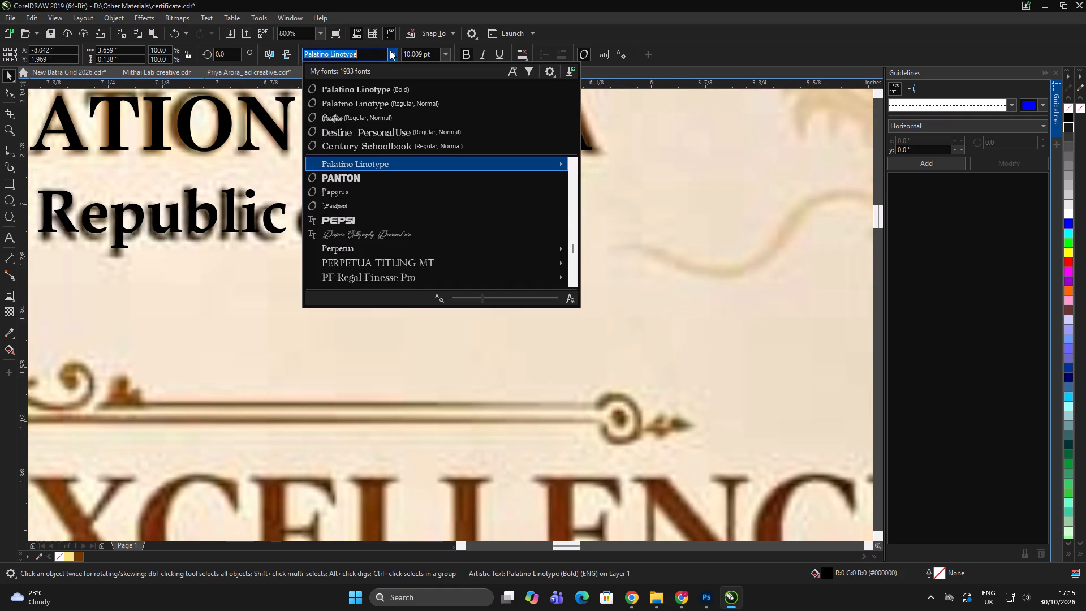
left_click(355, 253)
scroll(530, 231, "down", 2)
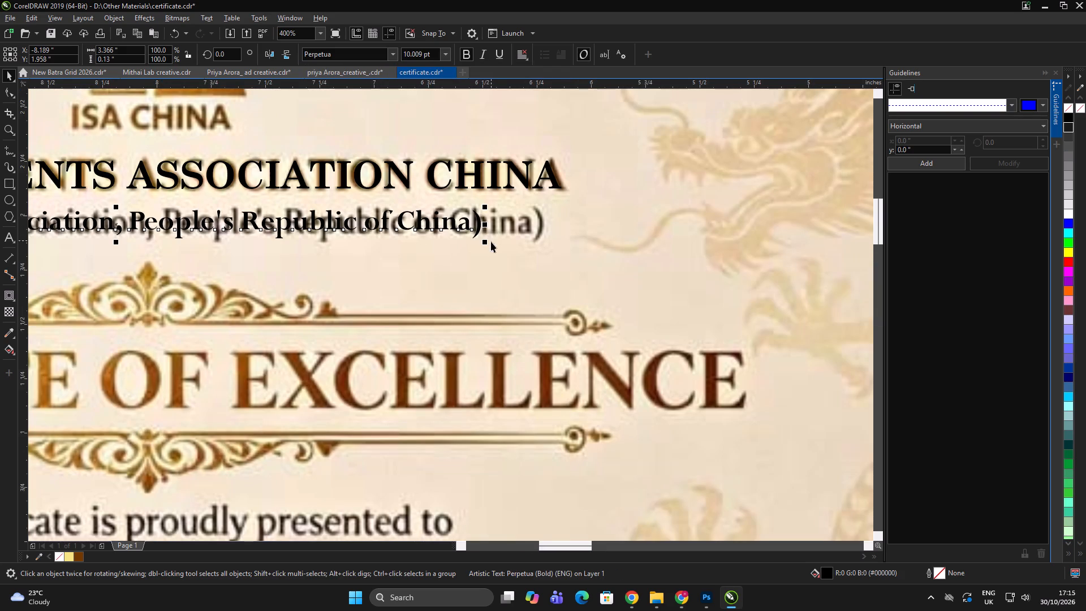
left_click_drag(486, 244, 547, 263)
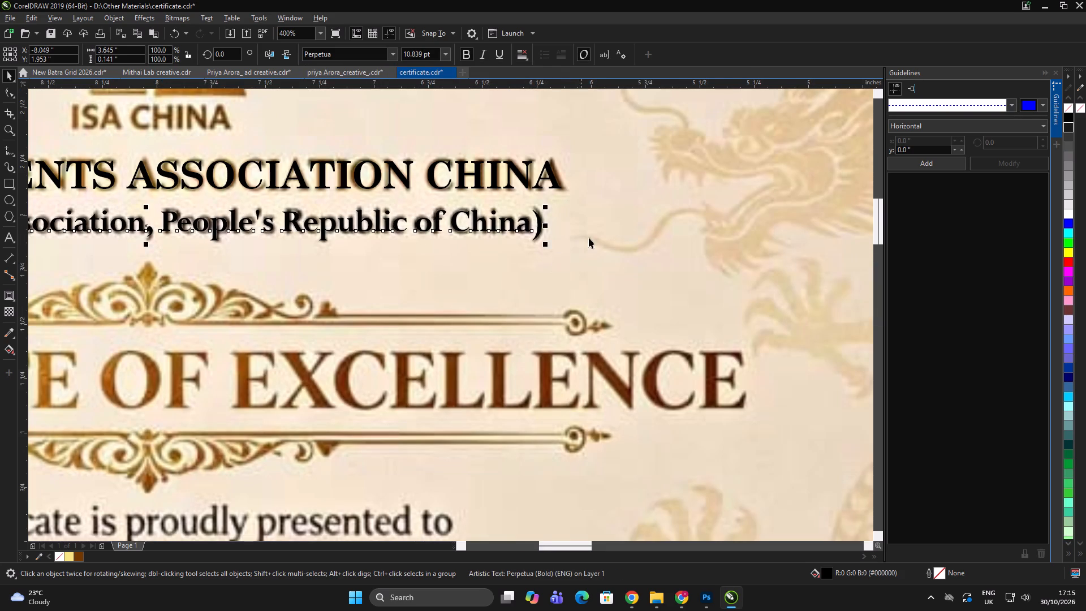
Copy the association name and subtitle texts together onto the blank certificate, between its logo and the CERTIFICATE OF EXCELLENCE heading.
scroll(583, 225, "down", 1)
scroll(278, 222, "down", 2)
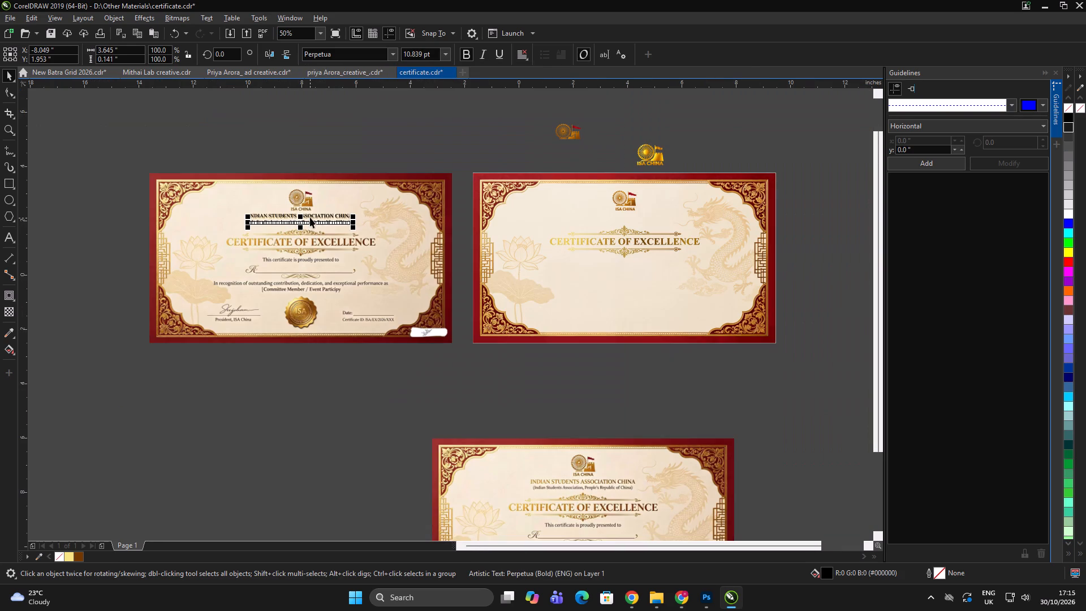
left_click(313, 215, "shift")
left_click_drag(321, 214, 627, 220)
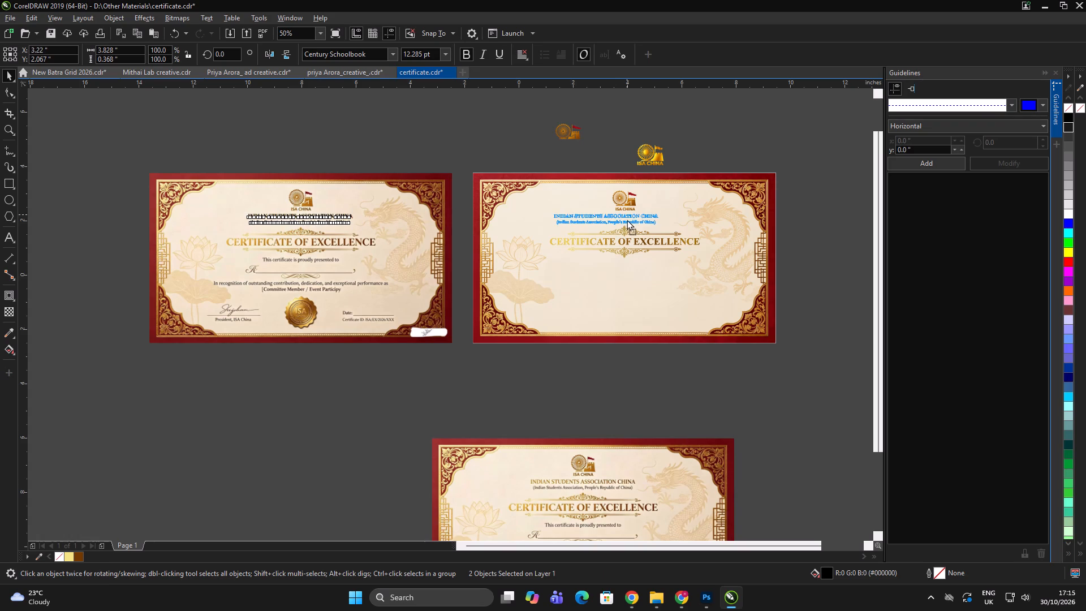
left_click_drag(627, 220, 627, 220)
right_click(627, 220, "shift")
Group the two copied text lines and centre them horizontally on the new certificate's background.
key("ctrl+g")
left_click(696, 215, "shift")
key("c")
left_click(809, 206)
Compare the association name and subtitle lines on the new certificate with those on the reference certificate.
scroll(719, 217, "up", 3)
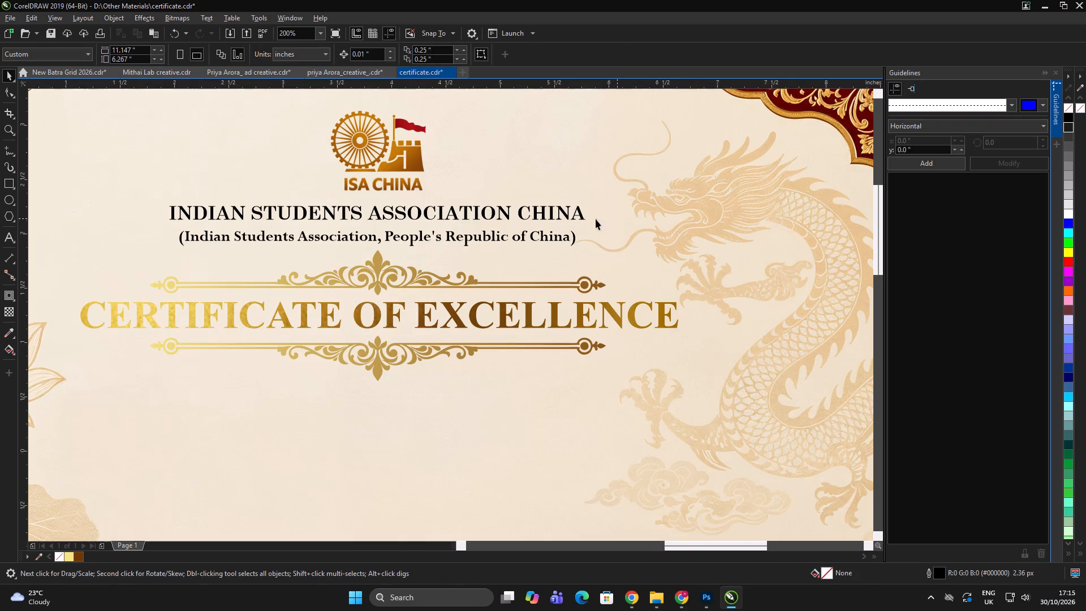
scroll(625, 244, "down", 3)
scroll(562, 245, "up", 2)
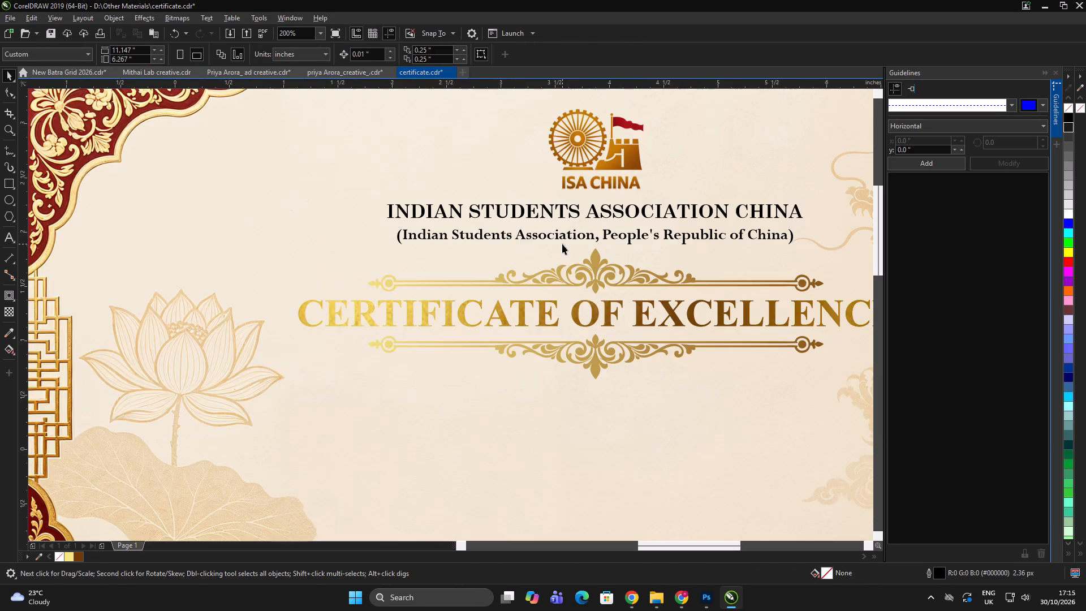
scroll(684, 267, "down", 1)
scroll(347, 248, "down", 1)
scroll(174, 252, "up", 4)
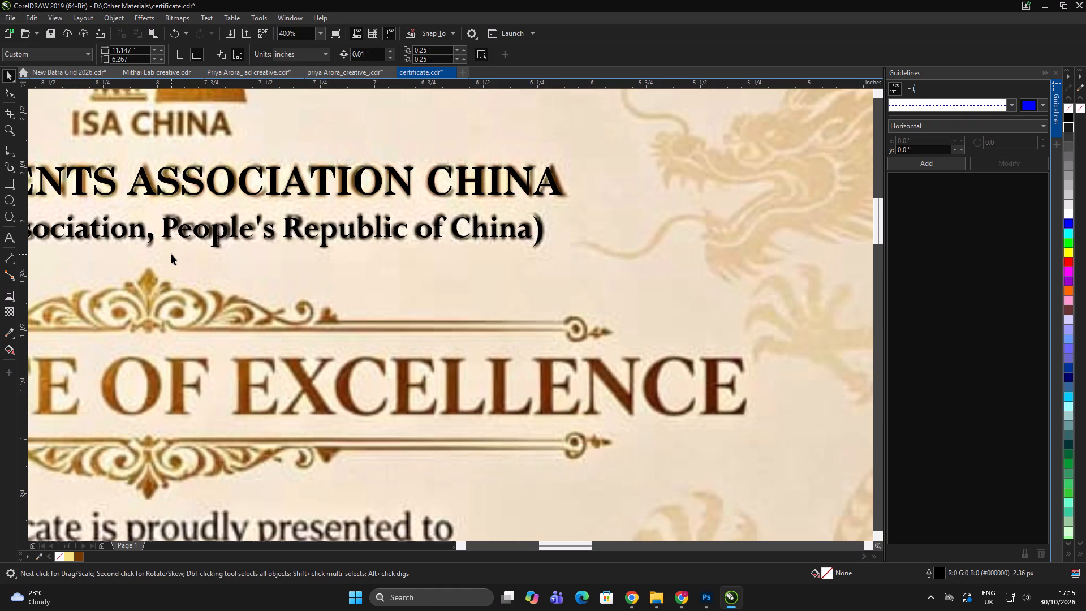
scroll(189, 253, "down", 3)
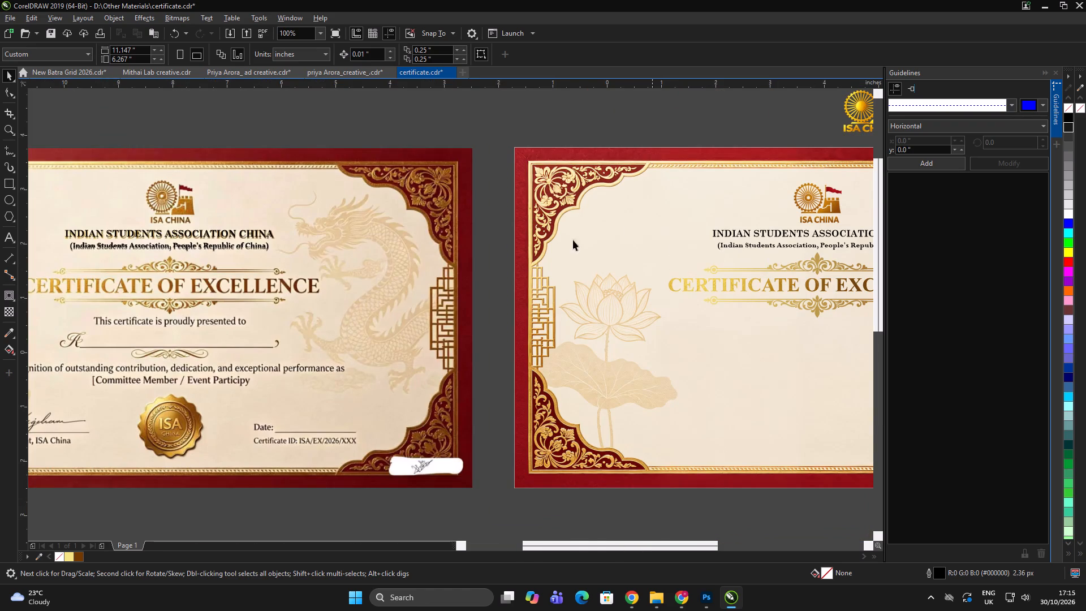
scroll(414, 229, "down", 1)
scroll(613, 246, "up", 2)
left_click(647, 203)
scroll(540, 223, "down", 2, "ctrl")
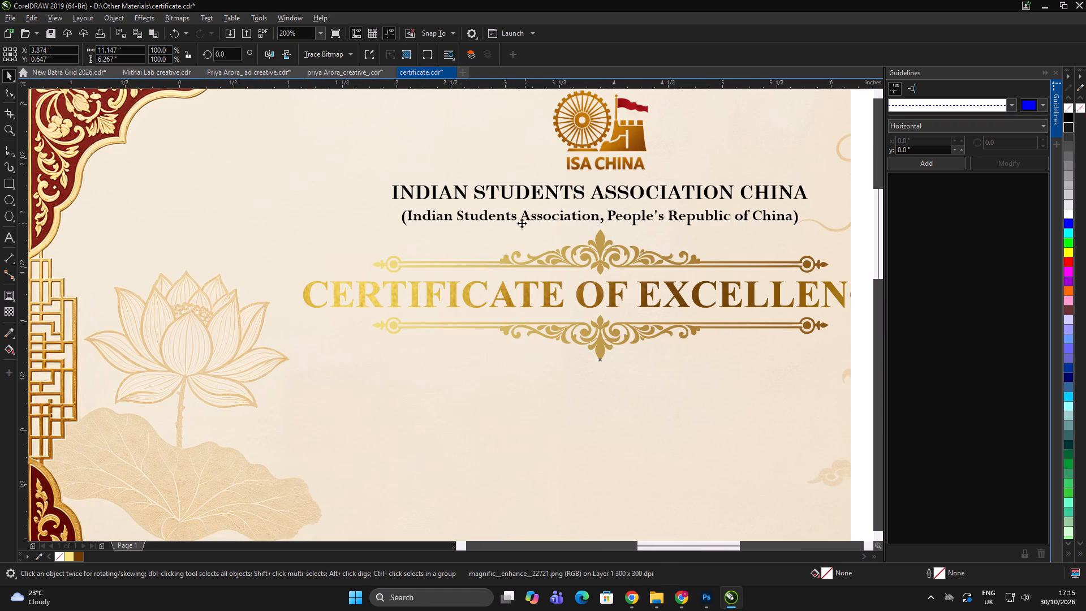
Duplicate the subtitle text on the reference certificate, placing the copy just above the CERTIFICATE OF EXCELLENCE heading.
left_click(583, 210)
scroll(634, 225, "down", 2)
scroll(291, 212, "up", 2)
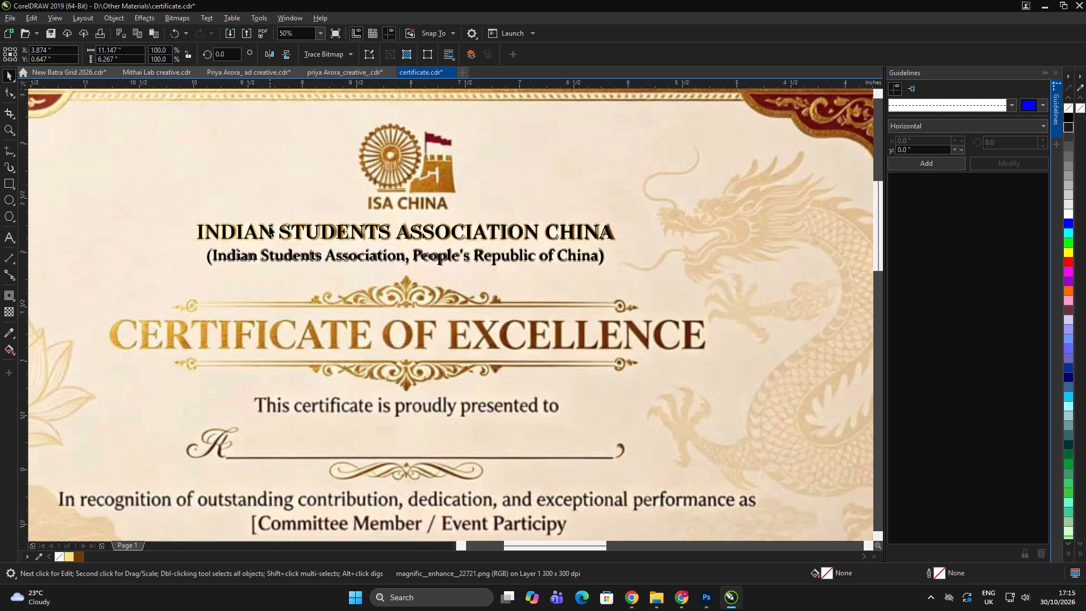
left_click_drag(298, 255, 280, 307)
right_click(281, 307, "shift")
Copy INDIAN STUDENTS ASSOCIATION CHINA from the Google Keep note and replace the duplicated subtitle's text with it in CorelDRAW.
key("alt+Tab")
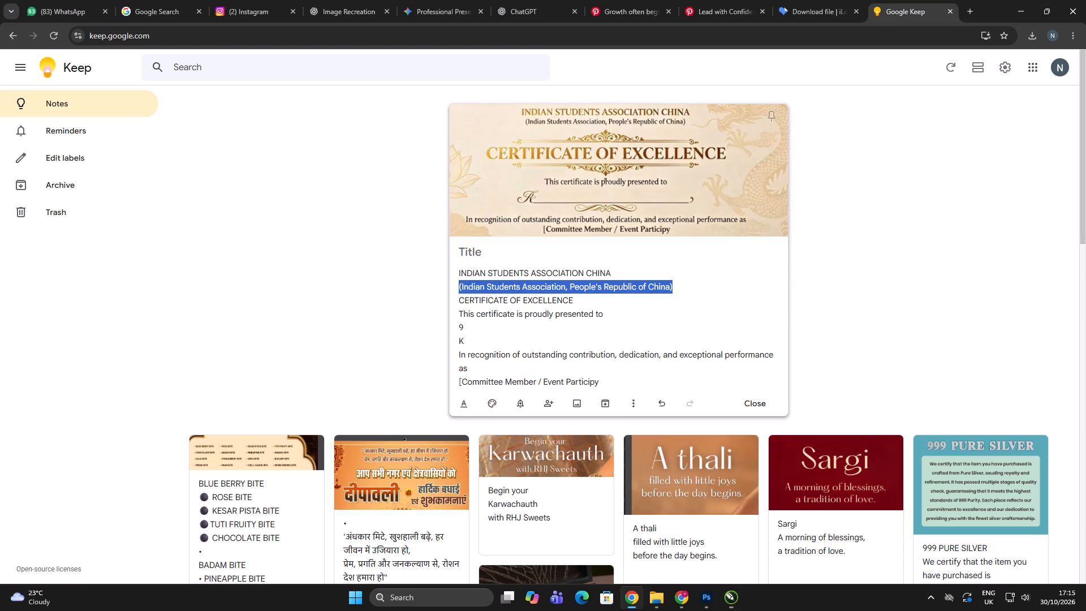
left_click_drag(454, 270, 619, 272)
key("ctrl+c")
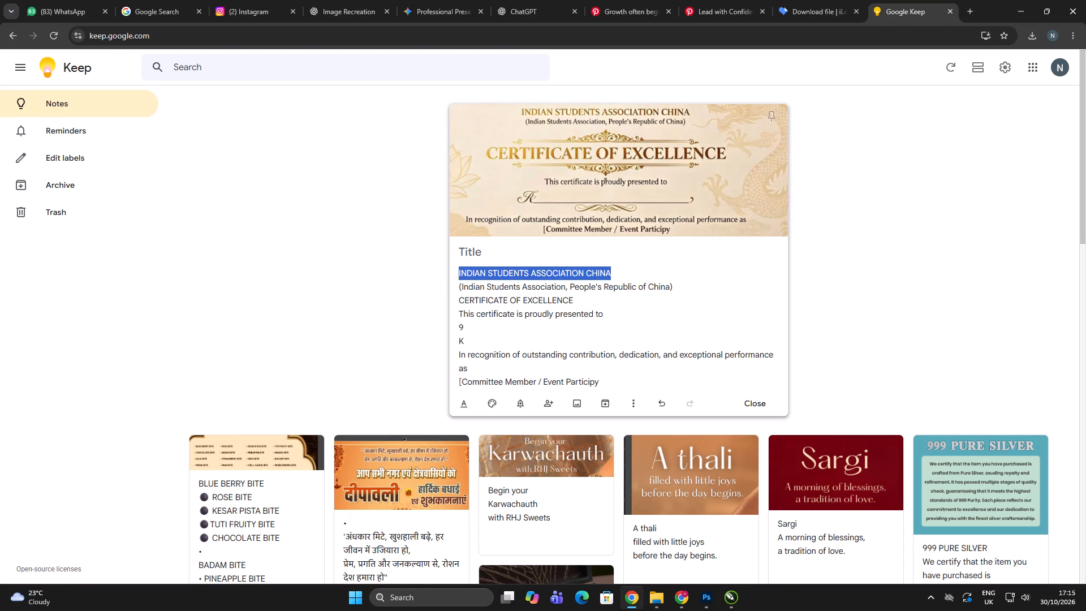
key("alt+Tab")
left_click(398, 259)
double_click(391, 309)
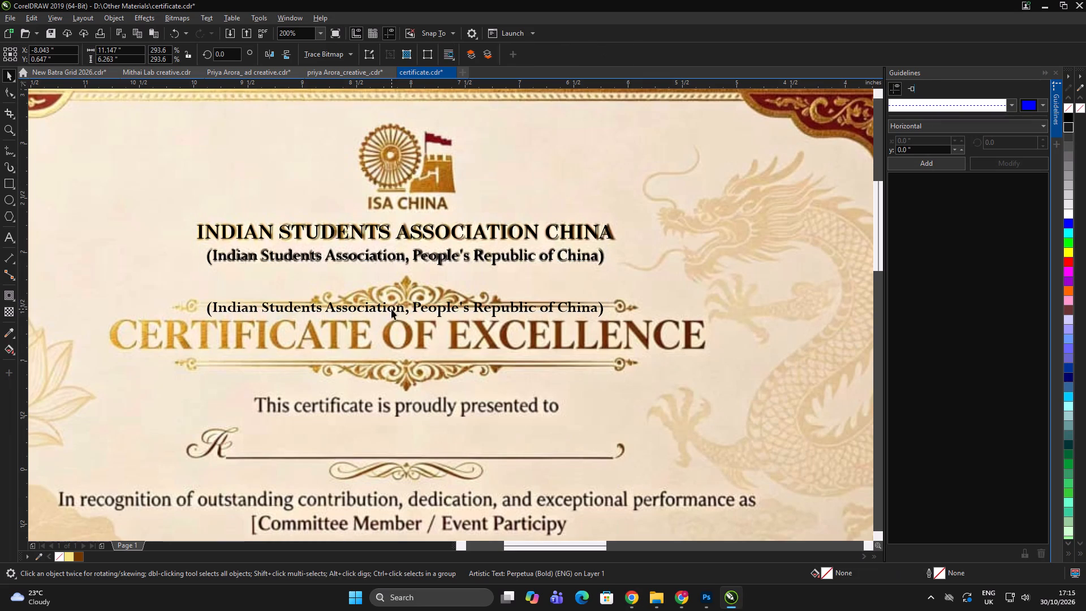
key("ctrl+a")
scroll(461, 247, "down", 2)
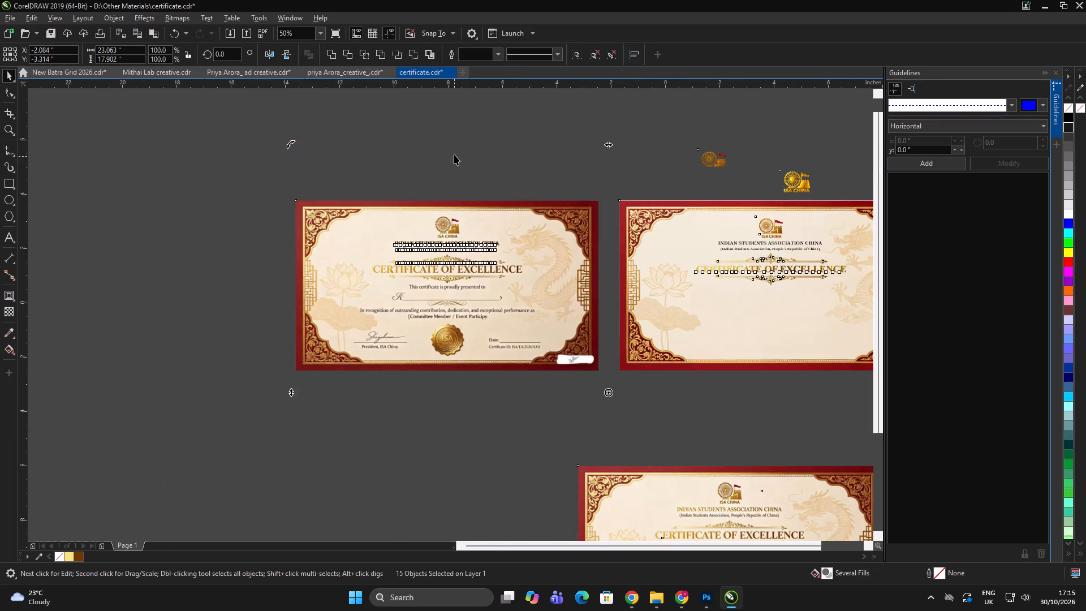
left_click(454, 154)
scroll(444, 286, "up", 3)
scroll(457, 284, "down", 1)
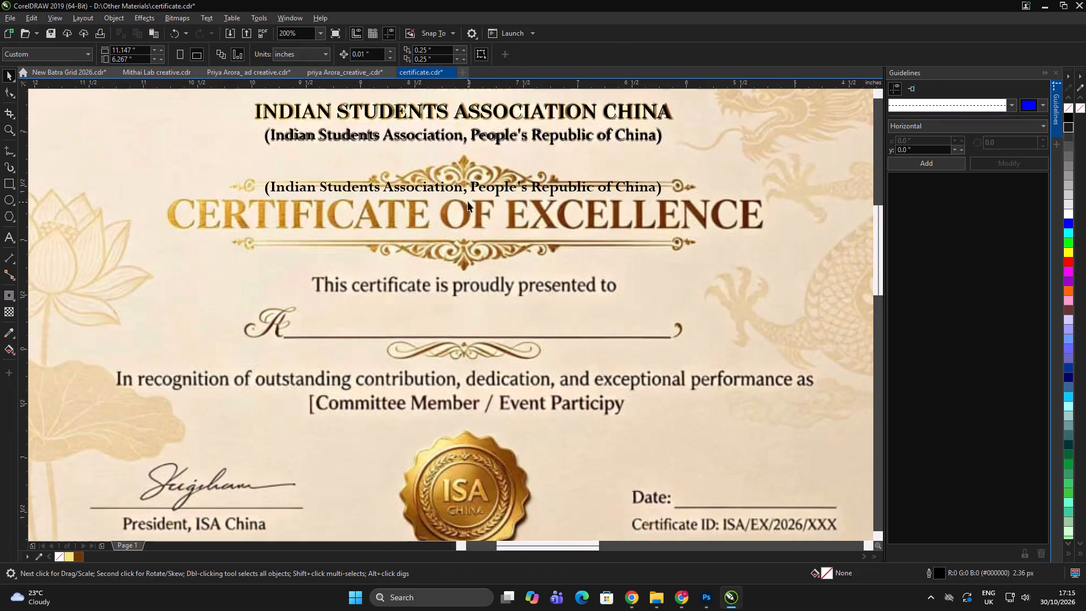
double_click(462, 190)
key("ctrl+a")
key("ctrl+v")
scroll(457, 170, "up", 1)
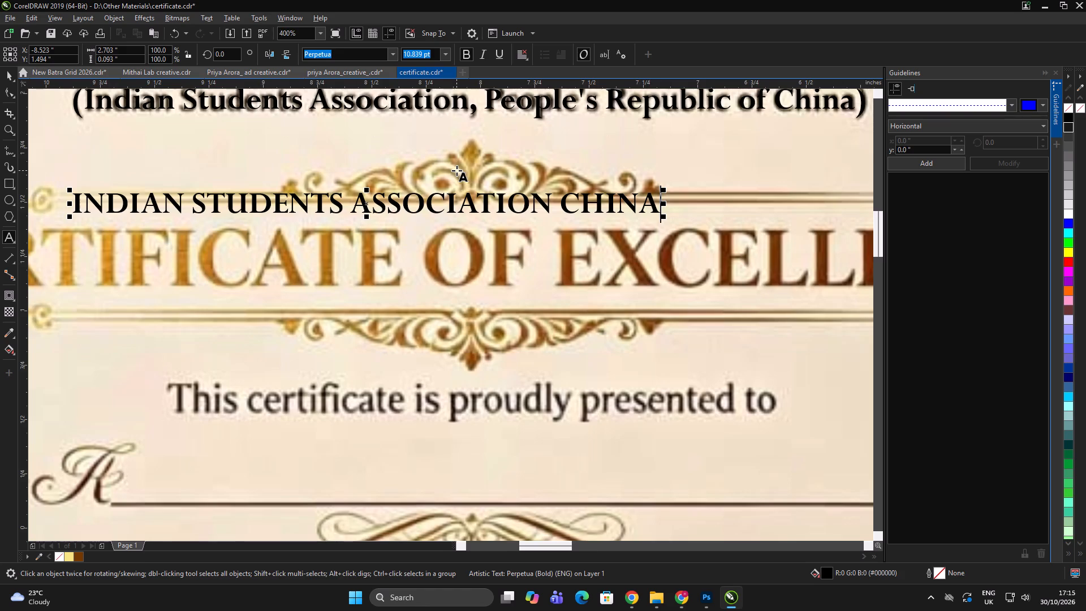
scroll(494, 285, "down", 2)
scroll(416, 203, "up", 1)
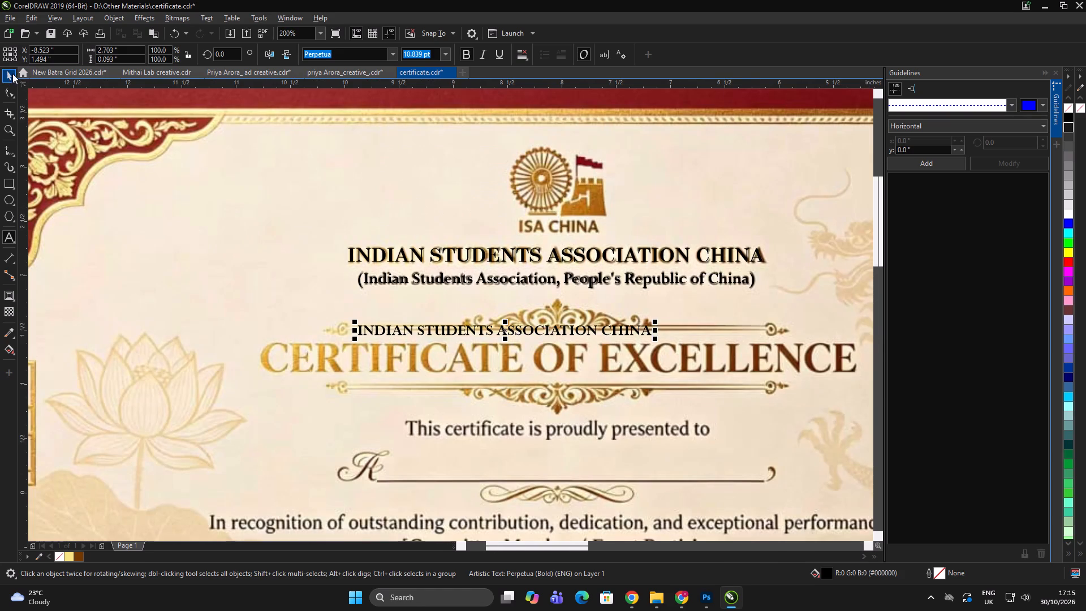
left_click(12, 74)
Delete the old association name text overlaid on the reference certificate.
left_click(370, 259)
key("Delete")
Move the new association name text over the reference line and scale it to about 16.1 pt, 3.85 inches wide and 0.138 inches high.
left_click_drag(370, 333, 367, 253)
scroll(356, 248, "up", 4)
left_click_drag(360, 238, 317, 266)
scroll(282, 272, "down", 5)
scroll(398, 249, "down", 3)
scroll(451, 243, "up", 4)
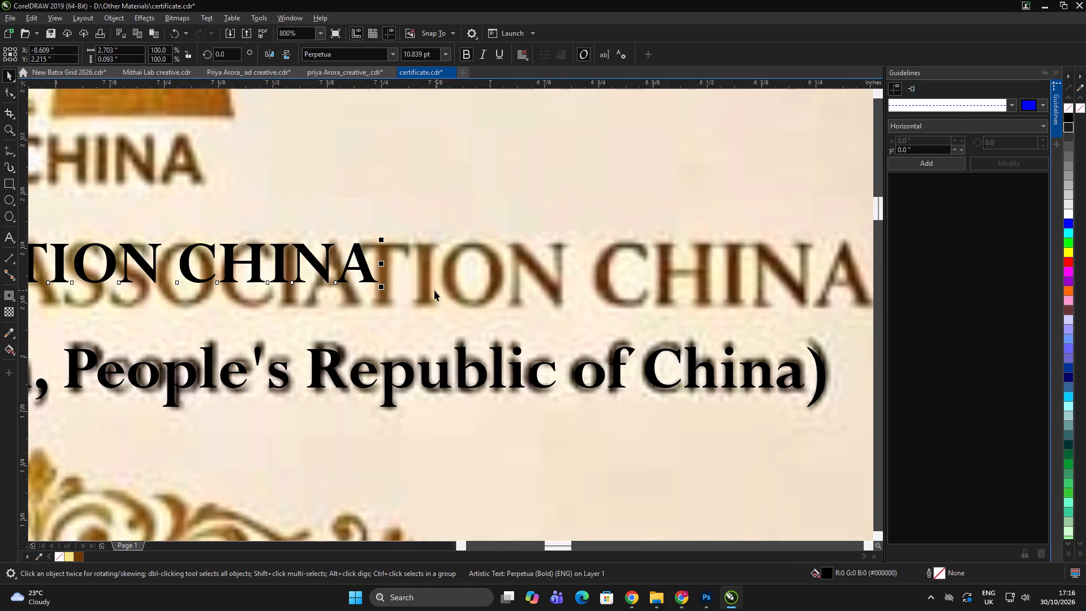
scroll(361, 279, "down", 2)
left_click_drag(371, 286, 498, 322)
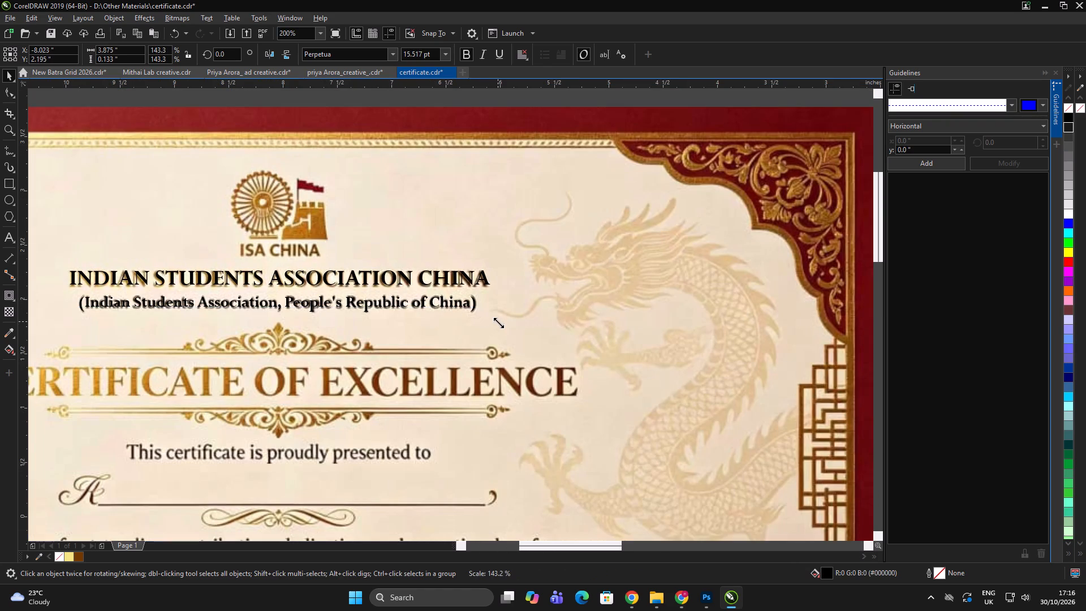
left_click_drag(498, 322, 495, 325)
scroll(265, 285, "up", 2)
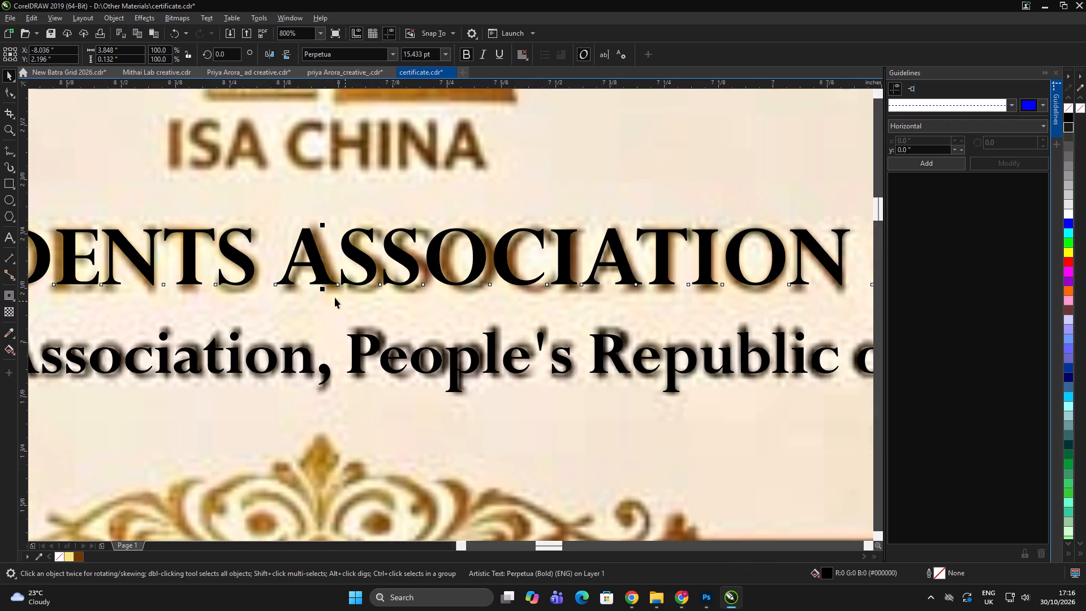
left_click(325, 291)
scroll(371, 269, "up", 1)
scroll(359, 267, "down", 1)
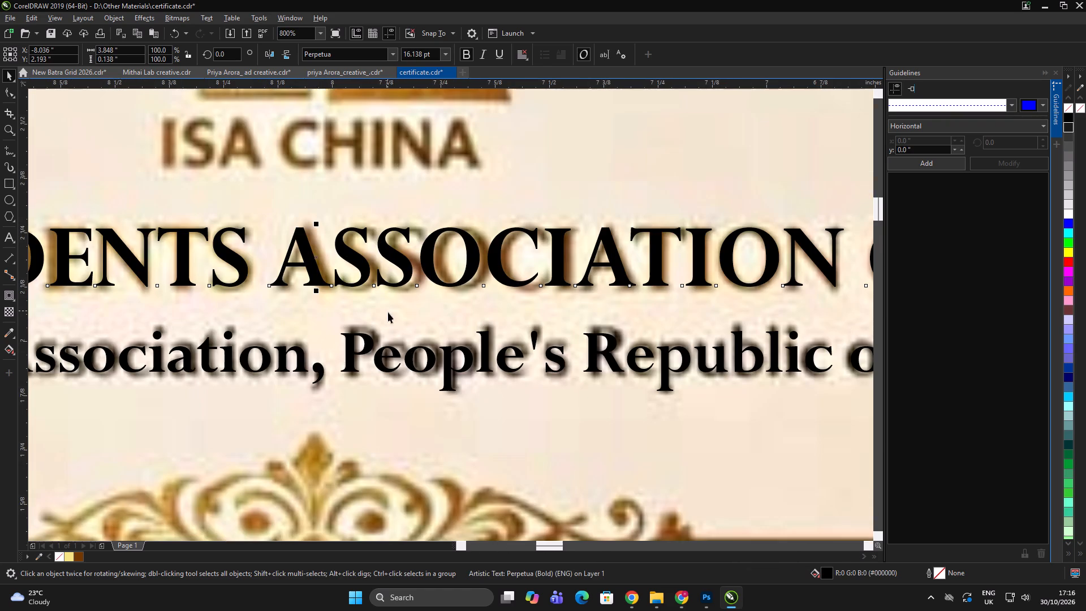
Align the association name and subtitle texts on the reference certificate by their horizontal centres.
left_click(395, 350, "shift")
key("c")
Delete the grouped association name and subtitle texts from the blank certificate.
scroll(322, 293, "down", 6)
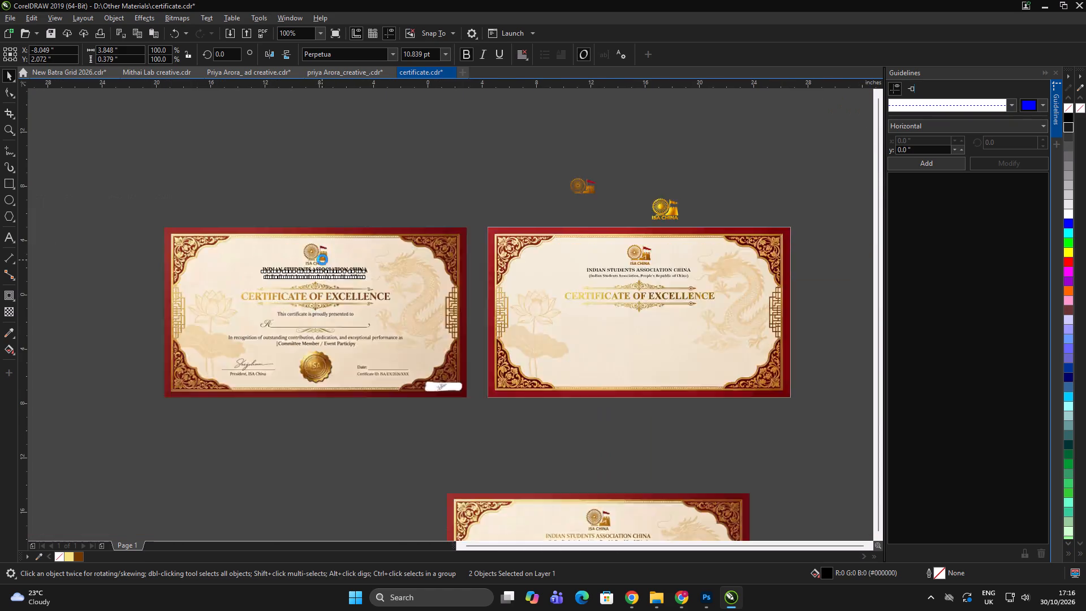
scroll(505, 258, "up", 2)
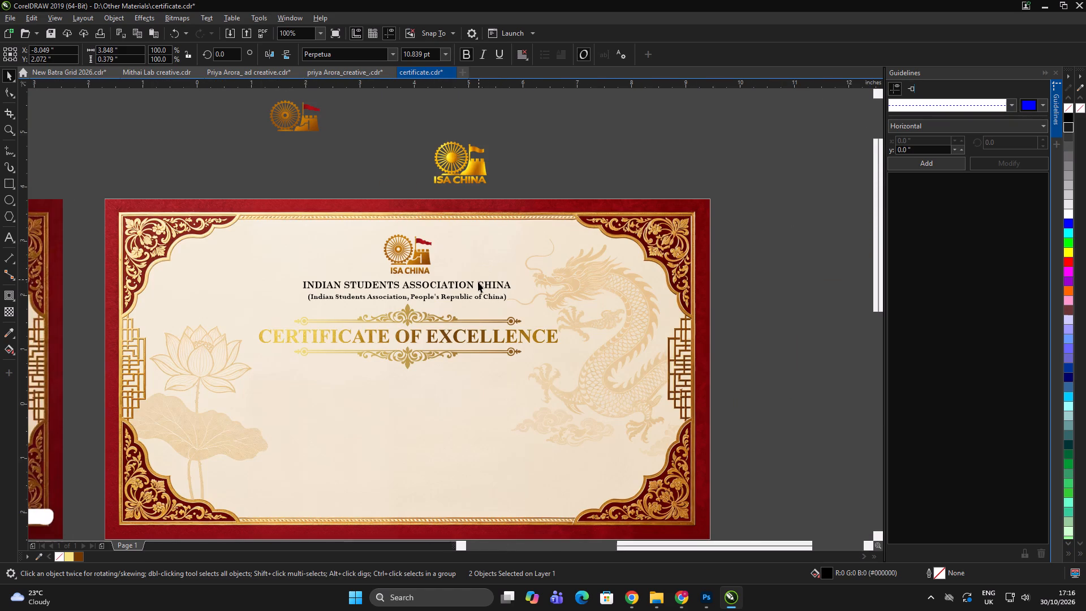
left_click(480, 285)
key("Delete")
Examine how closely the association name and subtitle texts match the reference certificate's lettering beneath them.
scroll(604, 278, "down", 2)
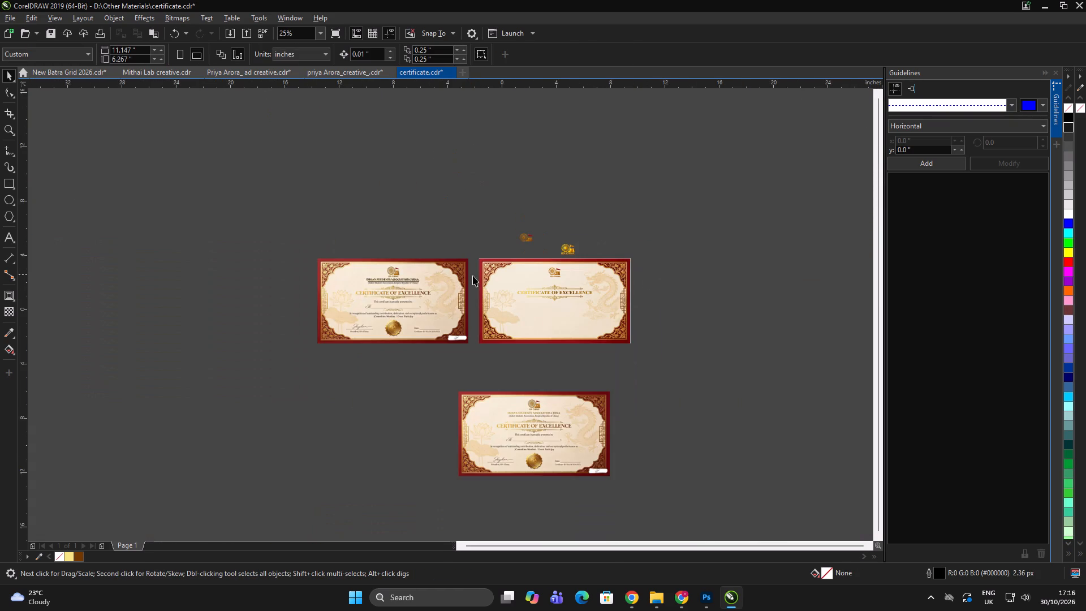
scroll(403, 287, "up", 4)
scroll(355, 243, "up", 4)
scroll(416, 306, "down", 2)
left_click(412, 325)
scroll(412, 325, "up", 2)
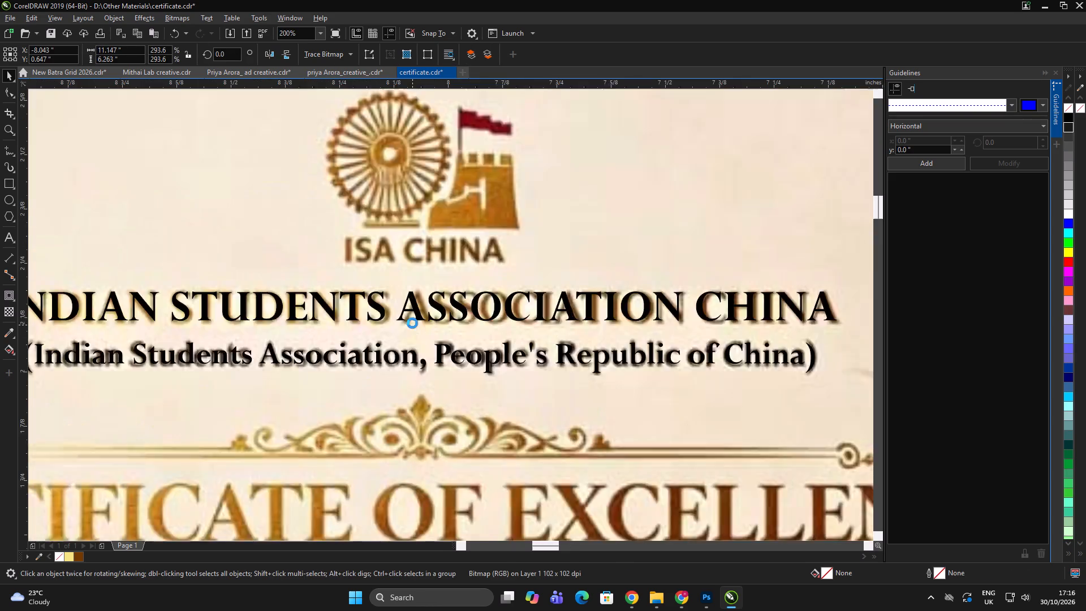
left_click(421, 305)
scroll(422, 300, "up", 2)
left_click(421, 294)
scroll(397, 266, "down", 4)
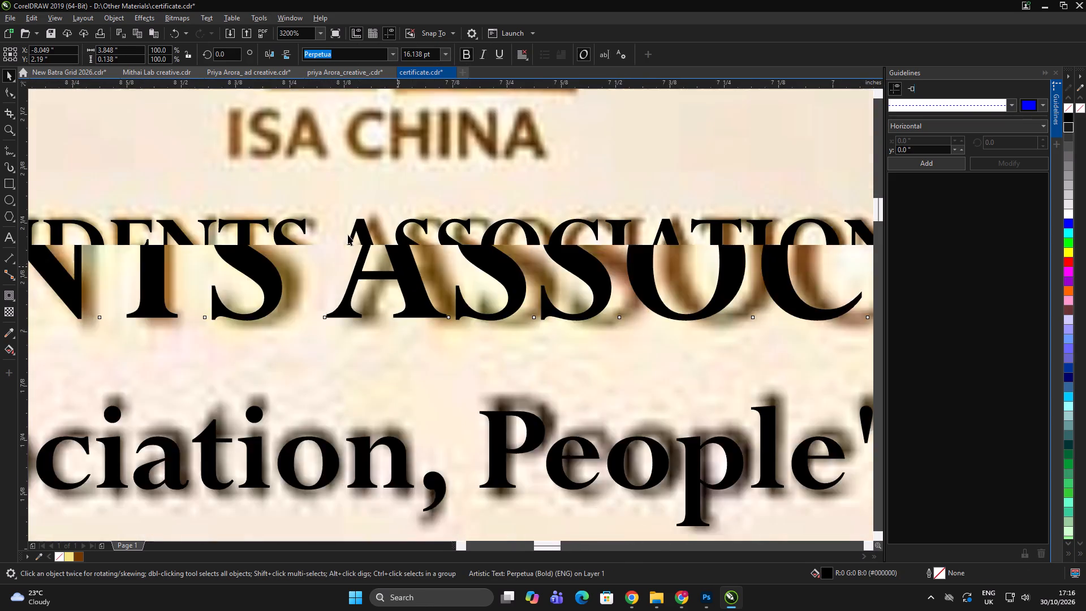
scroll(412, 234, "down", 3)
left_click(512, 309)
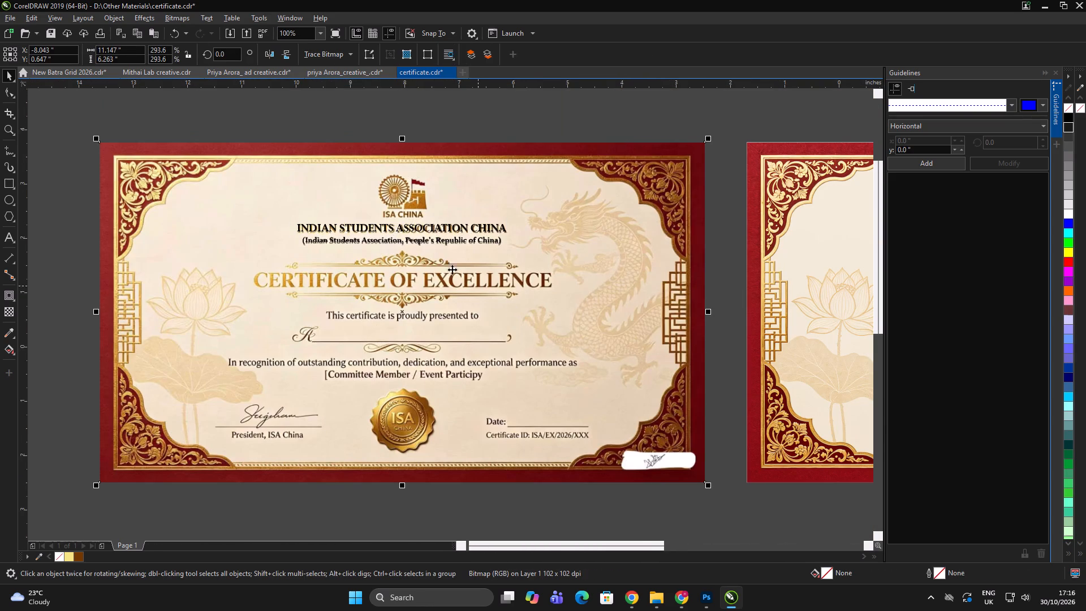
Duplicate the subtitle text on the reference certificate, placing the copy just below the "This certificate is proudly presented to" line.
left_click_drag(442, 242, 423, 328)
right_click(423, 328, "shift")
scroll(439, 329, "up", 2)
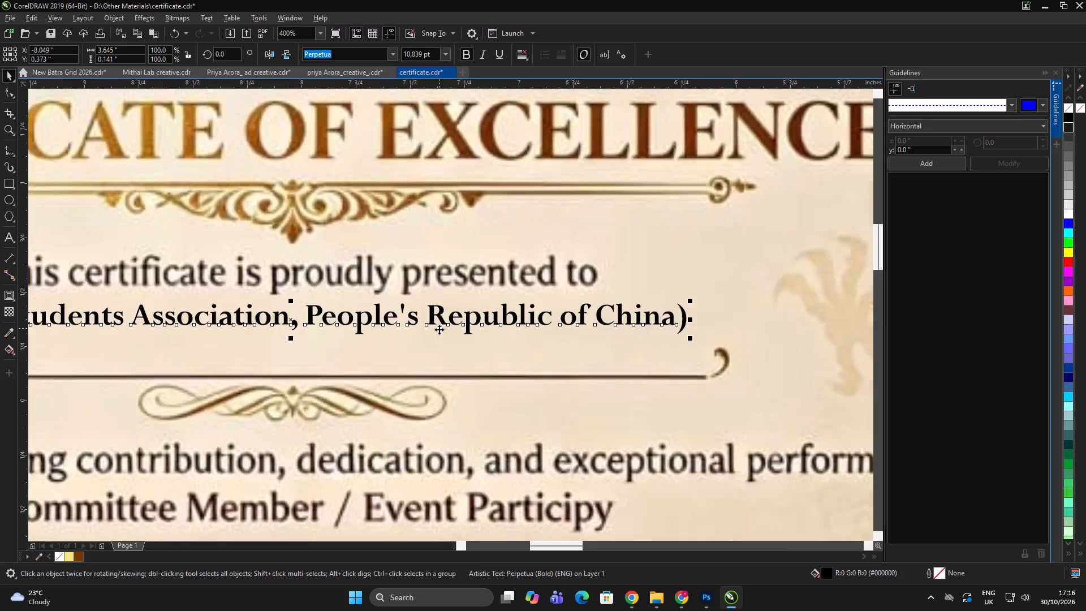
Copy "This certificate is proudly presented to" from the Google Keep note and replace the duplicate's text with it in CorelDRAW.
key("alt+Tab")
left_click_drag(458, 311, 601, 316)
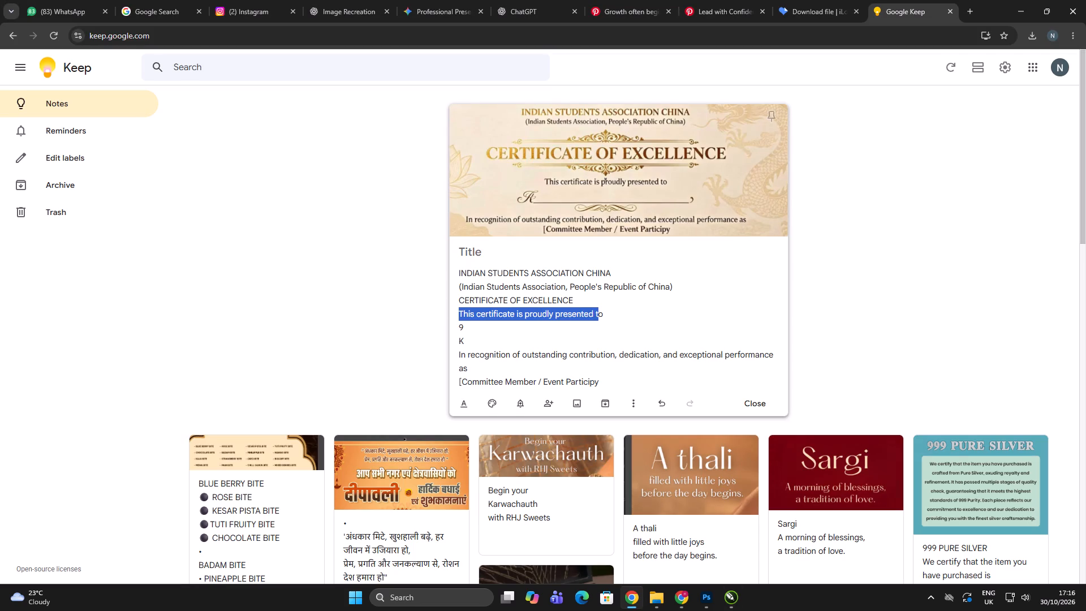
left_click_drag(601, 316, 611, 315)
key("ctrl+c")
key("alt+Tab")
scroll(545, 293, "down", 1)
left_click(588, 362)
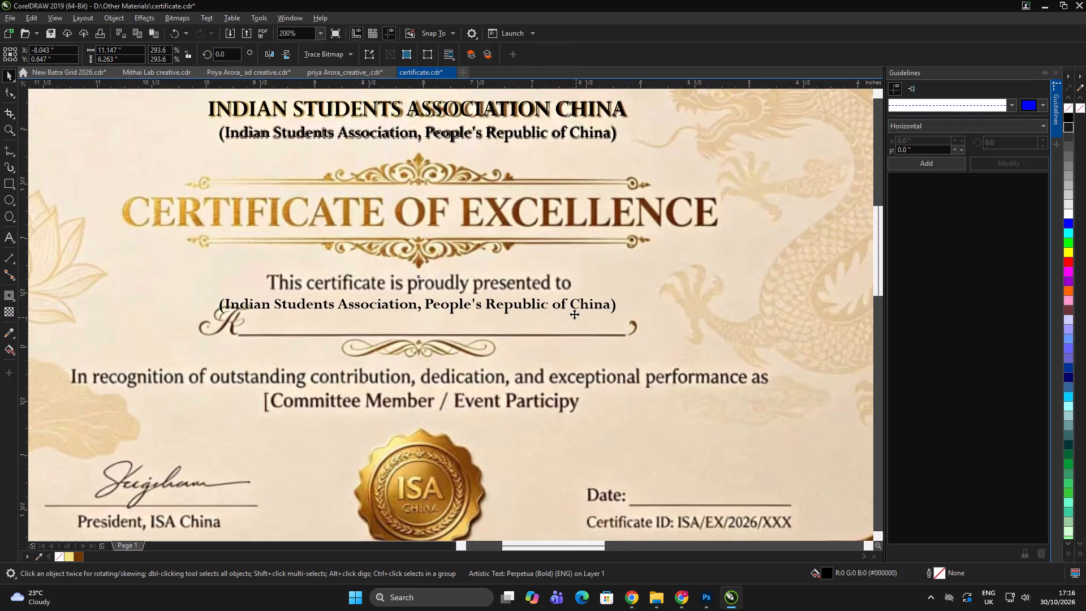
double_click(577, 309)
key("ctrl+a")
key("ctrl+v")
scroll(473, 311, "up", 1)
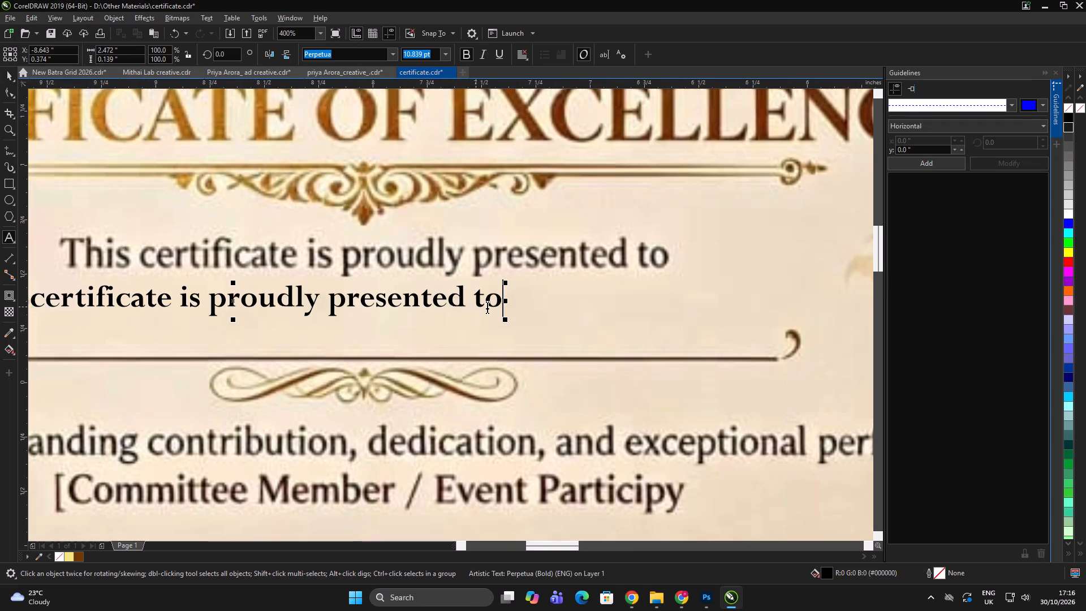
left_click(11, 77)
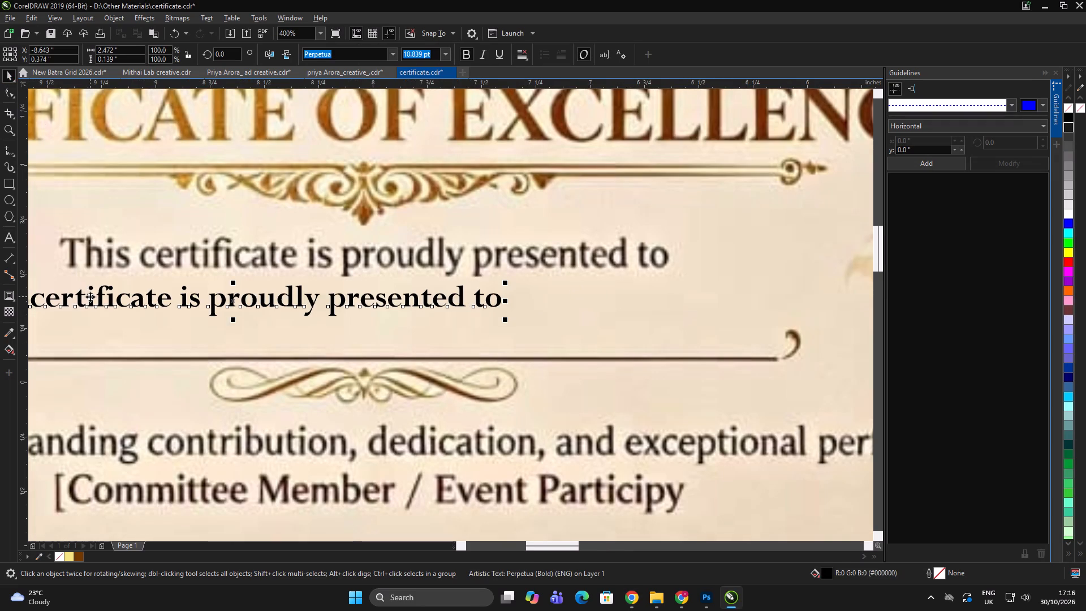
Move the presentation text over its reference line and scale it to about 14.4 pt, 2.8 inches wide and 0.184 inches high.
left_click_drag(90, 296, 186, 247)
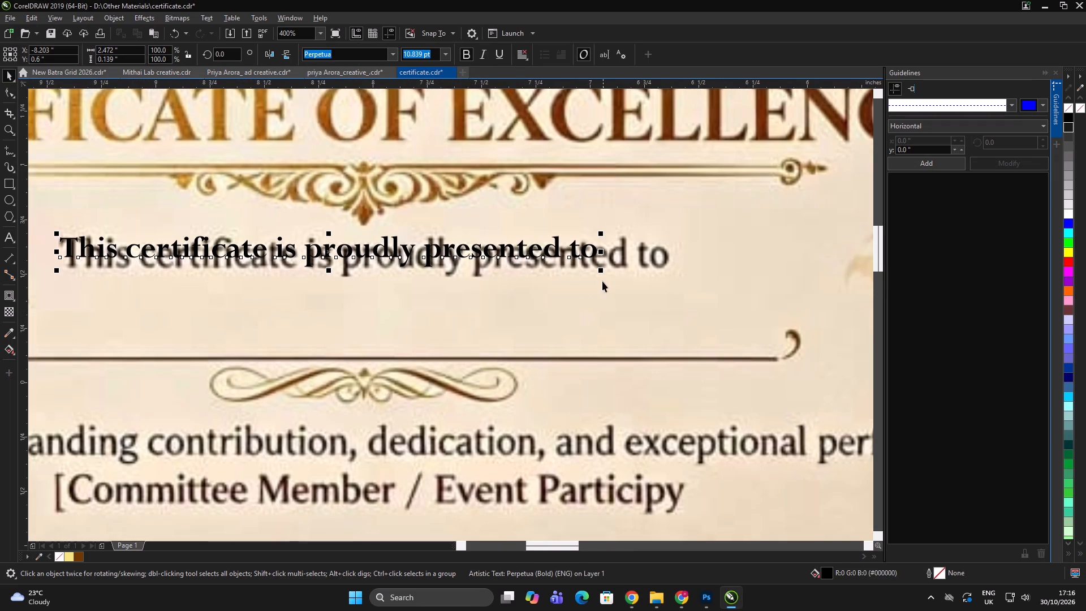
left_click_drag(601, 272, 672, 299)
scroll(439, 269, "up", 1)
left_click_drag(291, 277, 294, 288)
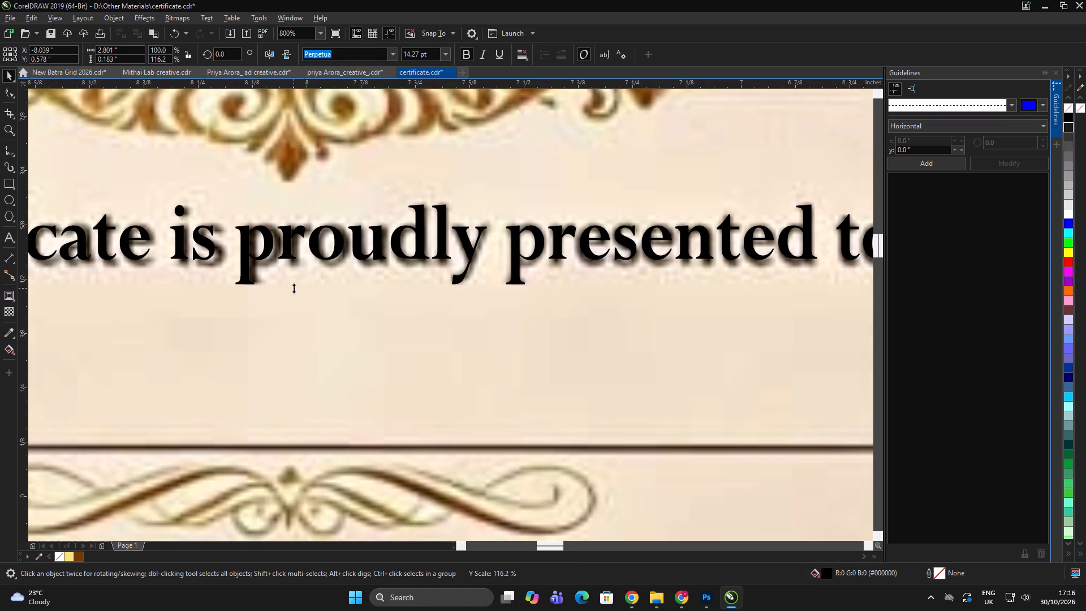
left_click_drag(294, 288, 294, 289)
scroll(320, 261, "down", 2)
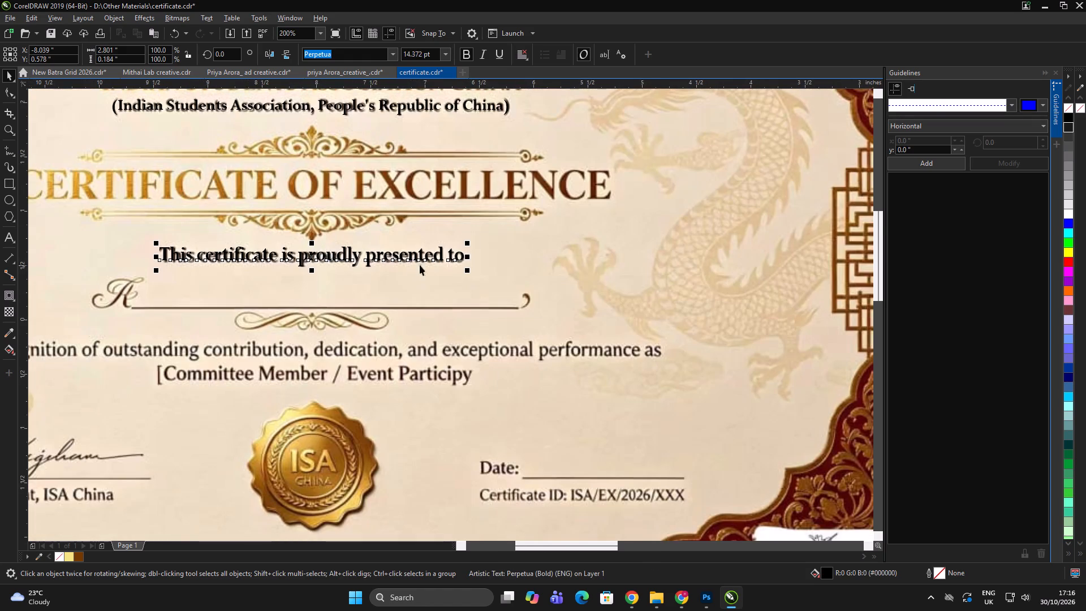
scroll(419, 260, "up", 2)
scroll(512, 245, "down", 3)
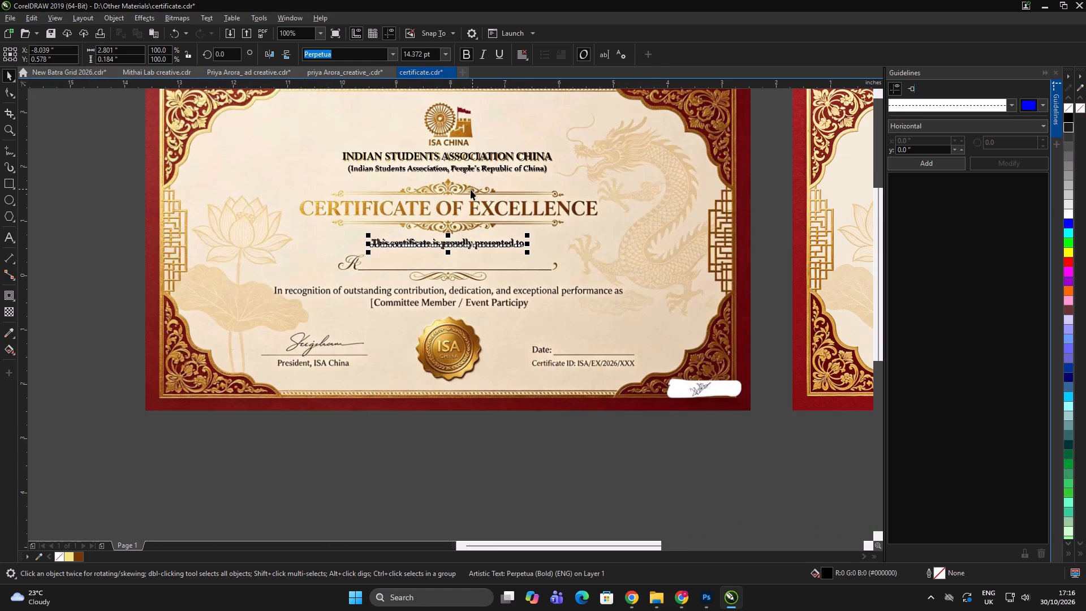
Duplicate the presentation text, placing the copy just below the Committee Member line and keeping the reference image in place.
scroll(435, 250, "up", 1)
left_click_drag(447, 237, 314, 358)
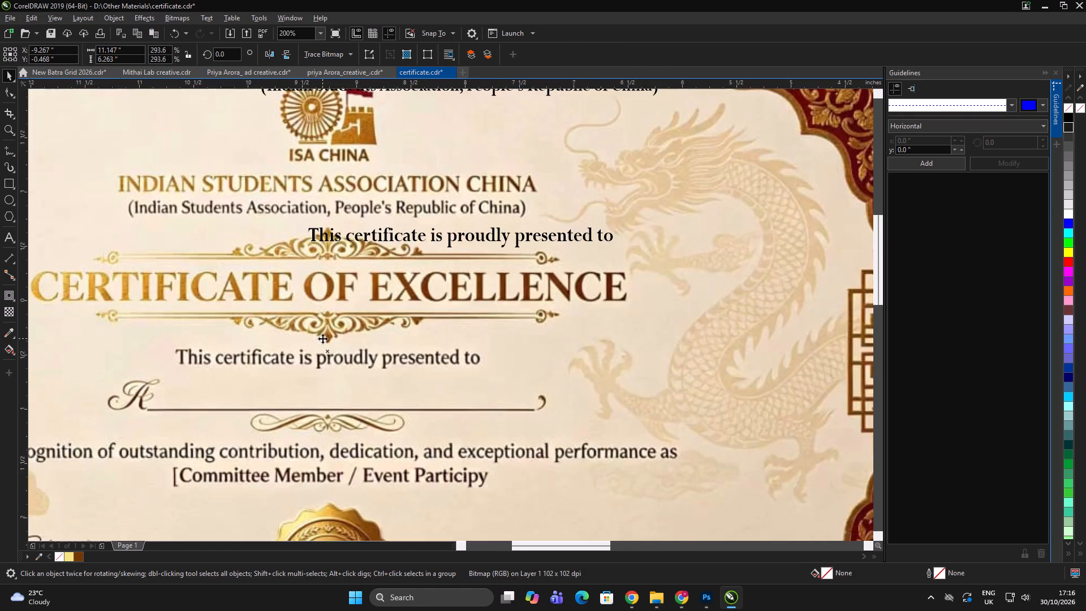
key("ctrl+z")
left_click(407, 243)
left_click_drag(410, 237, 226, 368)
right_click(227, 368)
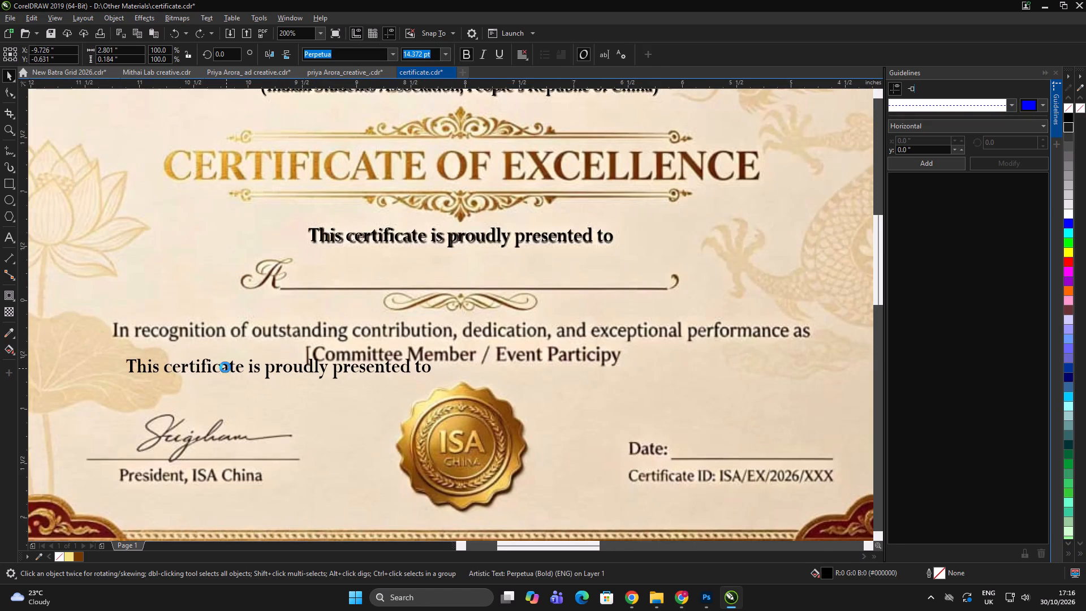
Copy "In recognition of outstanding contribution, dedication, and exceptional performance as" from the Google Keep note and replace the duplicate's text with it in CorelDRAW.
key("alt+Tab")
left_click_drag(458, 358, 718, 360)
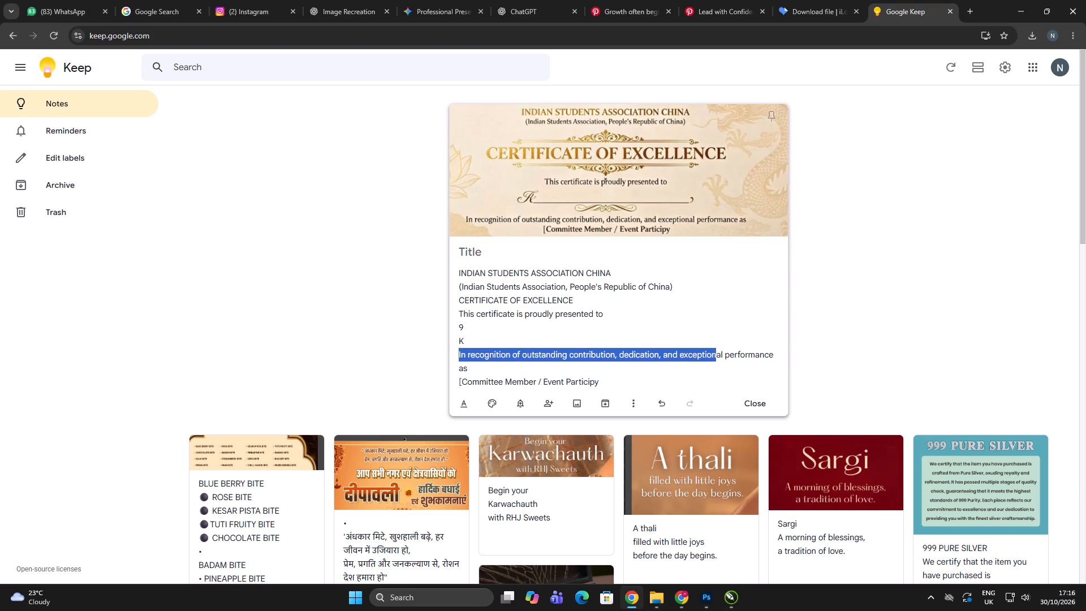
left_click_drag(718, 360, 776, 362)
key("ctrl+c")
key("alt+Tab")
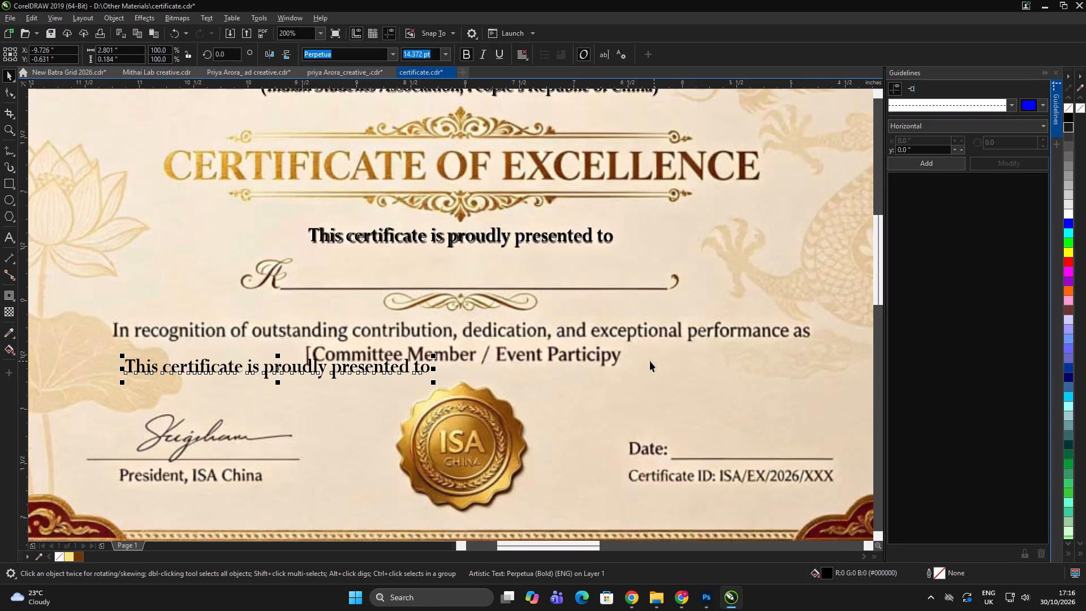
double_click(149, 368)
key("ctrl+a")
key("ctrl+v")
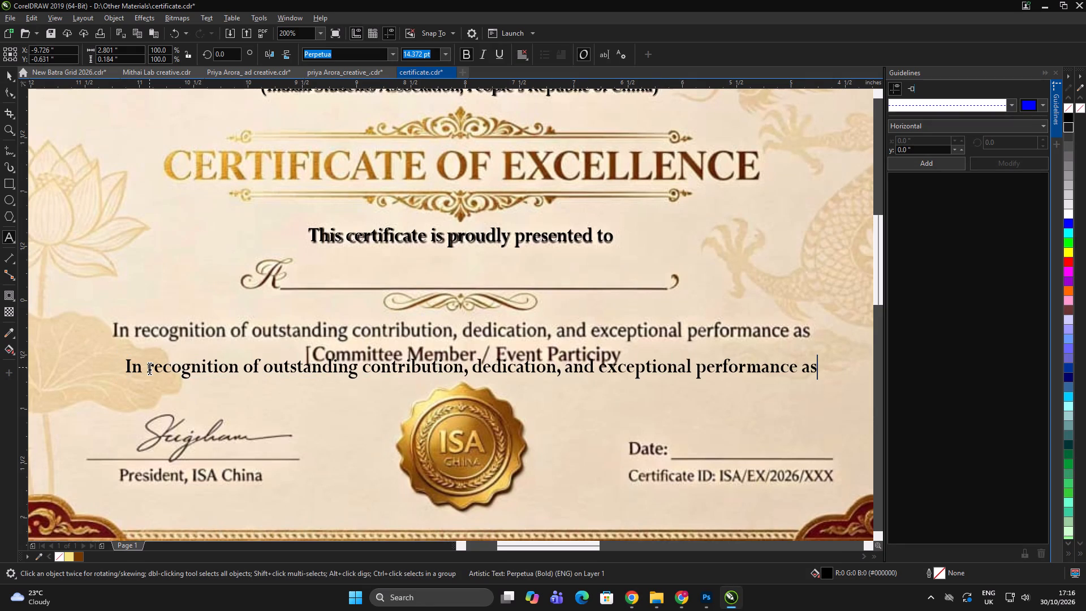
left_click(8, 76)
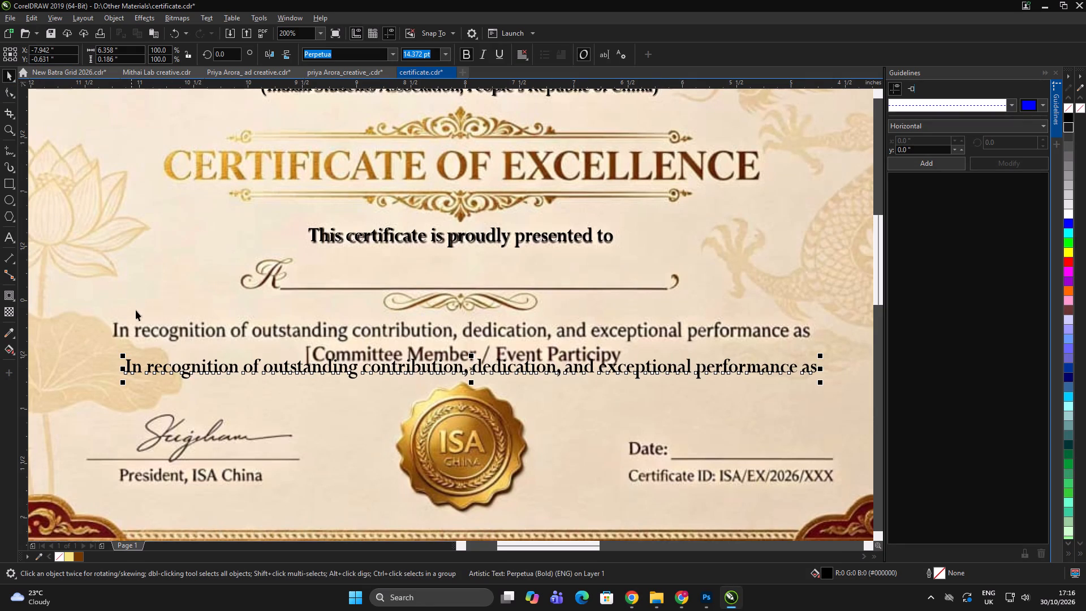
Move the "In recognition of outstanding contribution…" text over its reference line and scale it to about 14.46 pt, 6.4 inches wide.
left_click_drag(141, 368, 130, 332)
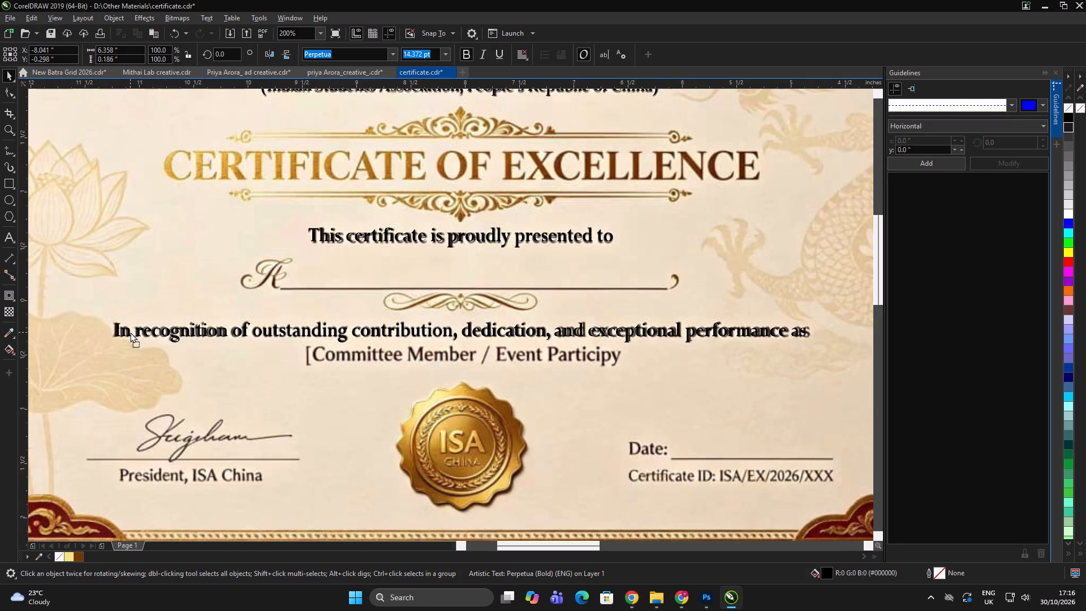
left_click_drag(130, 332, 130, 332)
scroll(825, 329, "up", 2)
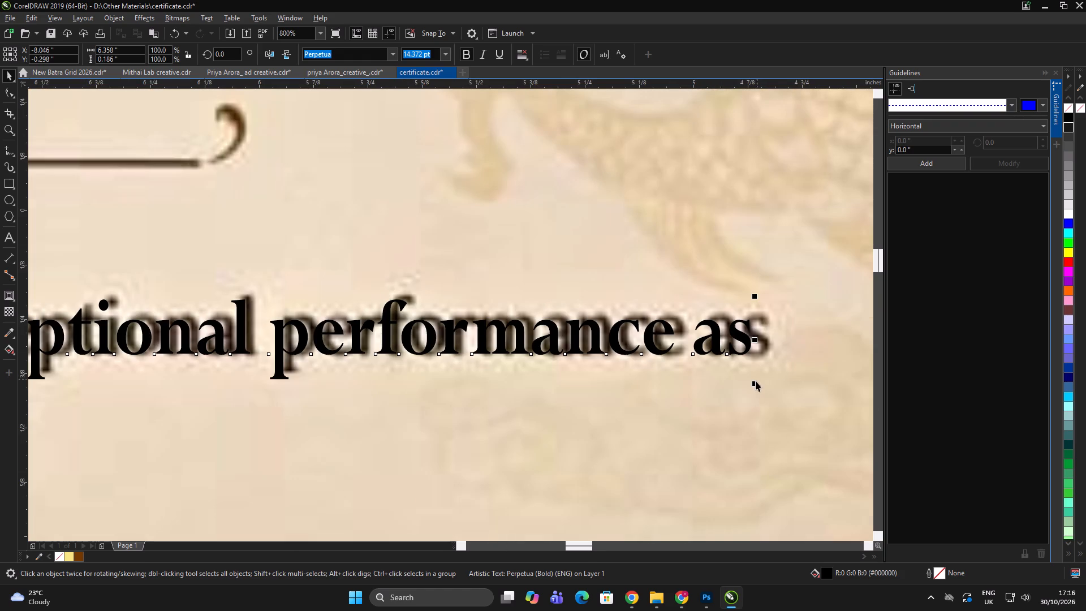
left_click(752, 381)
left_click(742, 337)
left_click_drag(756, 296, 773, 291)
Copy "Committee Member / Event Participy" from the Google Keep note.
scroll(588, 290, "down", 4)
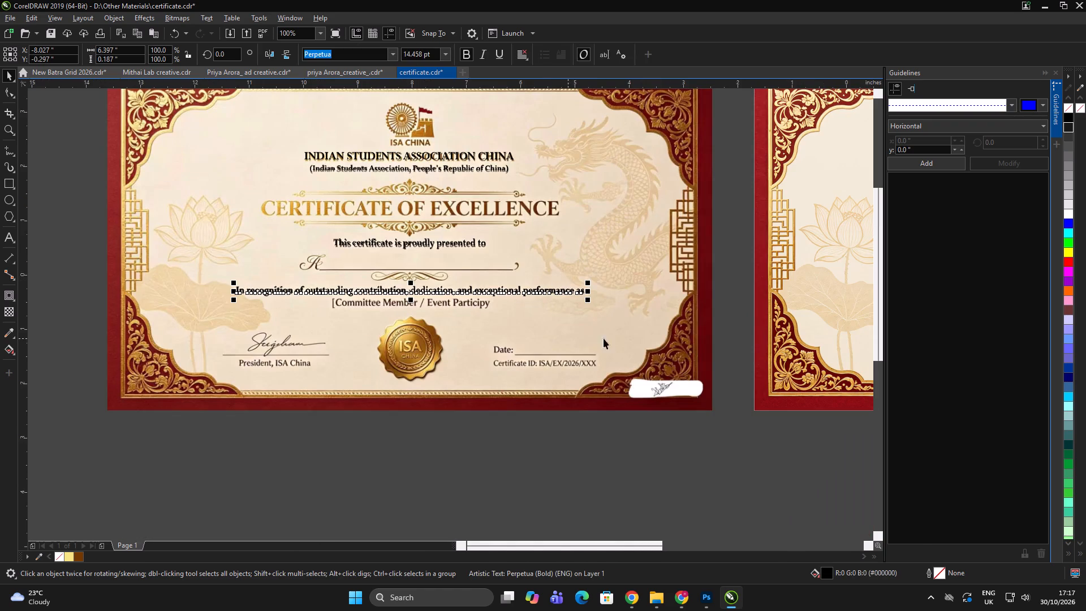
key("alt+Tab")
left_click_drag(611, 384, 466, 383)
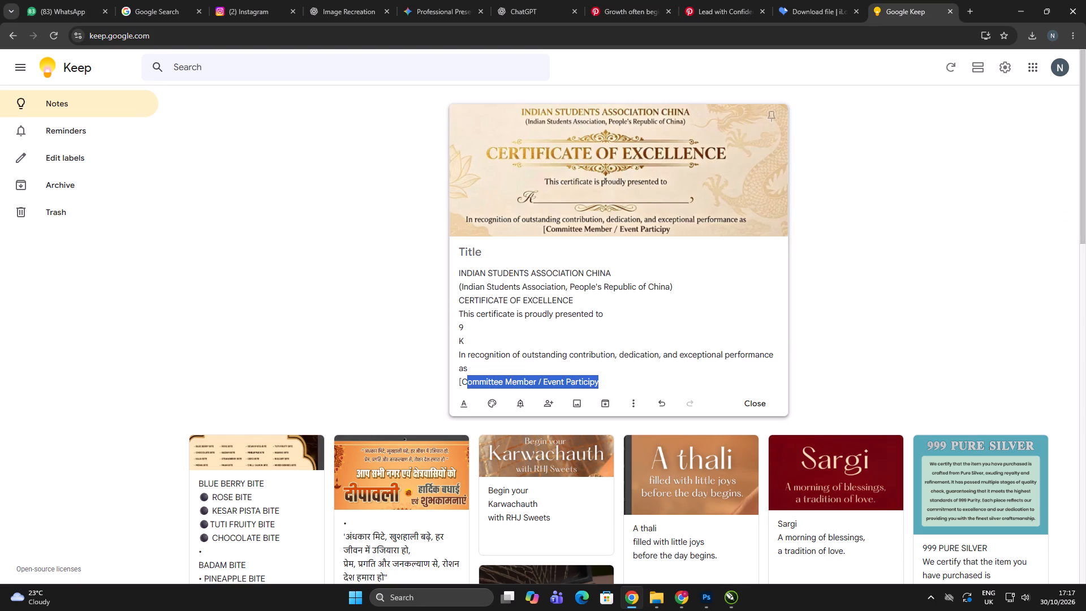
left_click_drag(466, 383, 462, 384)
key("ctrl+c")
In CorelDRAW, duplicate the recognition text just below the Committee Member reference line and replace the copy's text with the copied "Committee Member / Event Participy".
key("alt+Tab")
scroll(367, 310, "up", 1)
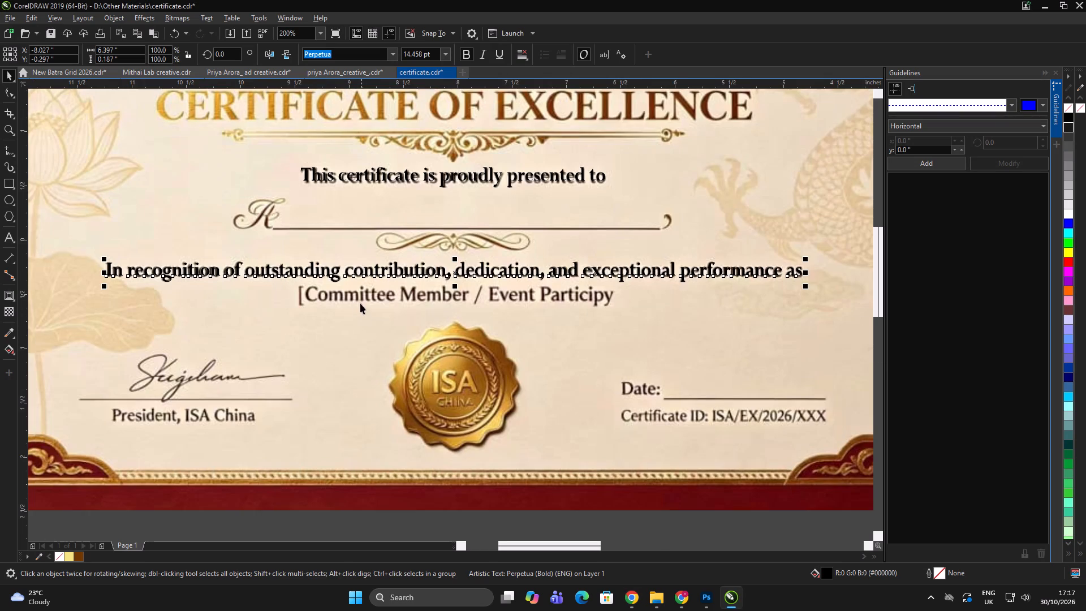
left_click_drag(434, 268, 420, 308)
right_click(420, 308, "shift")
double_click(419, 308)
key("ctrl+a")
key("ctrl+v")
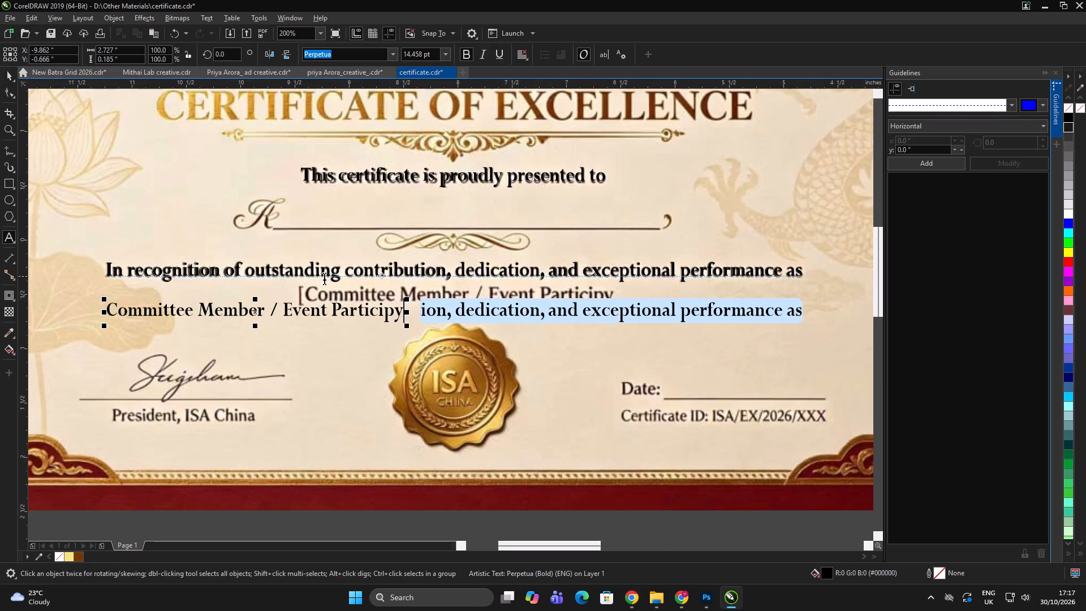
Add an opening square bracket before "Committee Member / Event Participy" in the new text line.
key("alt+Tab")
key("alt+Tab")
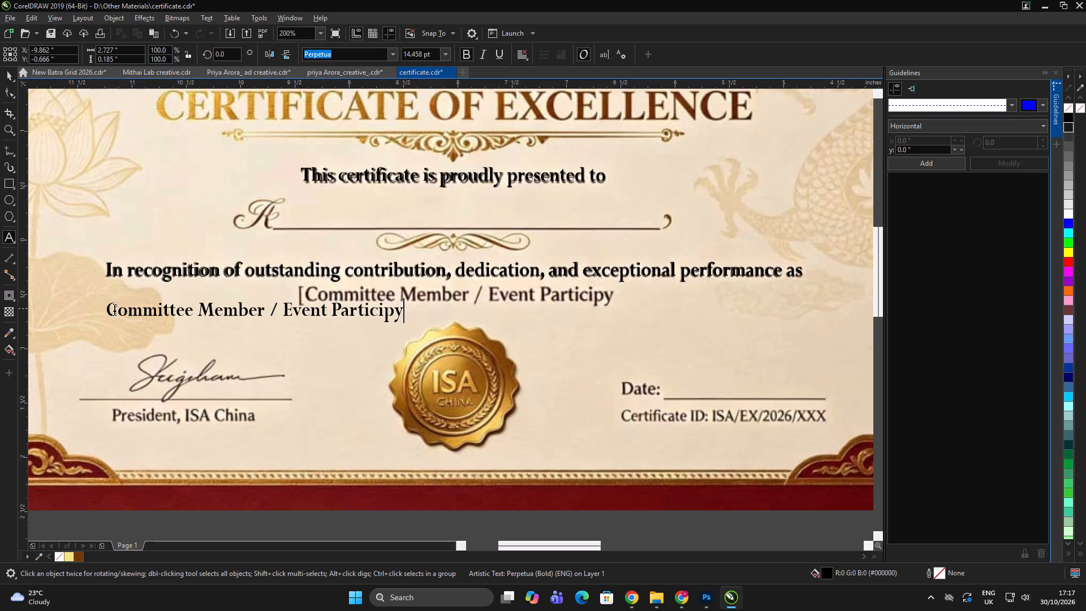
left_click(109, 309)
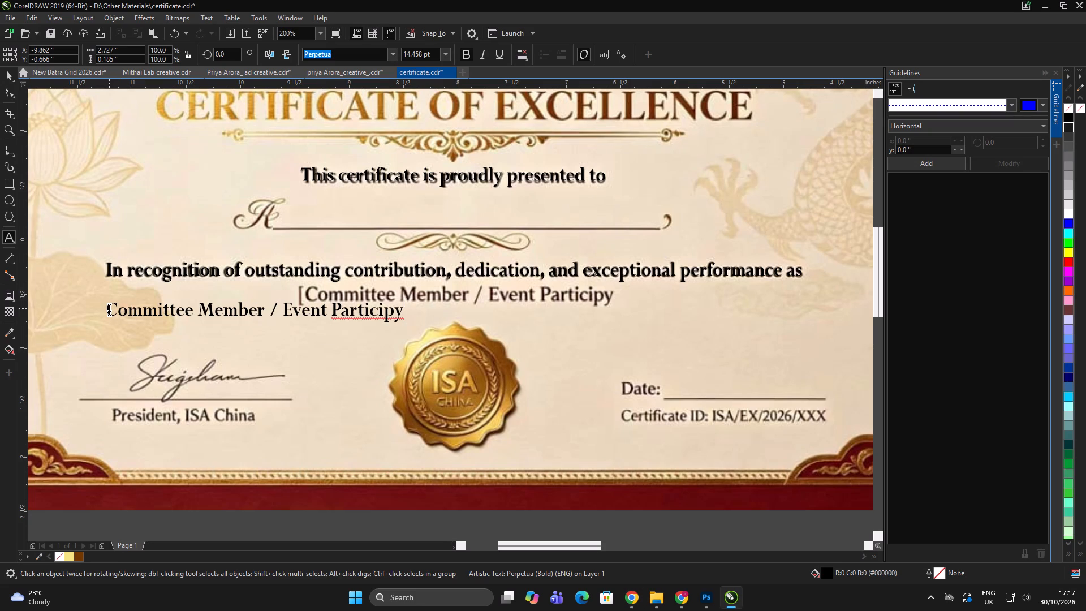
key("shift+braceright")
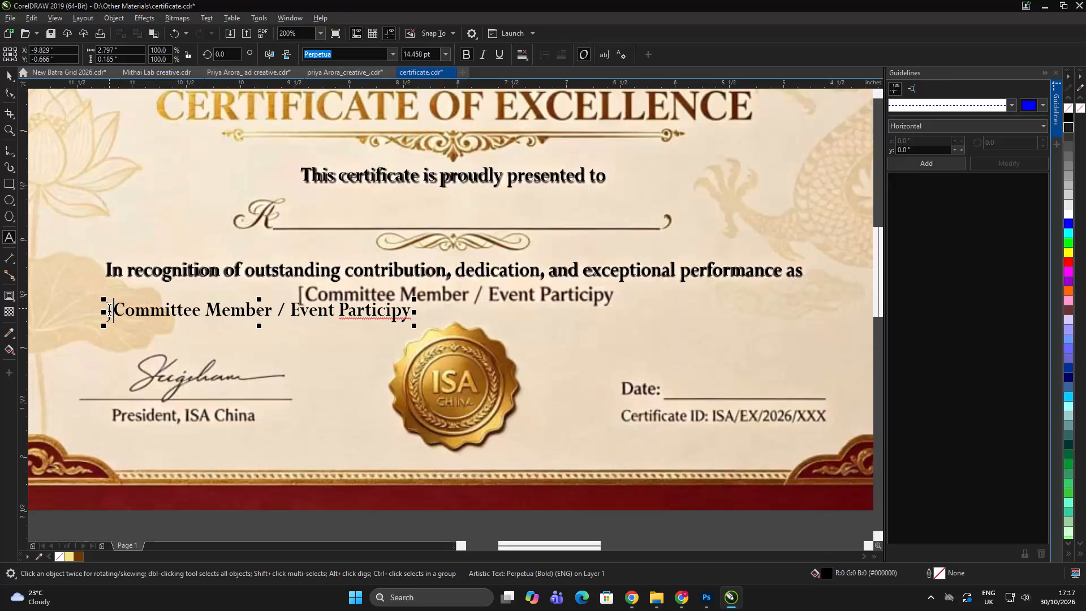
key("shift+BackSpace")
key("shift+braceleft")
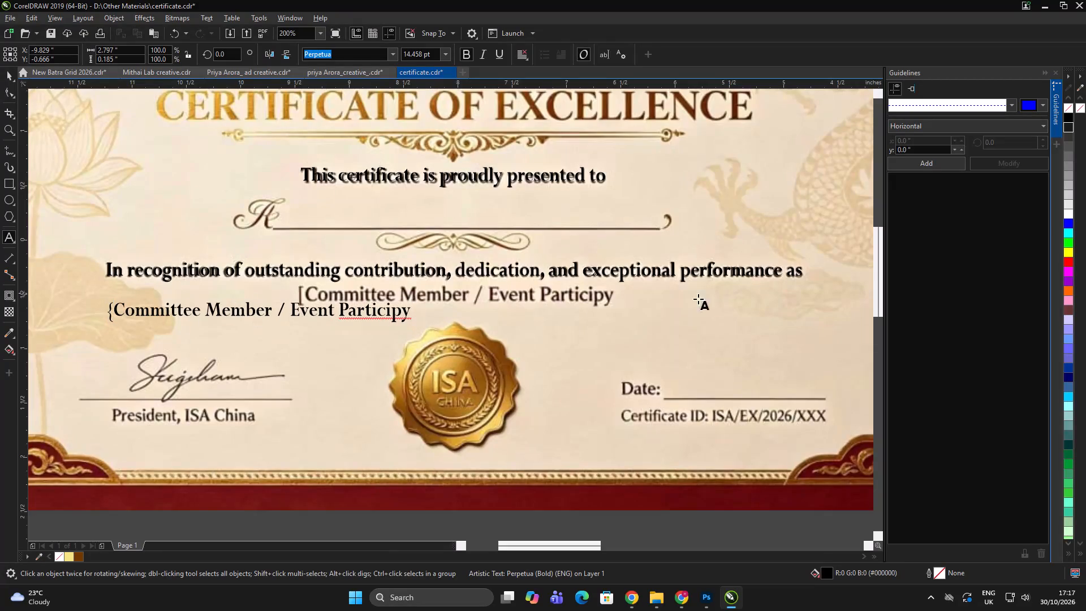
scroll(170, 259, "up", 1)
scroll(549, 309, "up", 1)
scroll(640, 324, "down", 1)
key("BackSpace")
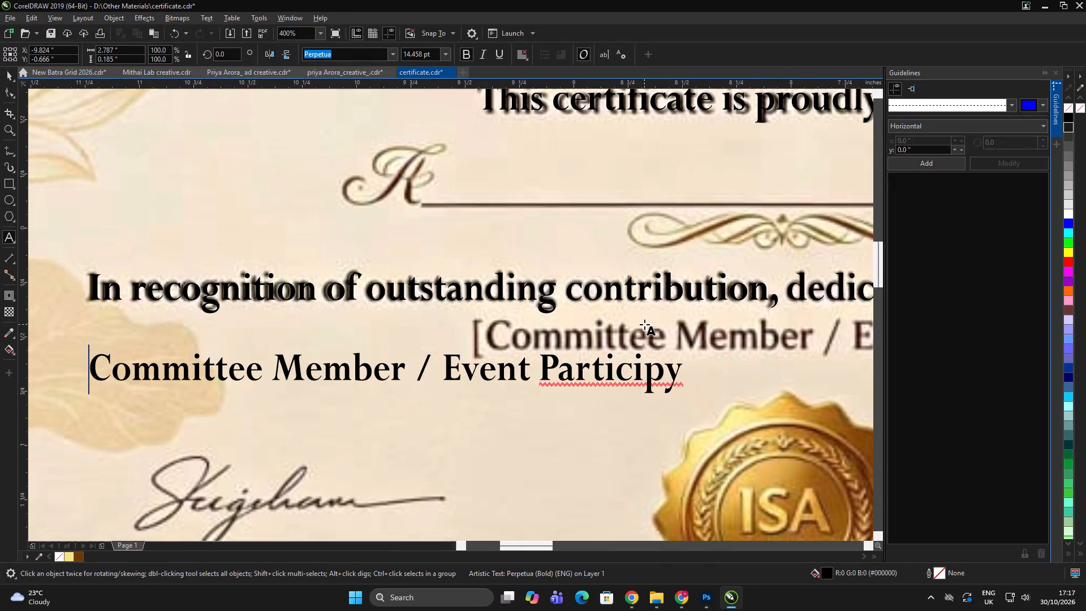
key("bracketleft")
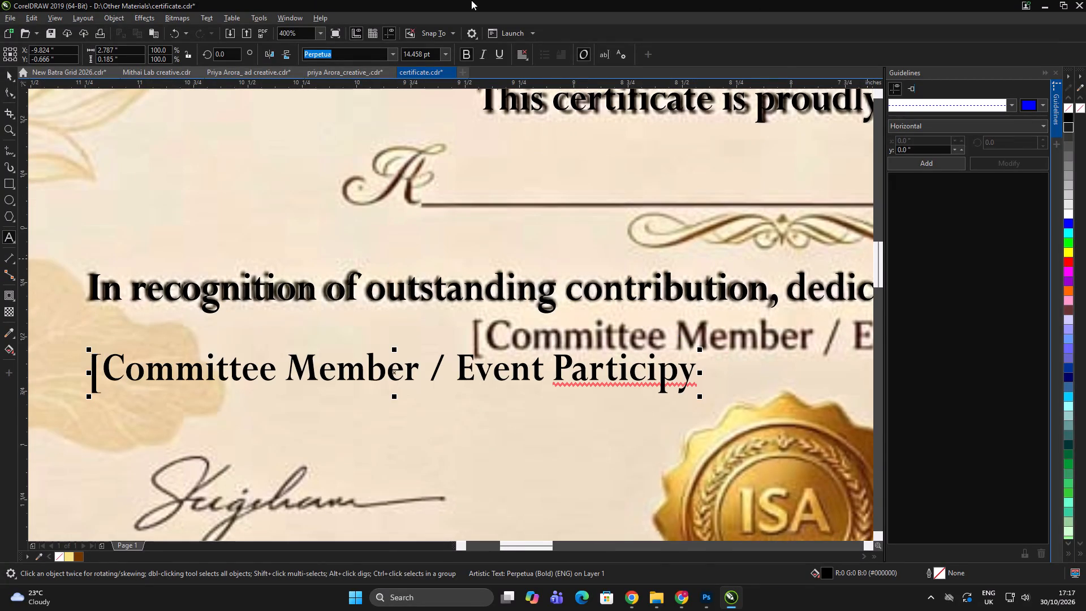
left_click(7, 71)
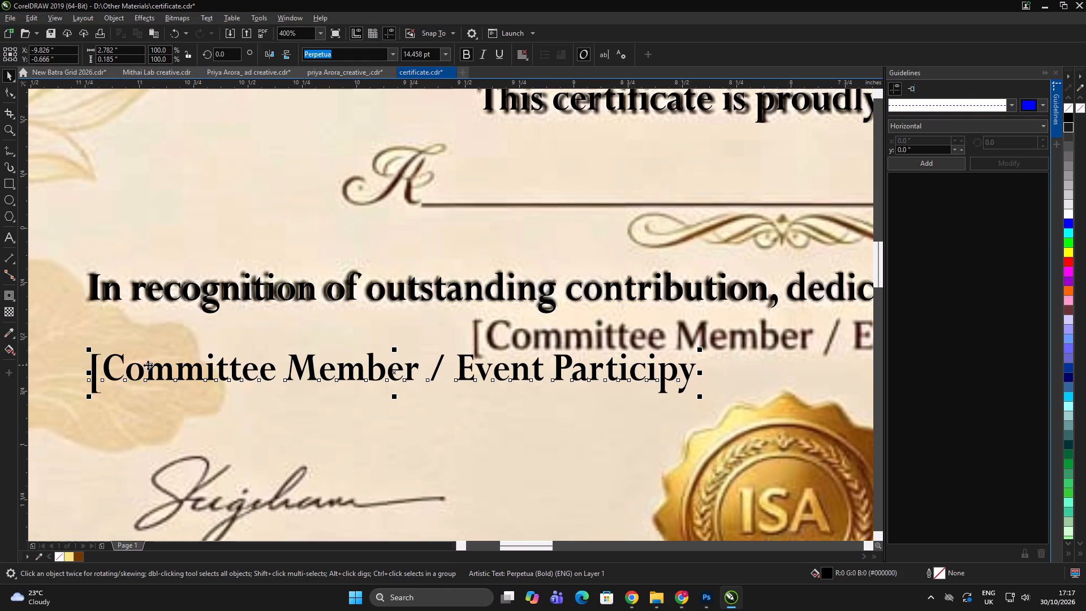
Move the "[Committee Member / Event Participy" text over its reference line and scale it to about 14.99 pt, 2.88 inches wide.
left_click_drag(108, 371, 492, 340)
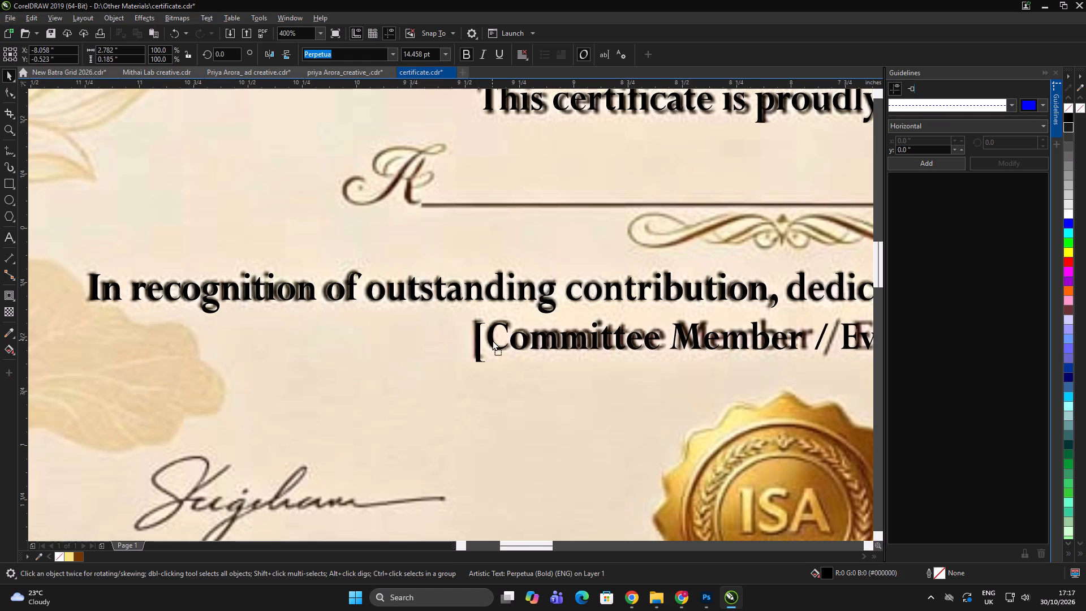
left_click_drag(492, 340, 492, 339)
scroll(299, 319, "down", 1)
scroll(716, 339, "up", 1)
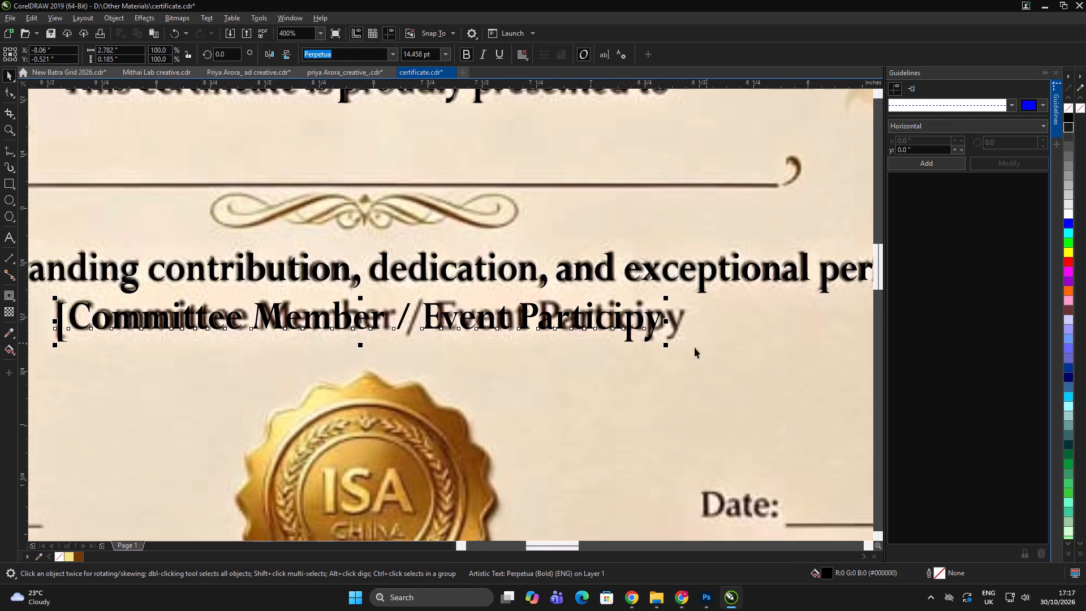
left_click_drag(669, 349, 691, 354)
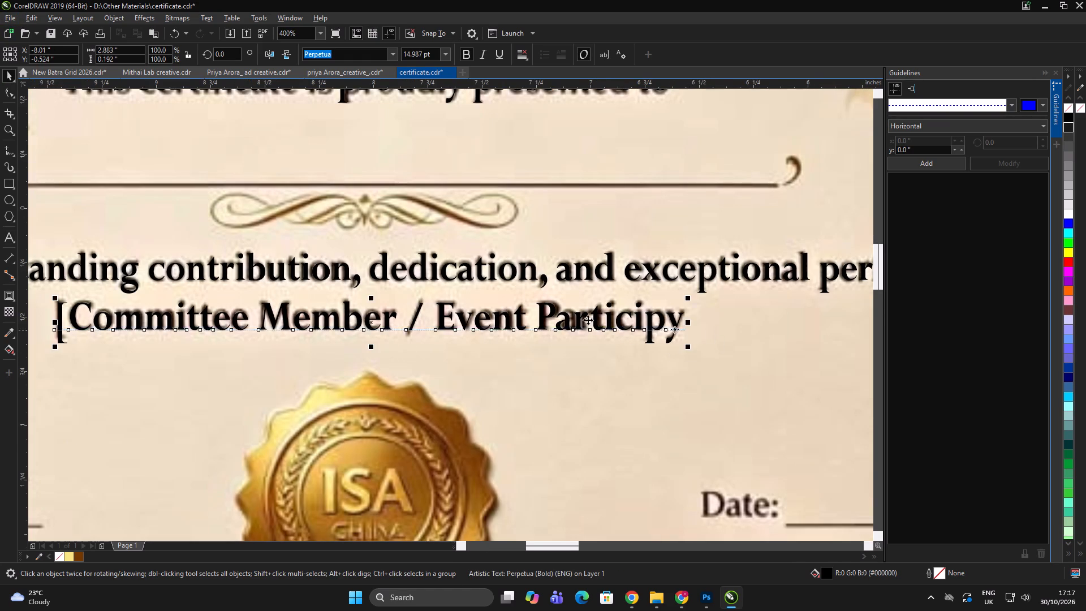
Check the overlaid text lines against the reference certificate and inspect the decorative letter beside the name line.
scroll(588, 320, "down", 2)
left_click(560, 299, "shift")
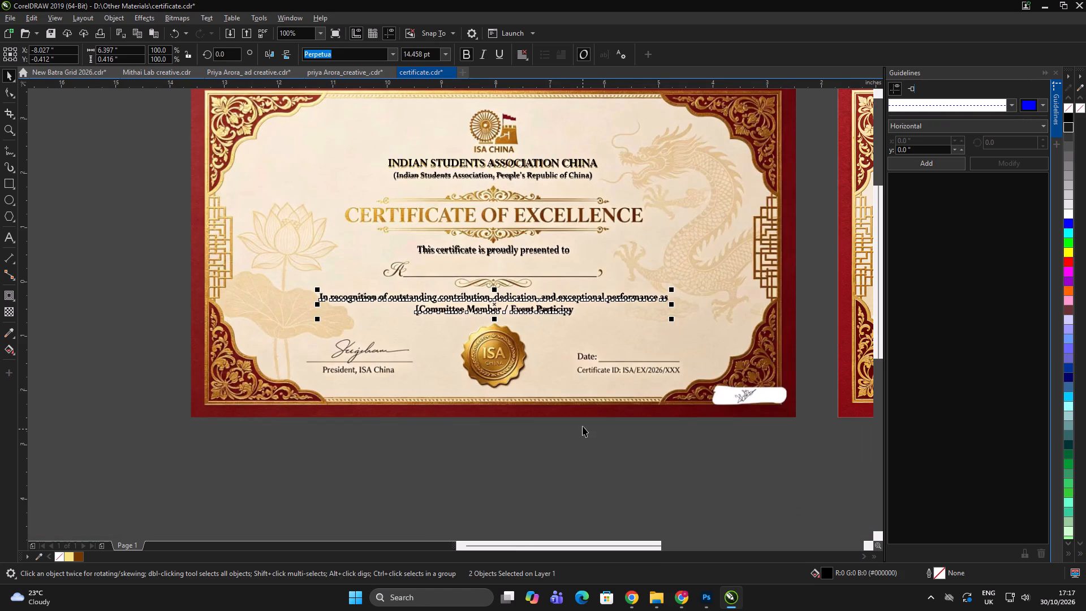
scroll(534, 274, "up", 2)
scroll(344, 302, "down", 5)
double_click(464, 414)
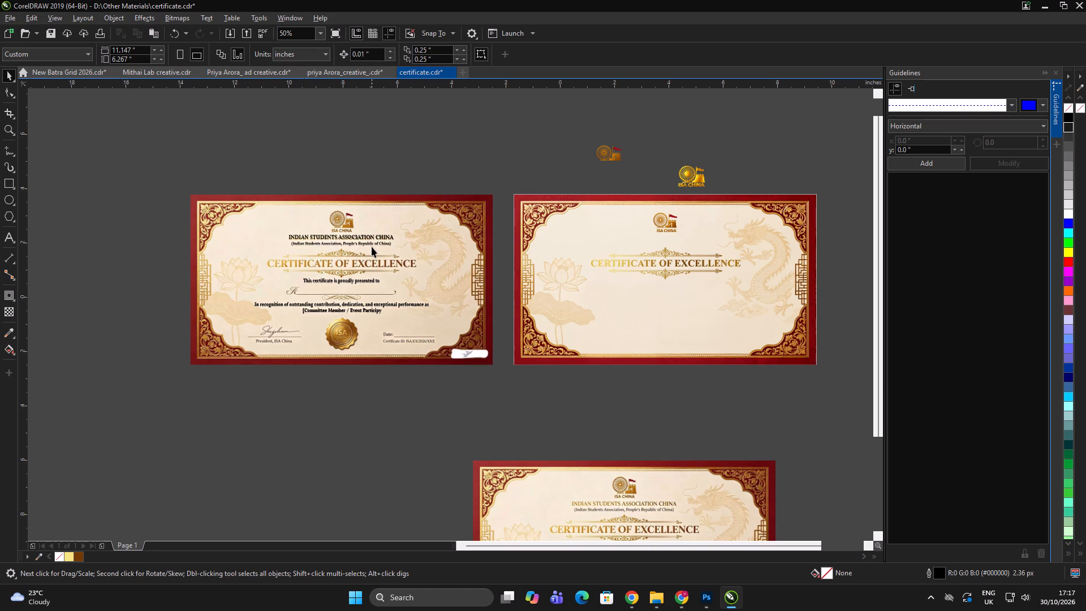
scroll(344, 295, "up", 3)
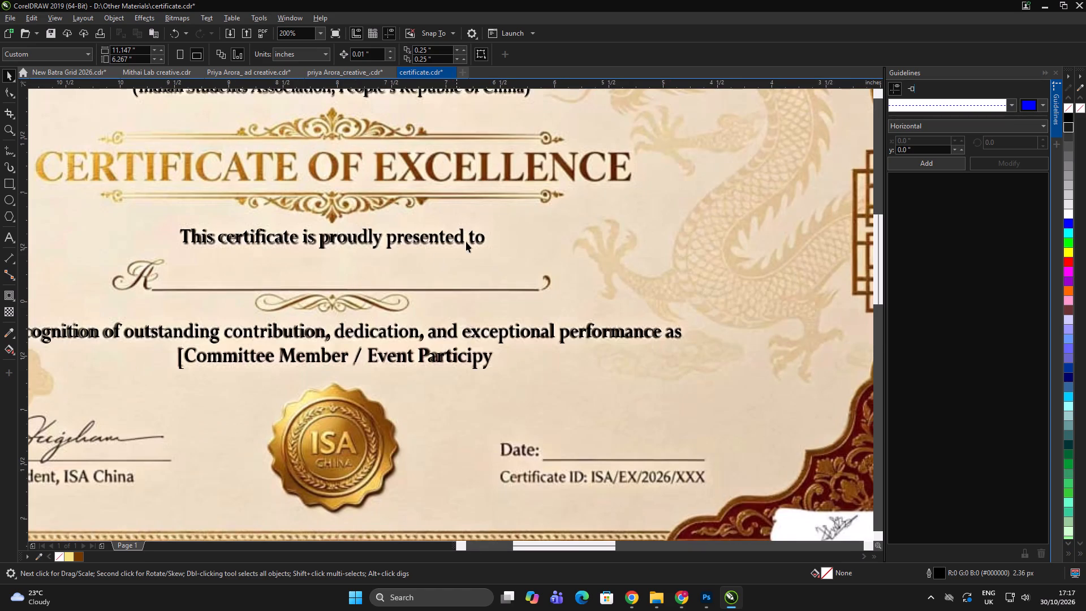
scroll(146, 282, "up", 2)
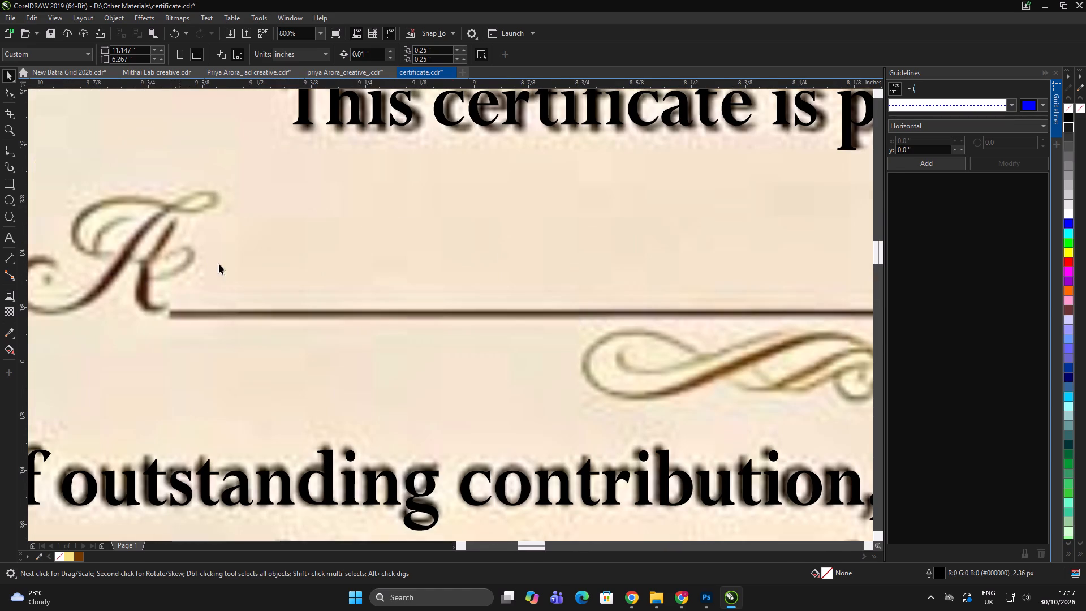
scroll(336, 244, "down", 3)
key("alt+Tab")
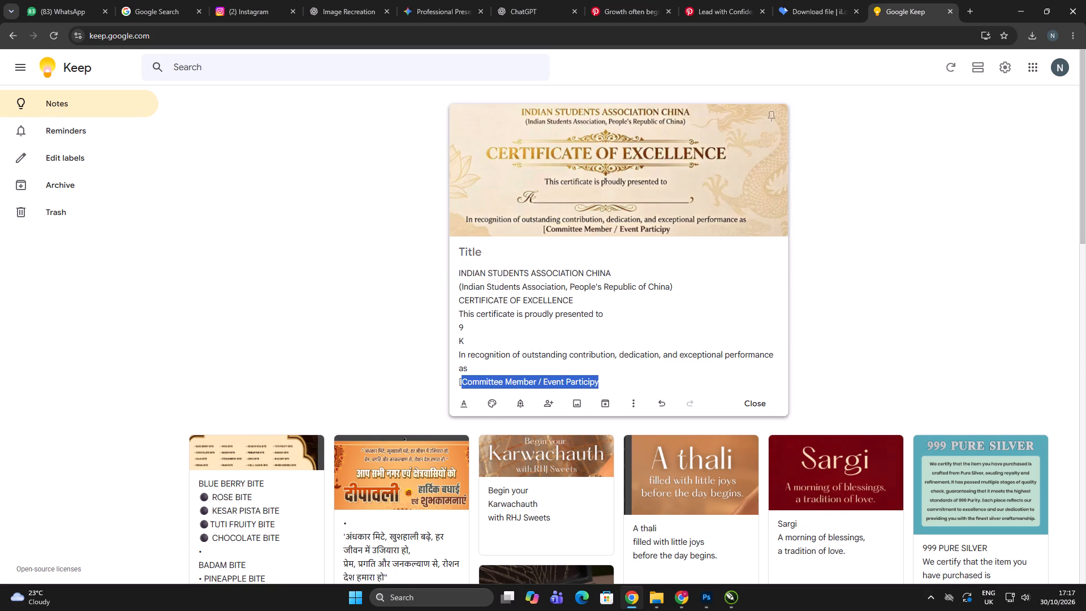
key("alt+Tab")
scroll(359, 266, "down", 2)
triple_click(426, 413)
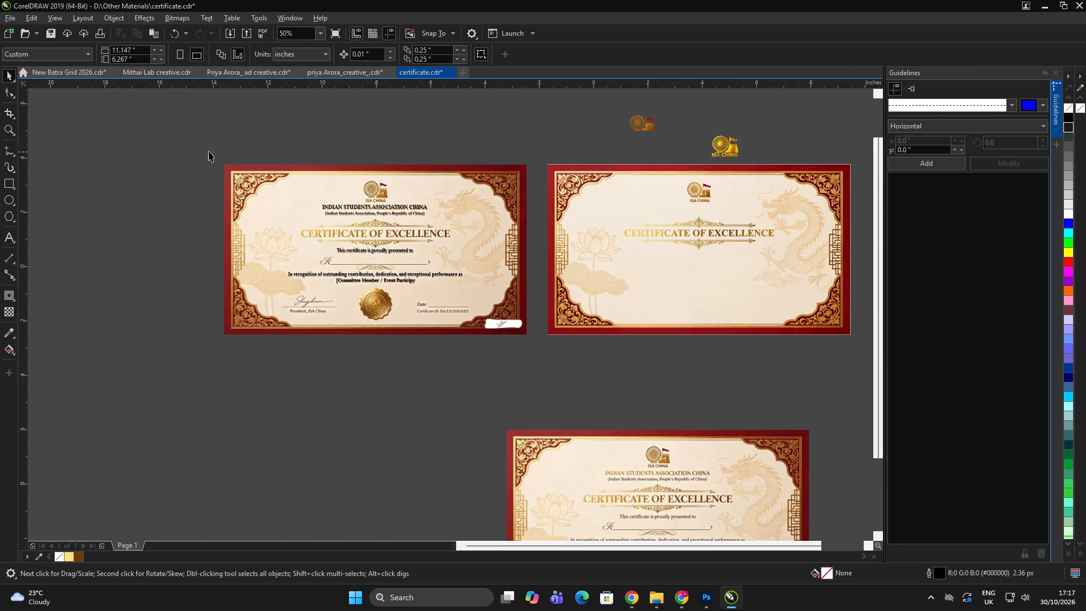
Group the reference certificate with its text overlays and align the group's centre horizontally and vertically to the blank certificate.
left_click_drag(184, 158, 547, 352)
key("ctrl+g")
left_click(551, 381)
left_click(464, 235)
left_click(615, 269, "shift")
key("e")
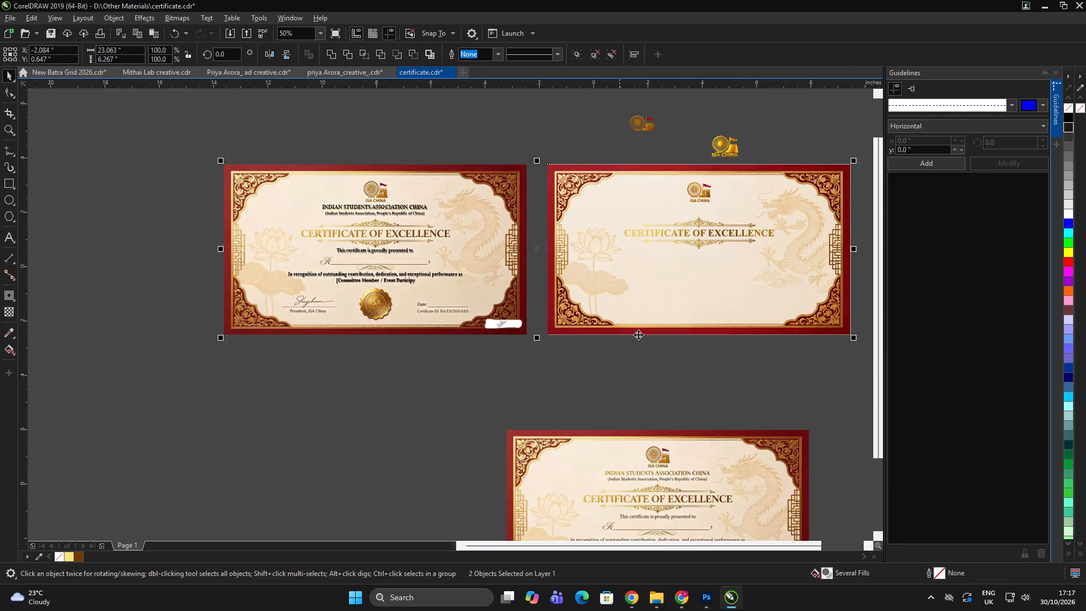
key("c")
left_click(716, 417)
Ungroup the aligned certificate and move the reference image back beside the new certificate, leaving the text lines in place.
left_click(744, 283)
key("ctrl+u")
left_click(737, 419, "ctrl")
left_click(783, 299)
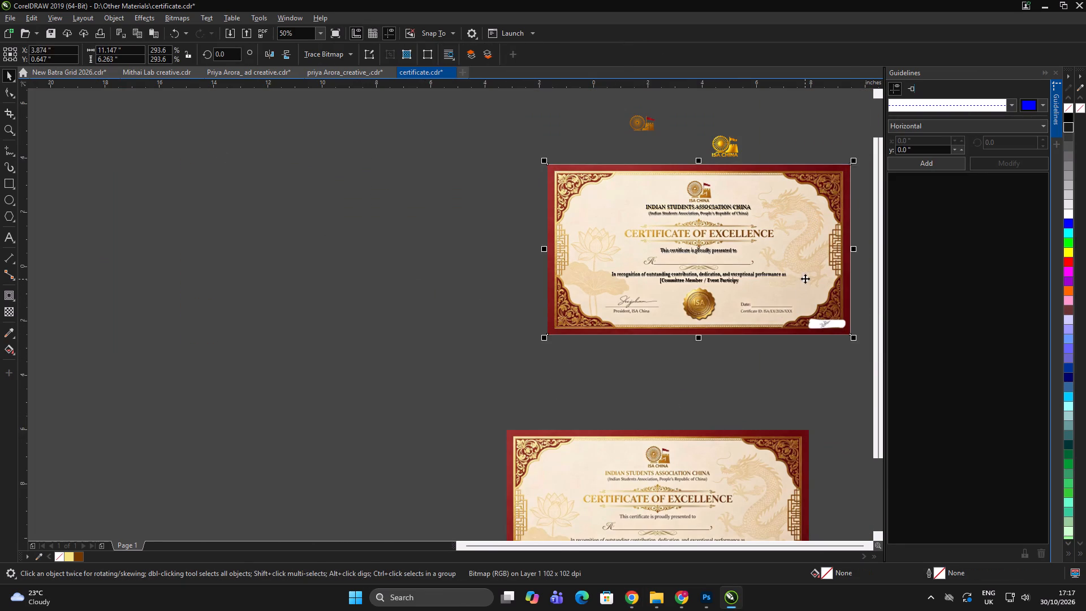
left_click_drag(805, 278, 458, 298)
double_click(472, 369)
Nudge the "This certificate is proudly presented to" line down by 0.03 inches on the new certificate.
scroll(721, 244, "up", 1)
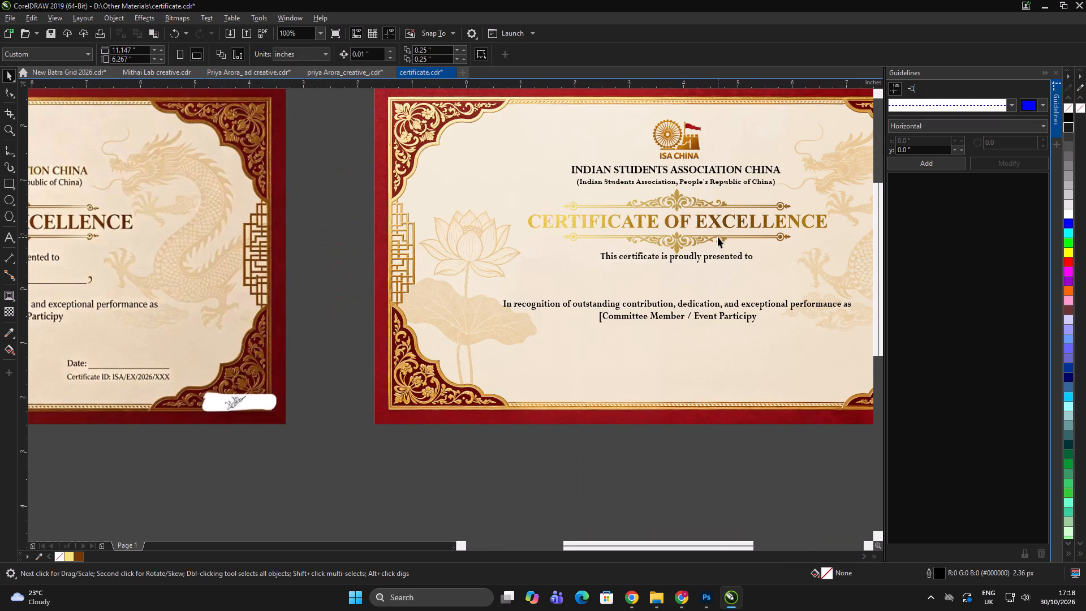
scroll(700, 184, "up", 2)
scroll(672, 191, "down", 2)
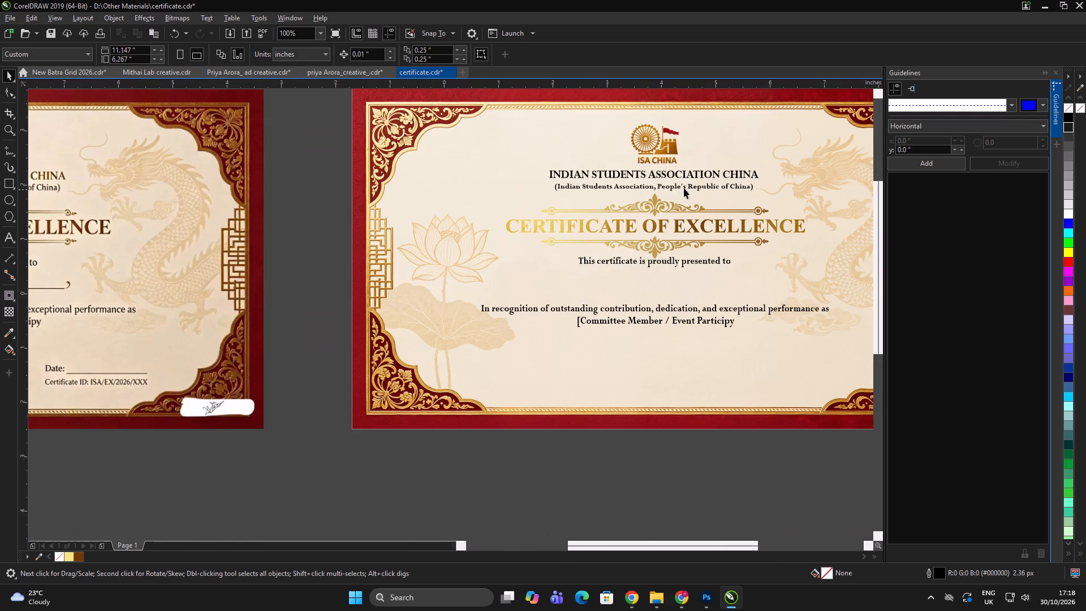
left_click(700, 264)
scroll(743, 263, "down", 1)
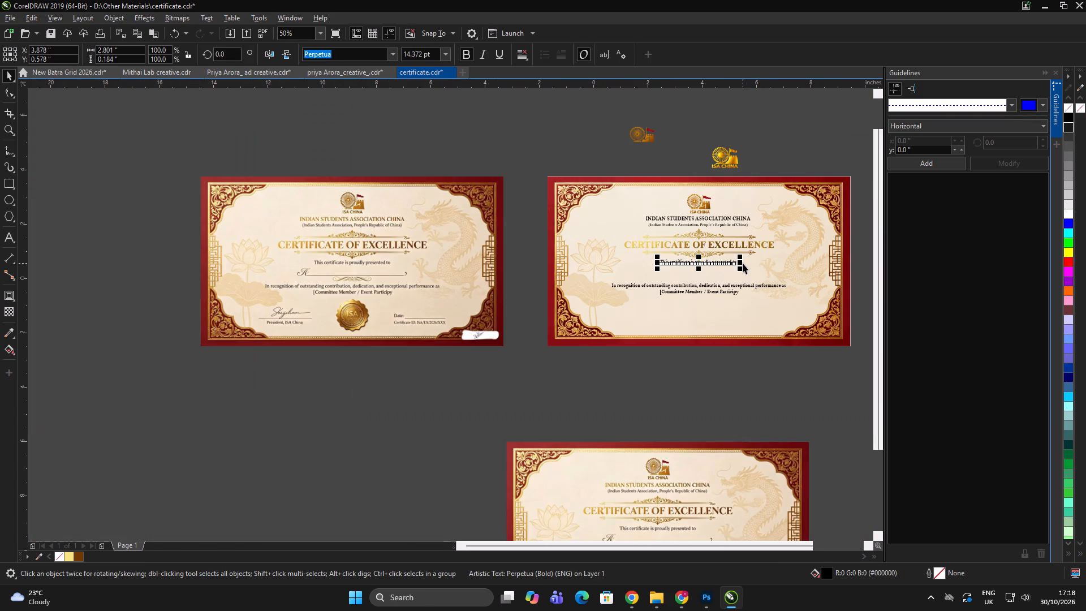
scroll(725, 265, "up", 2)
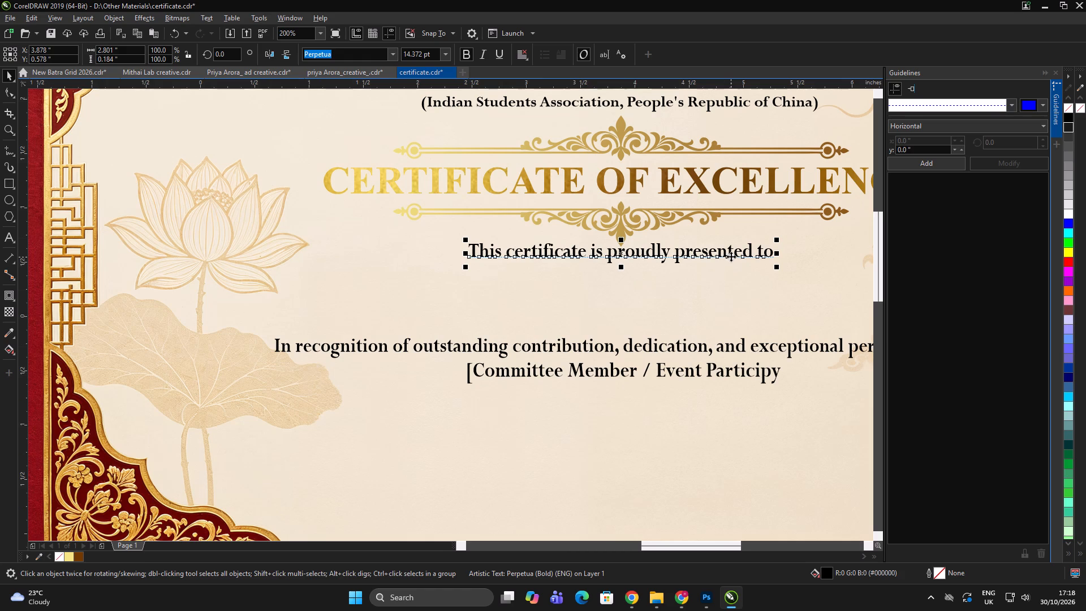
scroll(690, 262, "up", 1)
key("Down")
key("Down")
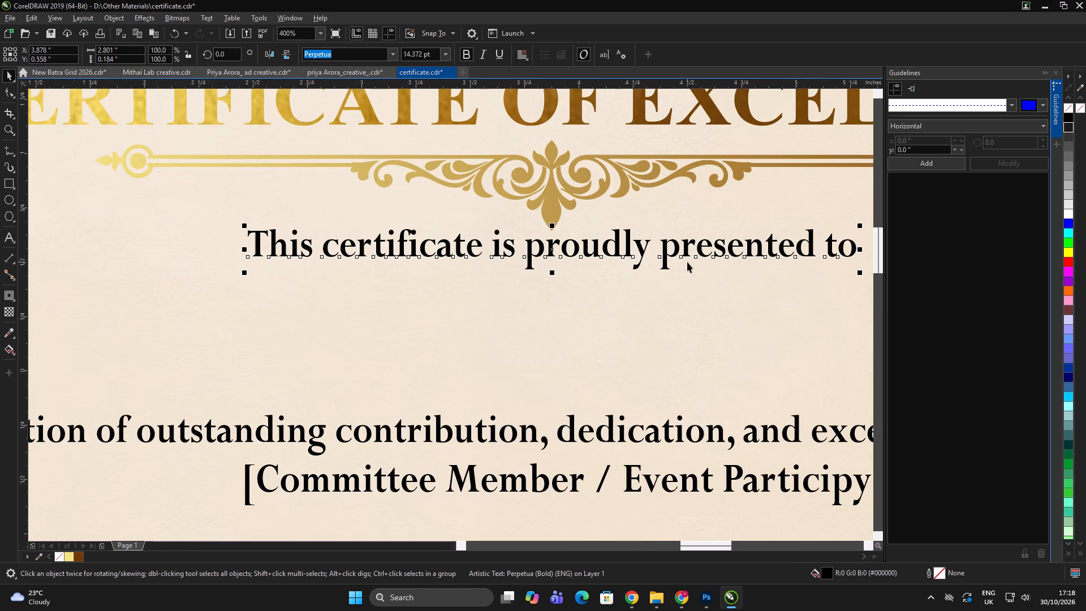
key("Down")
Delete the opening square bracket from the "Committee Member / Event Participy" line on the new certificate.
scroll(576, 266, "down", 2)
left_click(630, 318)
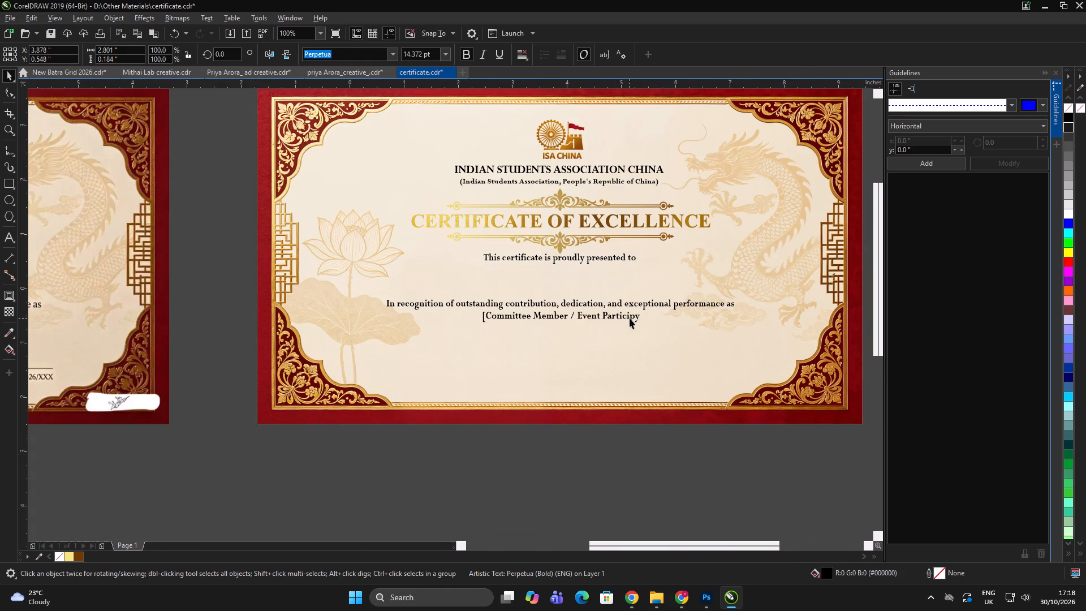
scroll(488, 321, "up", 1)
double_click(479, 321)
left_click(482, 318)
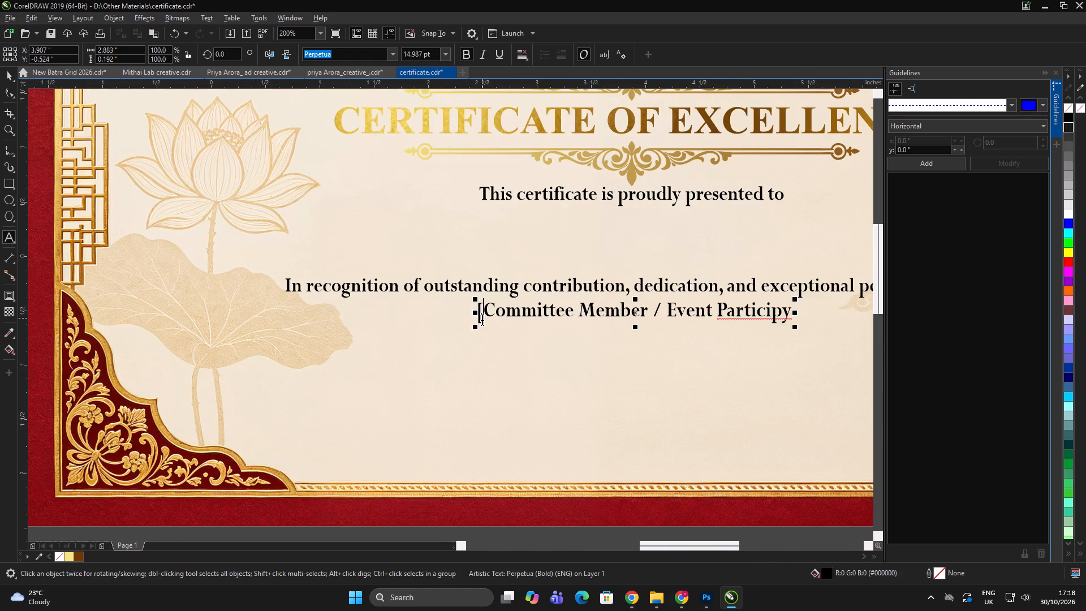
key("BackSpace")
scroll(710, 279, "down", 1)
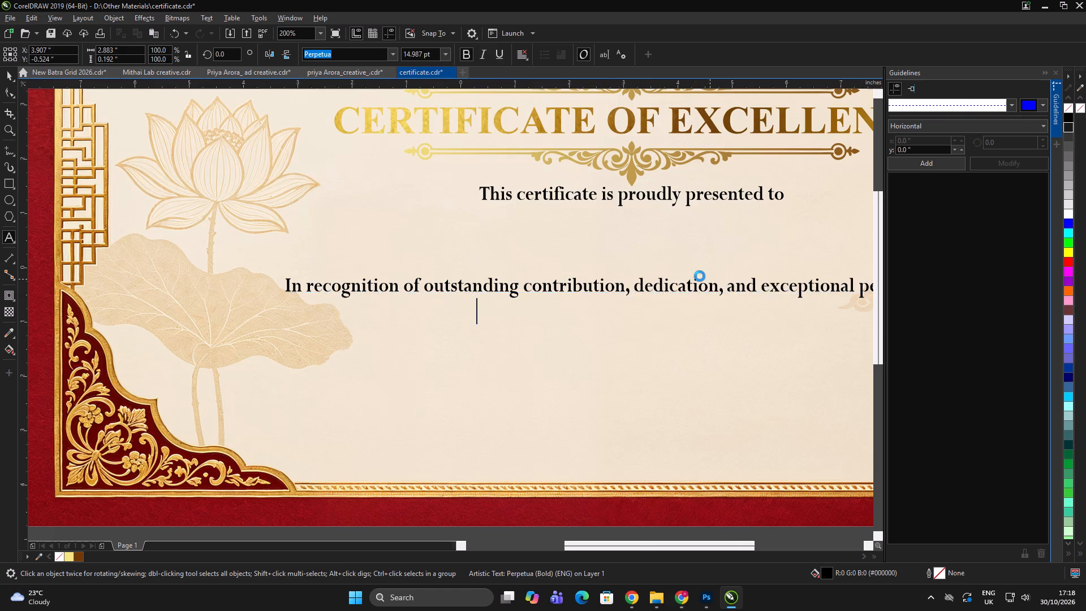
scroll(711, 273, "down", 1)
scroll(381, 283, "up", 2)
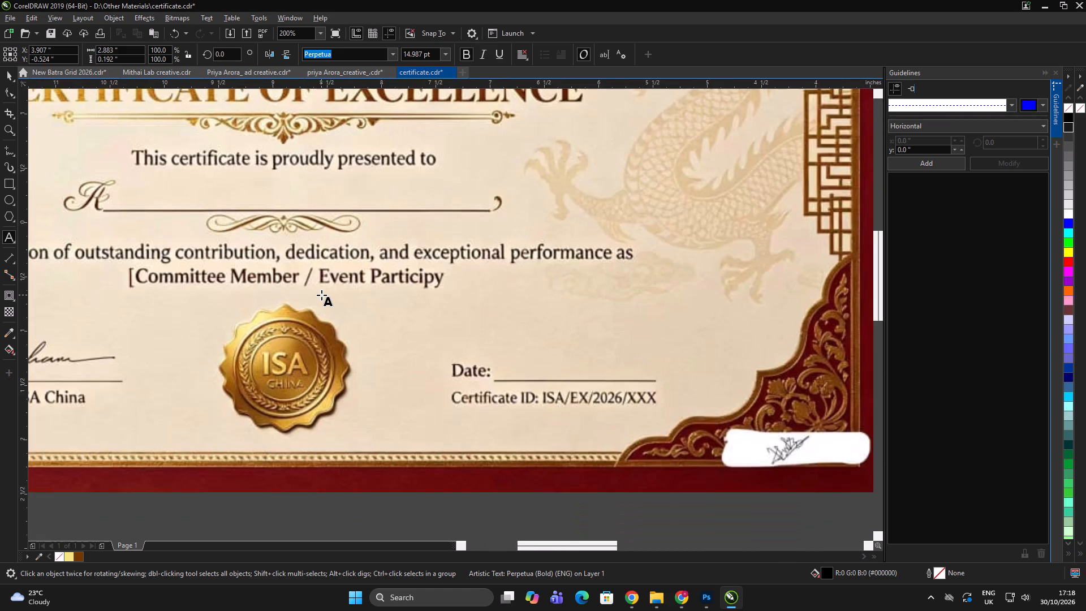
left_click(6, 71)
Compare the text lines on the new certificate with those on the reference certificate.
scroll(308, 226, "down", 4)
scroll(456, 210, "up", 1)
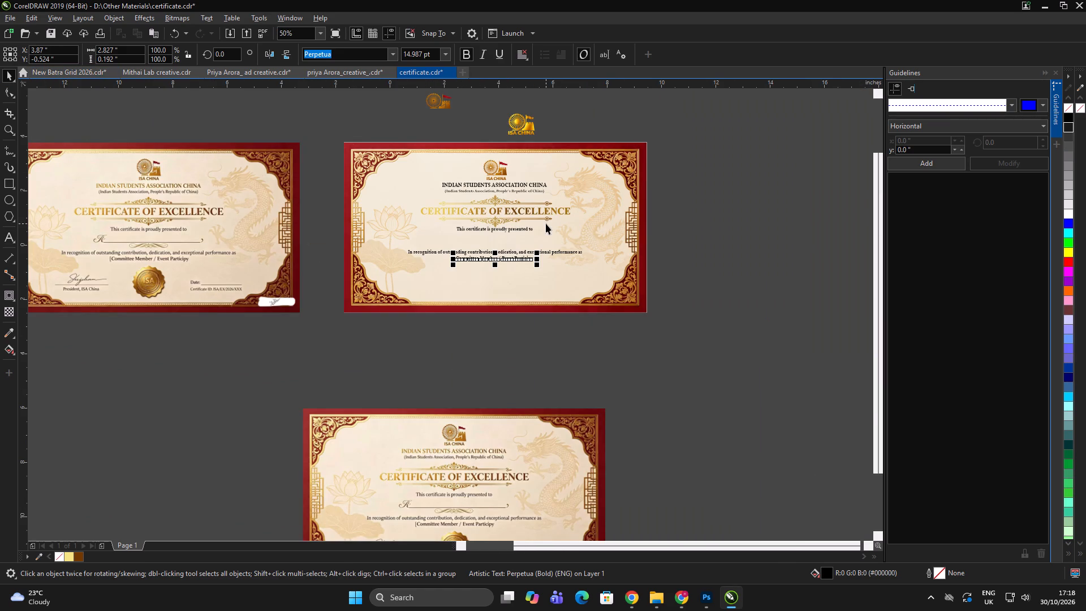
triple_click(706, 220)
left_click(708, 218)
double_click(722, 218)
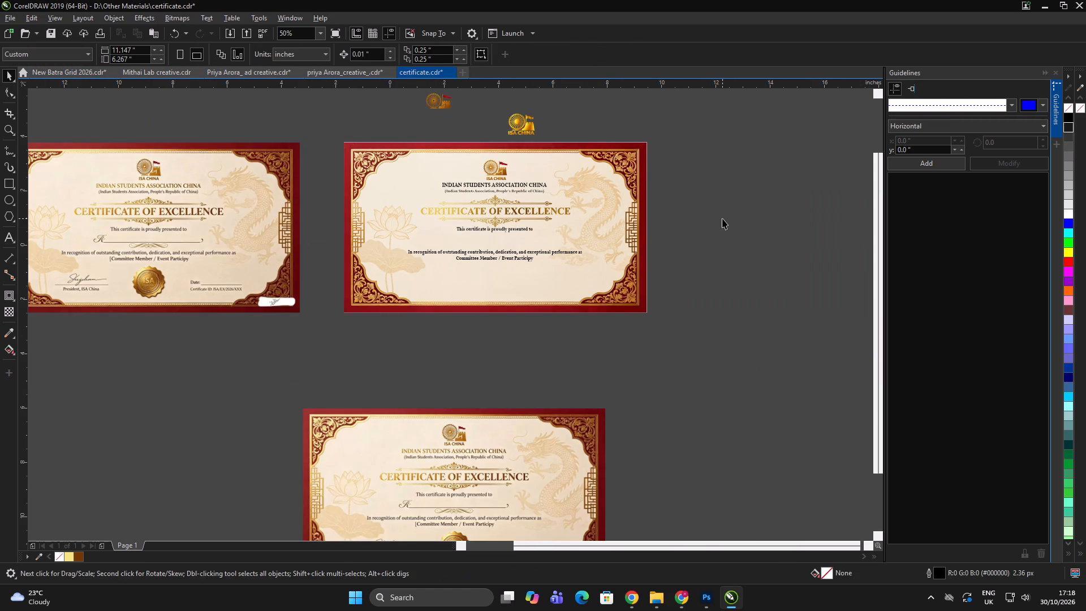
left_click(727, 238)
triple_click(743, 210)
scroll(102, 274, "up", 2)
scroll(330, 267, "down", 2)
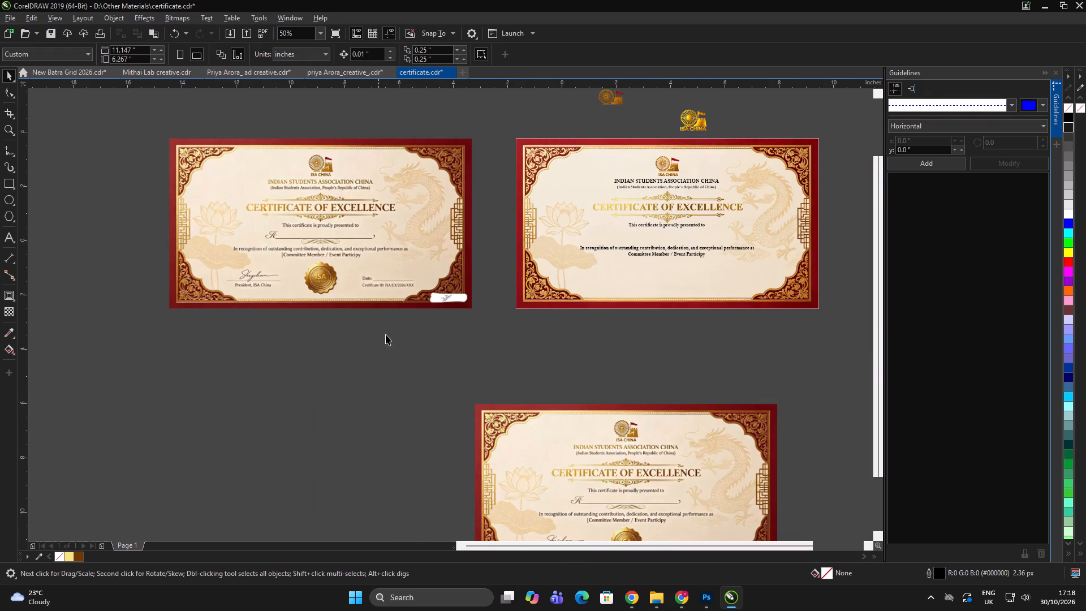
double_click(392, 342)
scroll(313, 193, "up", 2)
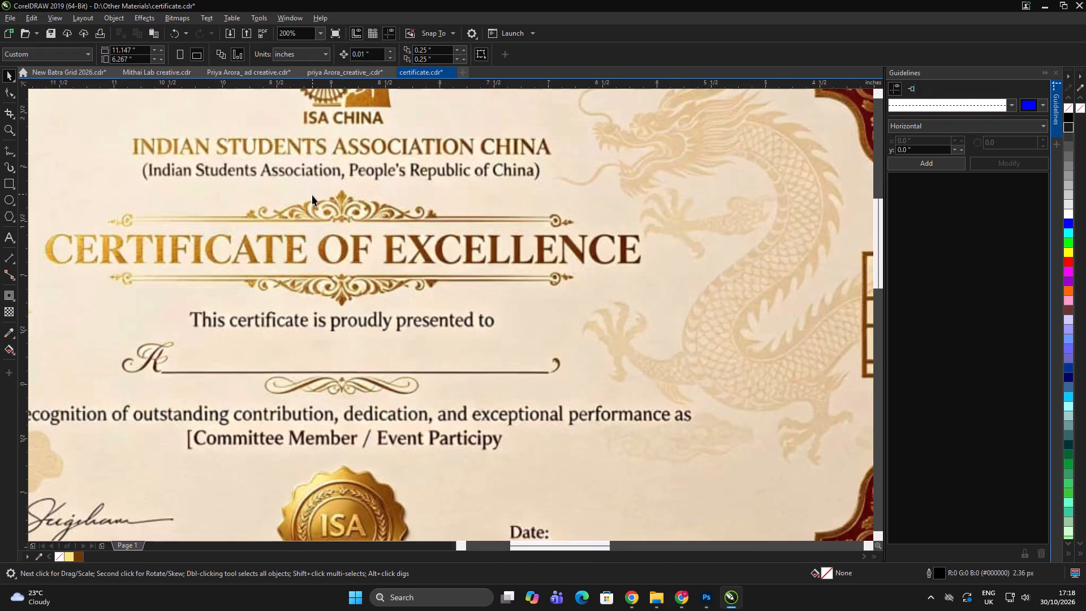
scroll(292, 240, "down", 3)
scroll(436, 232, "up", 4)
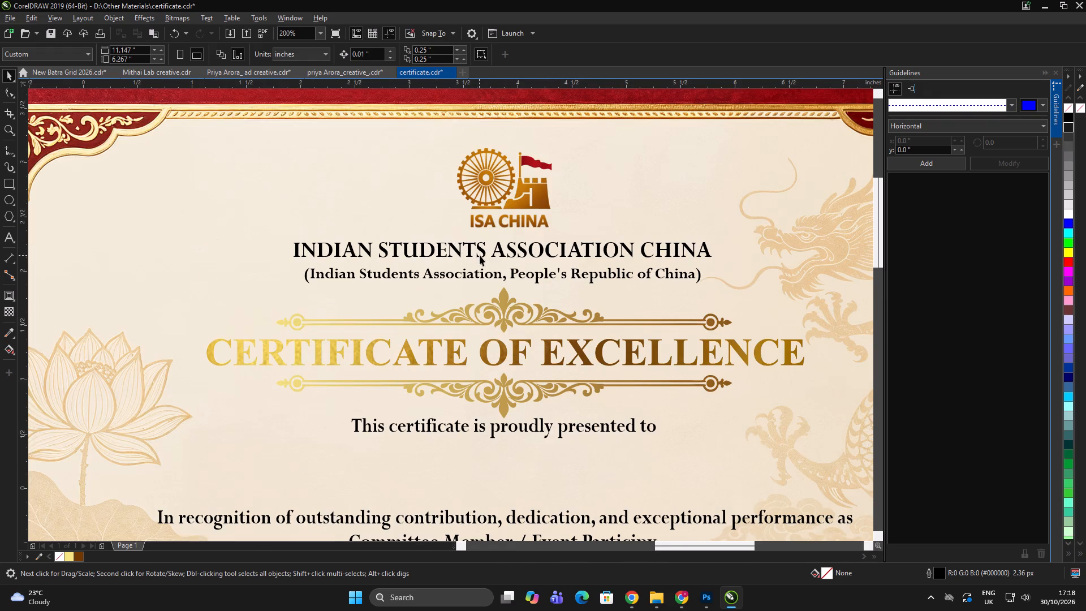
Duplicate the "This certificate is proudly presented to" line and place the copy over the new certificate's upper border.
left_click(534, 427)
scroll(540, 431, "down", 2)
left_click(540, 431)
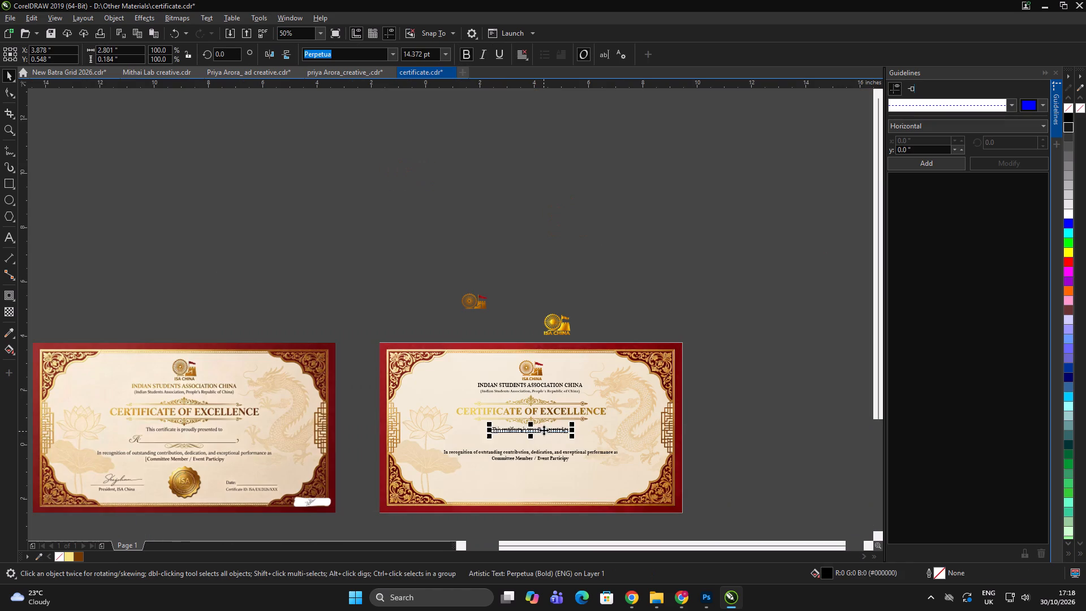
left_click_drag(544, 430, 538, 353)
right_click(538, 353, "shift")
scroll(558, 364, "up", 3)
Replace the duplicated line's text with "(Indian Students Association, People's Republic of China)" copied from the Google Keep note.
key("alt+Tab")
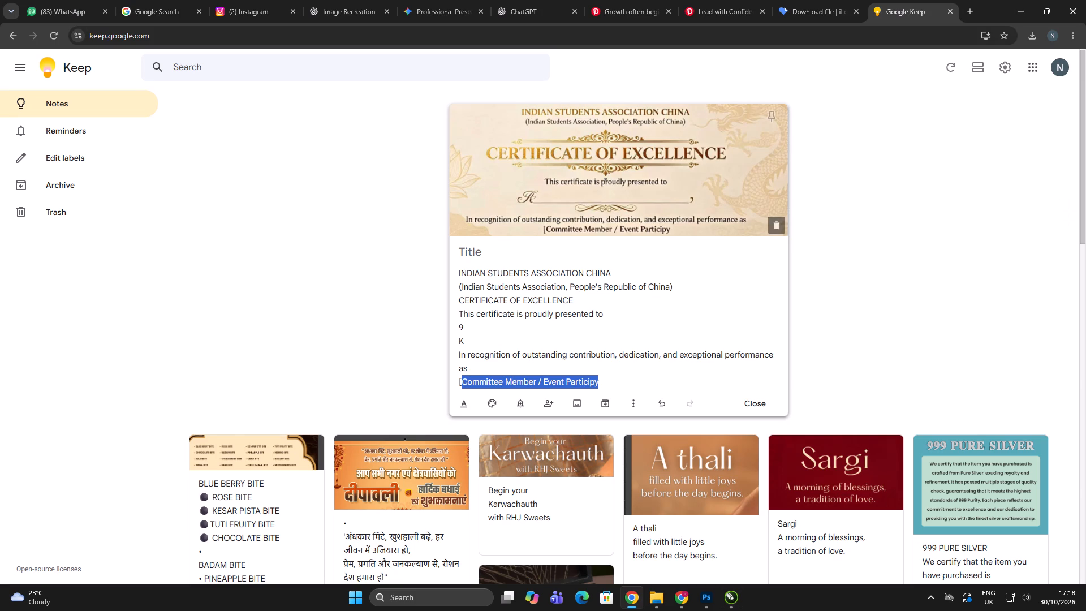
left_click_drag(674, 289, 452, 289)
key("ctrl+c")
key("alt+Tab")
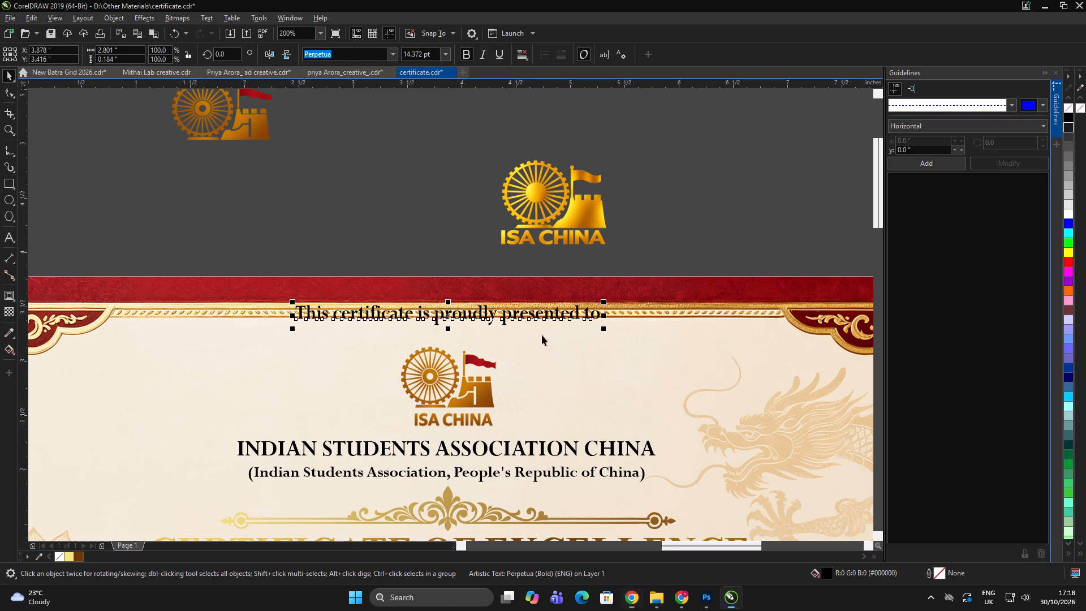
double_click(510, 320)
key("ctrl+a")
key("ctrl+v")
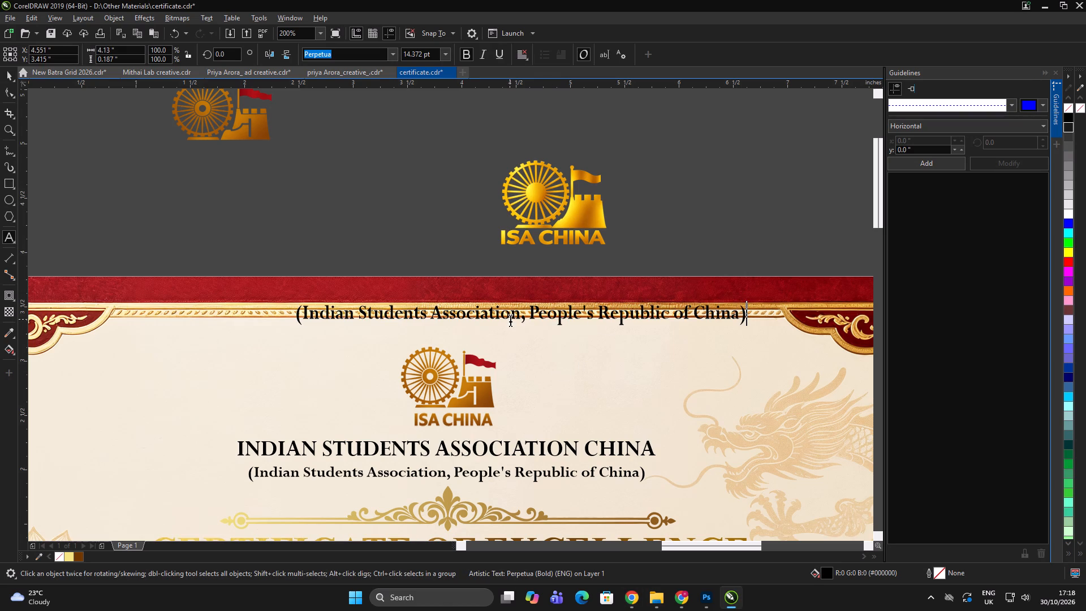
left_click(12, 74)
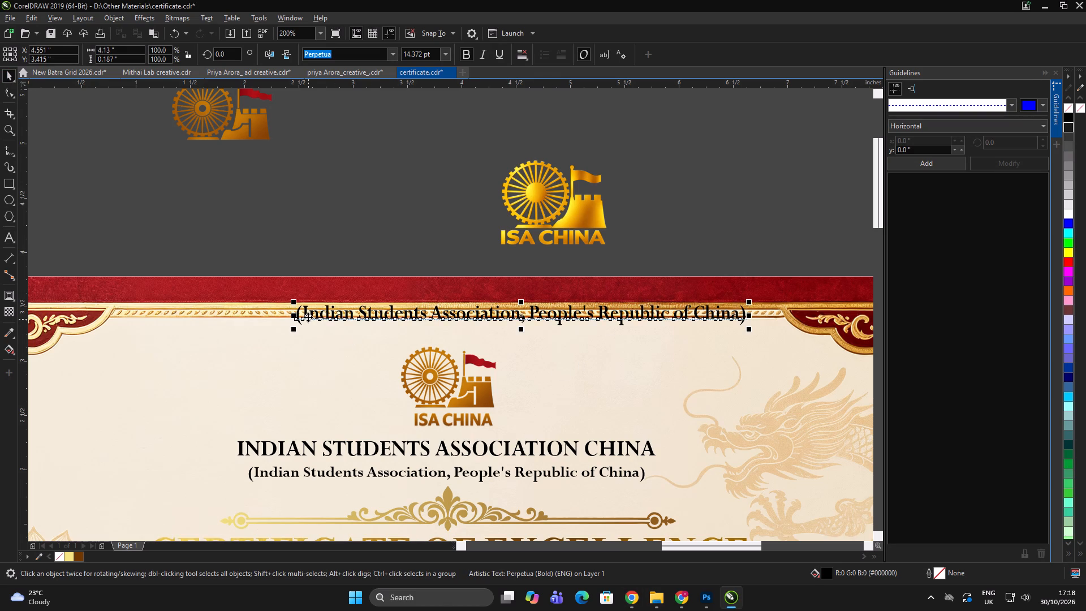
Move the new "(Indian Students Association, People's Republic of China)" line over the existing subtitle and scale it to about 12.7 pt.
left_click_drag(308, 317, 271, 487)
scroll(264, 487, "up", 3)
left_click_drag(245, 471, 176, 395)
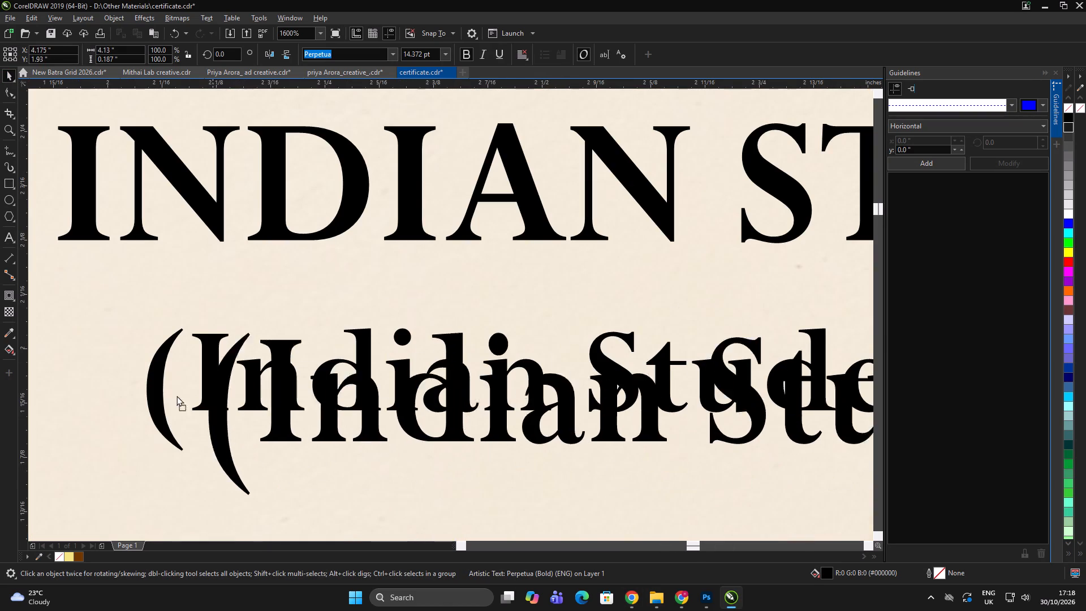
left_click_drag(176, 395, 160, 398)
scroll(303, 368, "down", 3)
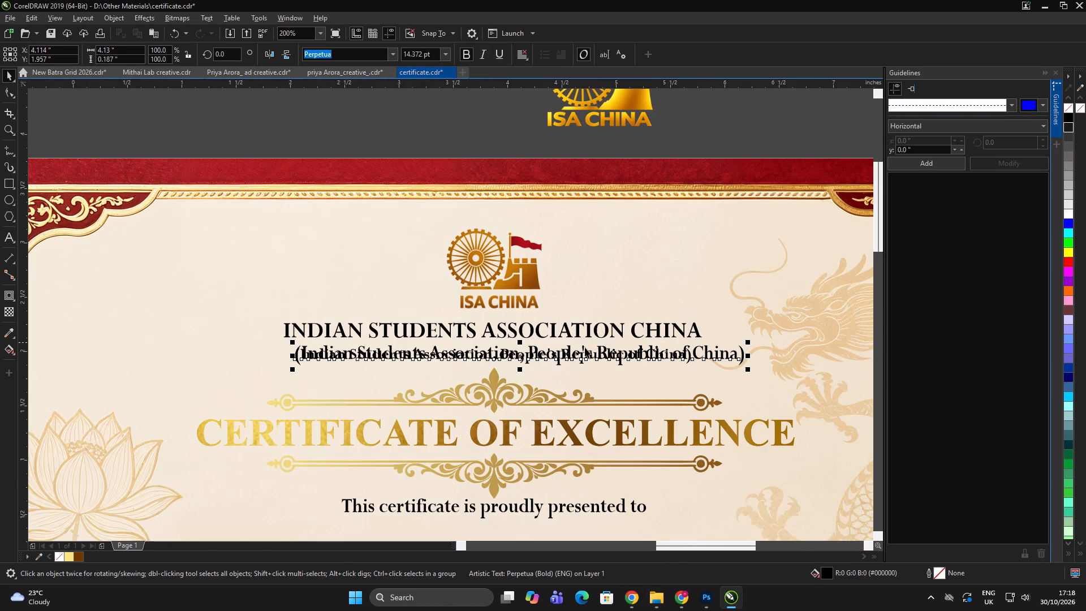
scroll(754, 368, "up", 1)
left_click_drag(737, 367, 631, 396)
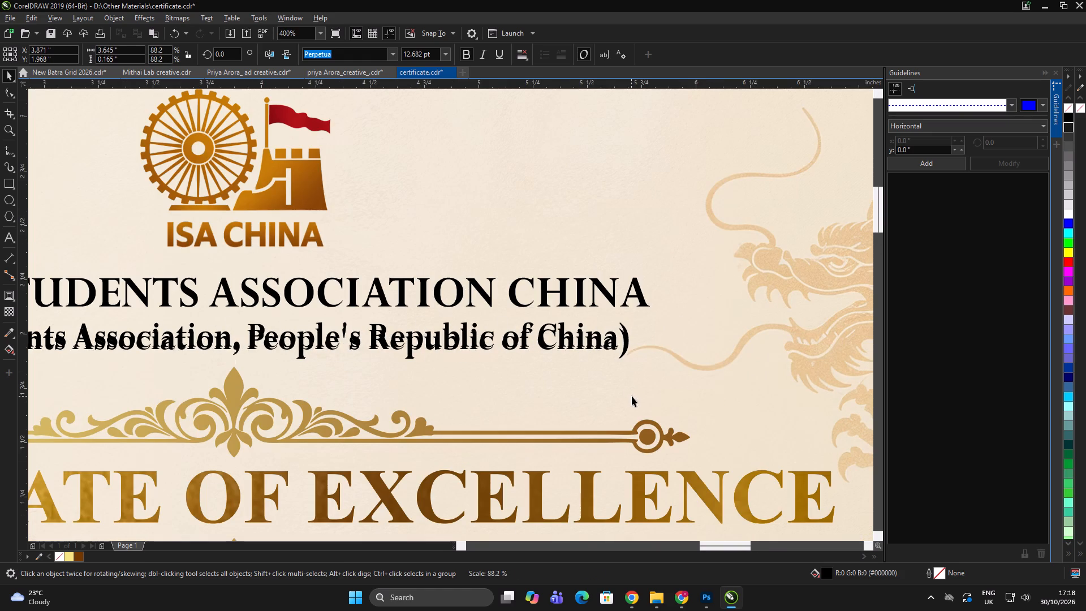
Delete the old subtitle underneath, keeping the new subtitle line in the same place.
key("ctrl+x")
left_click(627, 350)
key("Delete")
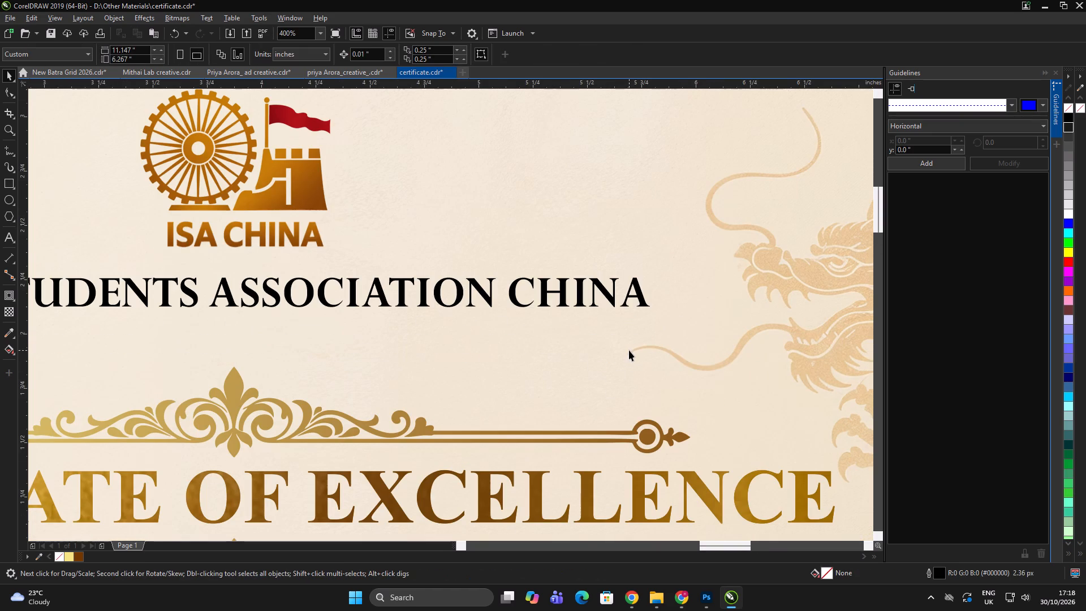
key("ctrl+v")
Scale the new subtitle line down to about 11.76 pt, about 3.38 inches wide.
left_click_drag(633, 363, 627, 365)
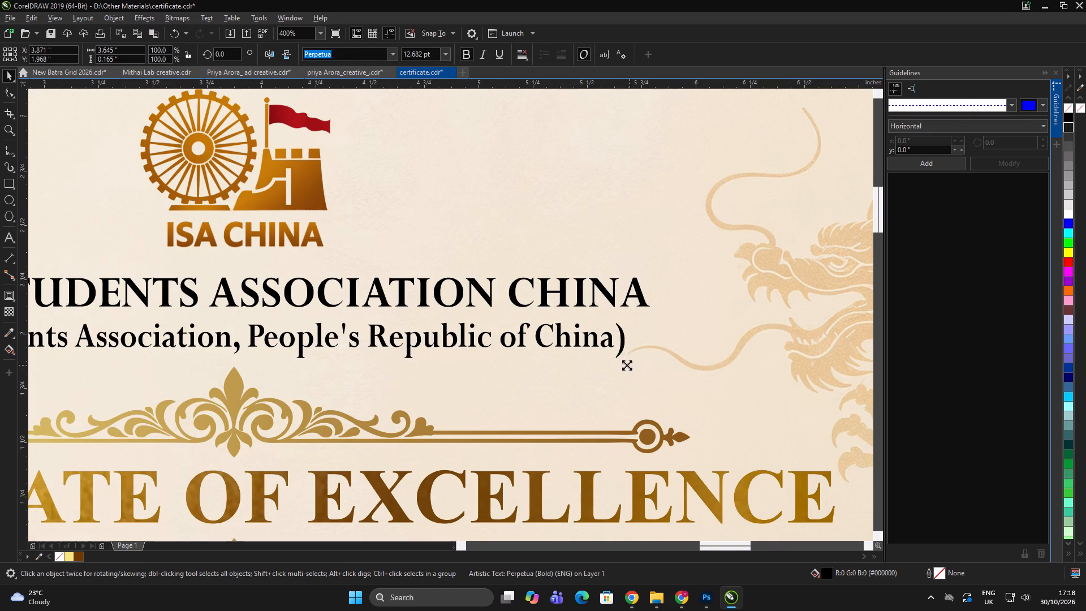
left_click_drag(627, 365, 605, 366)
left_click(598, 346)
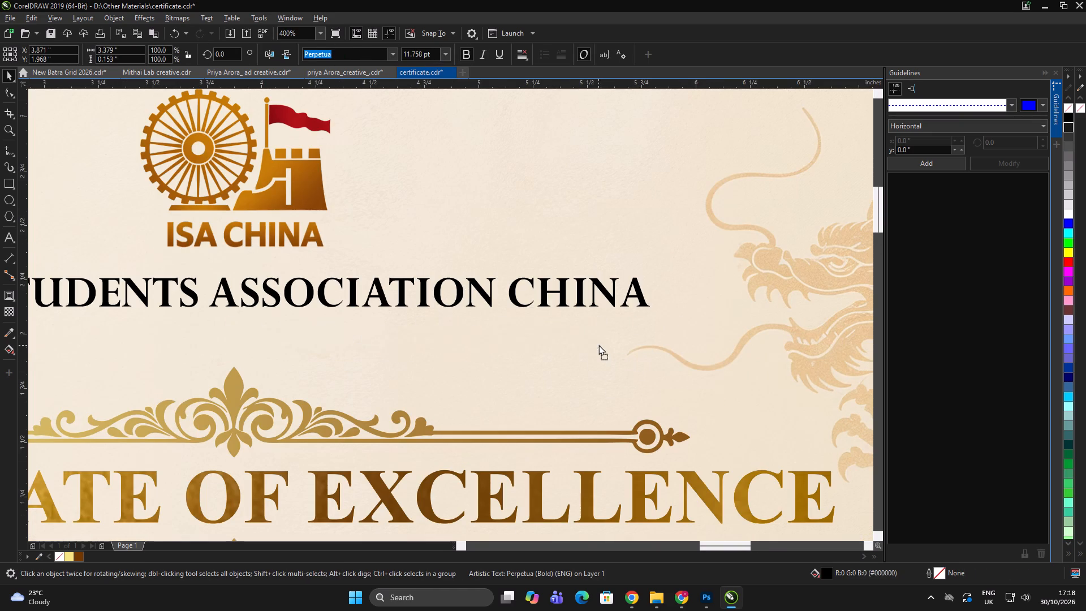
scroll(571, 299, "down", 2)
left_click(785, 260)
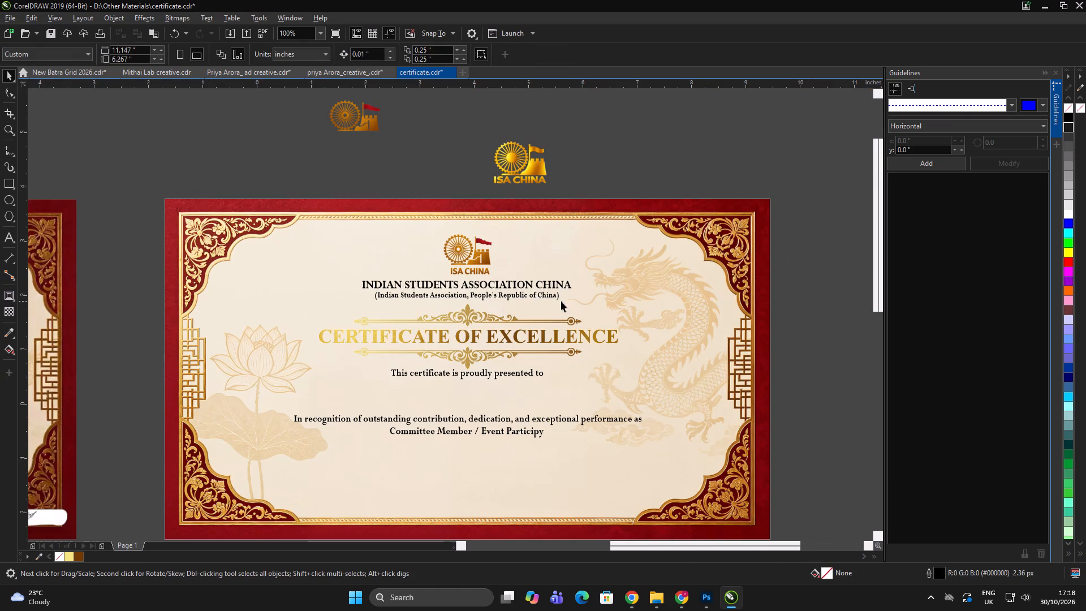
Centre the subtitle line horizontally with the "INDIAN STUDENTS ASSOCIATION CHINA" heading.
left_click(548, 297)
scroll(555, 290, "up", 1)
left_click(551, 285, "shift")
key("c")
scroll(528, 273, "down", 1)
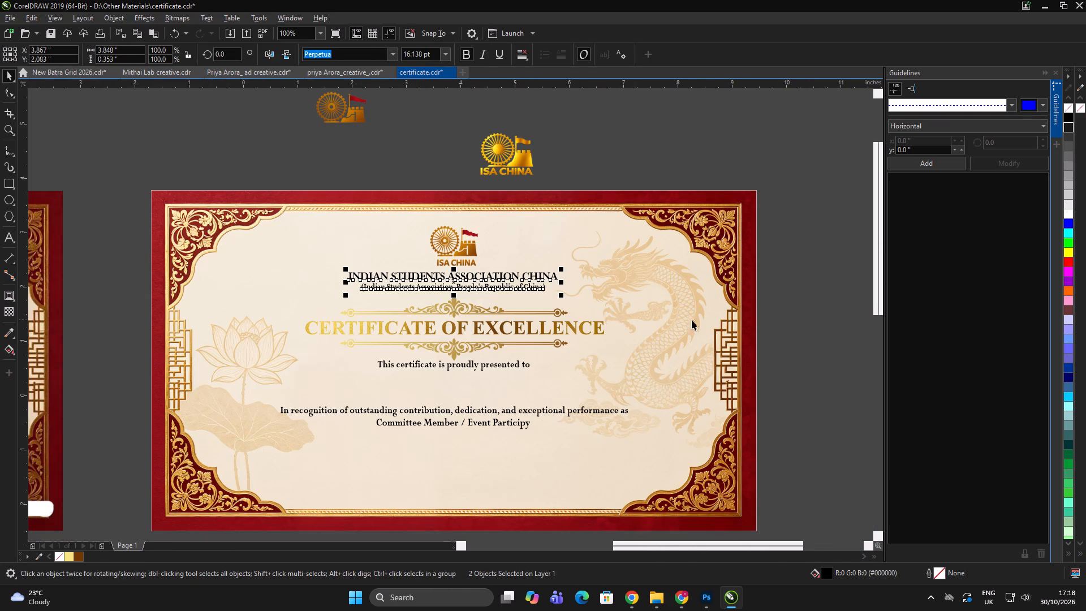
triple_click(775, 276)
Examine the recipient name line and the scroll flourish beneath it on the reference certificate.
scroll(540, 285, "down", 2)
scroll(487, 316, "up", 2)
scroll(592, 285, "down", 1)
scroll(203, 279, "up", 3)
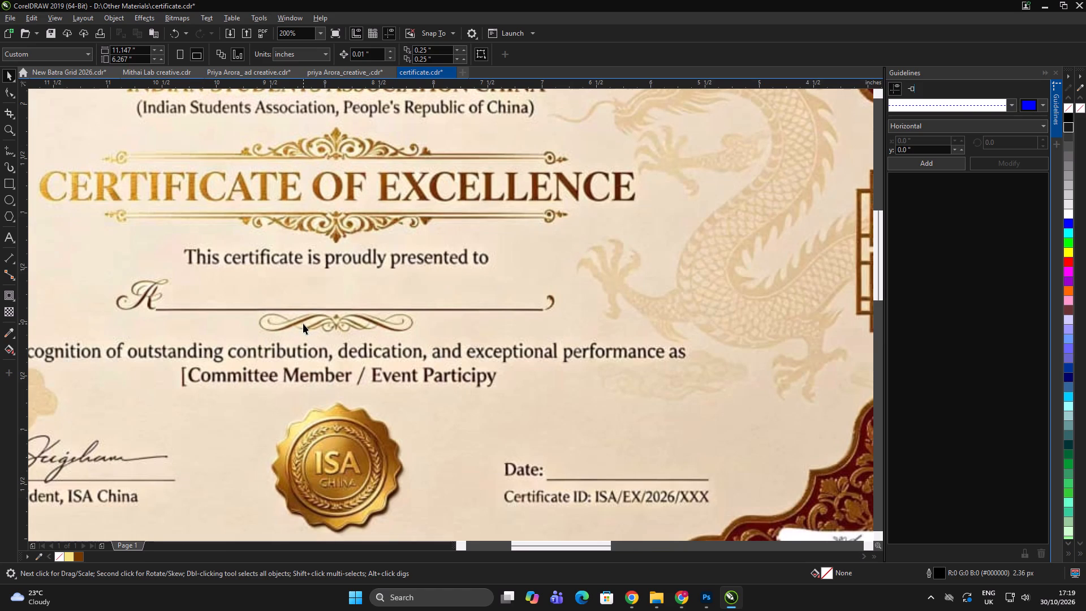
scroll(304, 325, "up", 1)
scroll(354, 292, "down", 1)
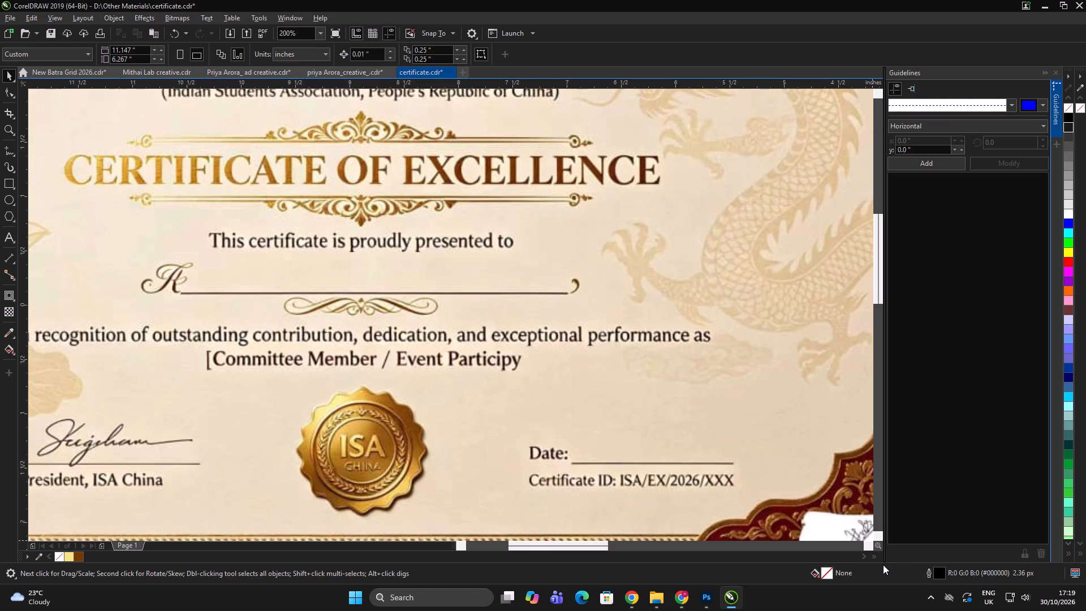
scroll(786, 391, "down", 2)
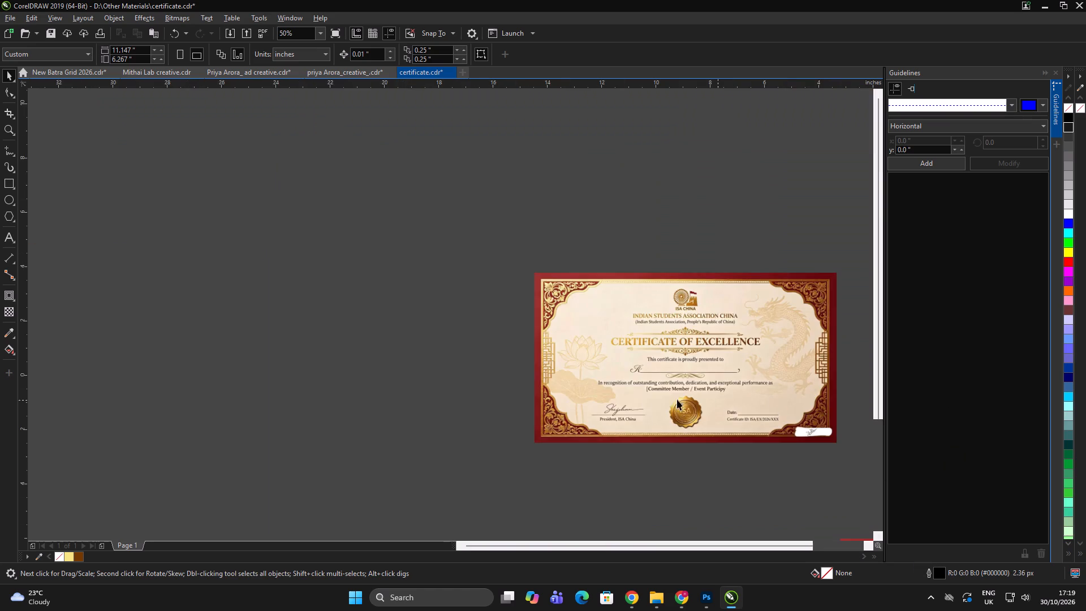
scroll(652, 383, "up", 2)
scroll(603, 356, "down", 1)
scroll(725, 376, "up", 3)
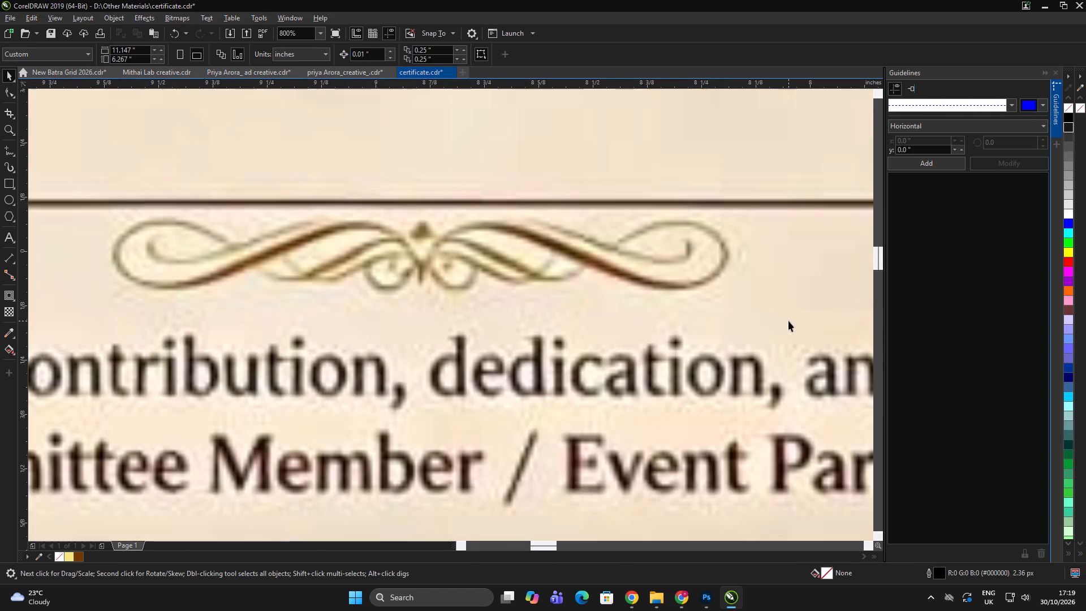
scroll(632, 359, "down", 1)
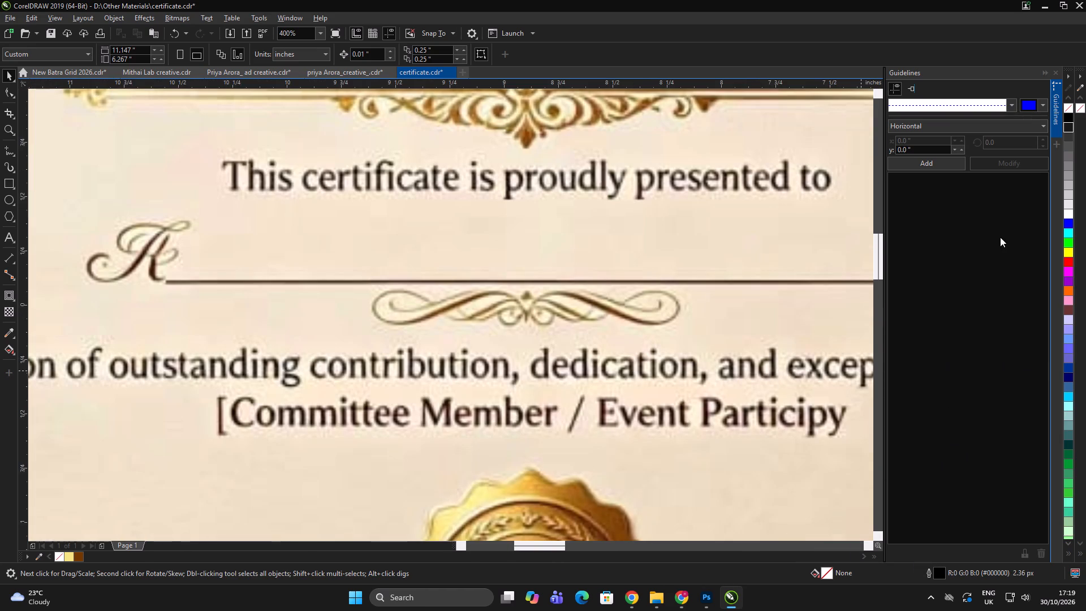
Switch to Chrome and search Google Images for "design vector line" in a new tab.
key("alt+Tab")
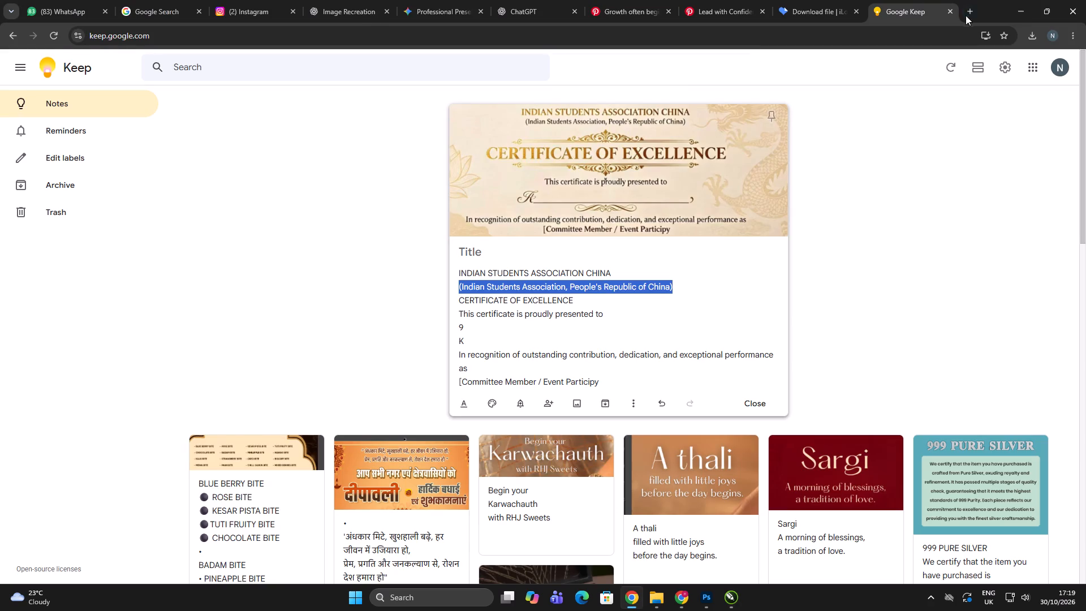
left_click(968, 12)
type("desing evector")
key("Return")
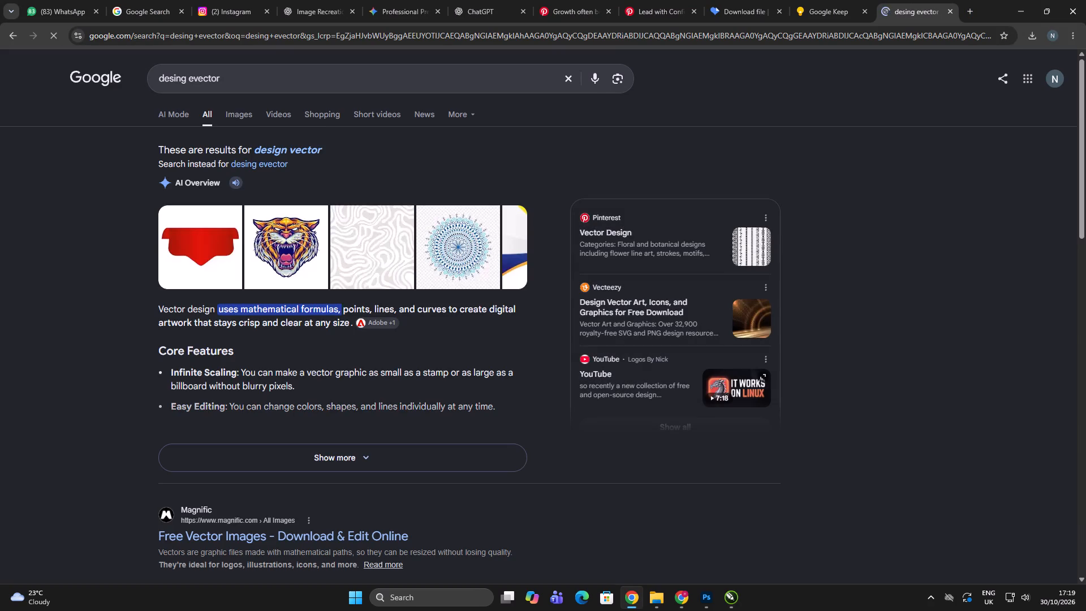
left_click(279, 78)
key("ctrl+a")
type("design vector line")
key("Return")
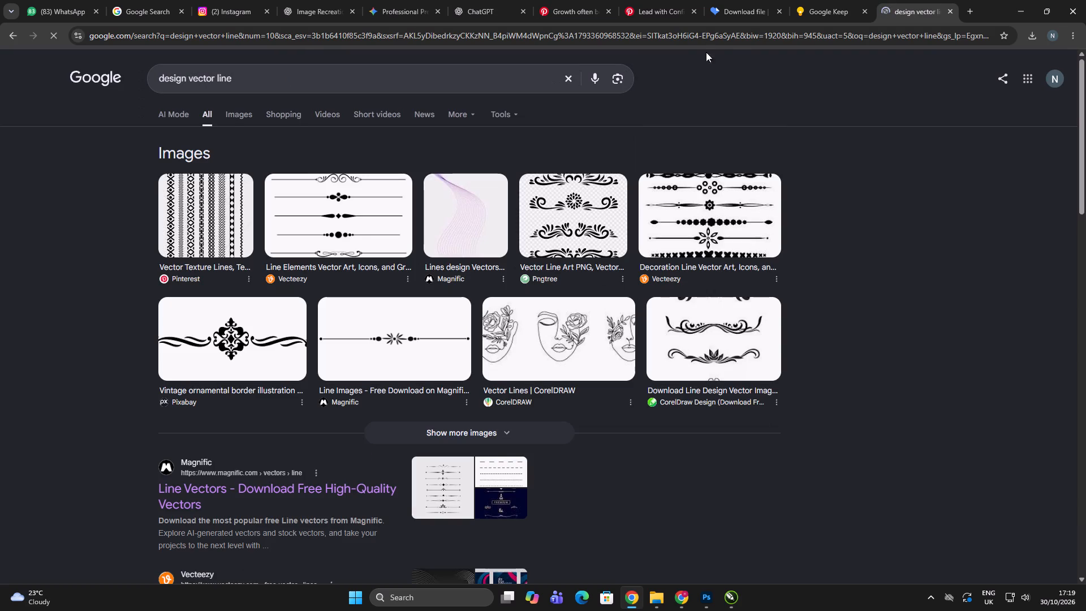
left_click(227, 107)
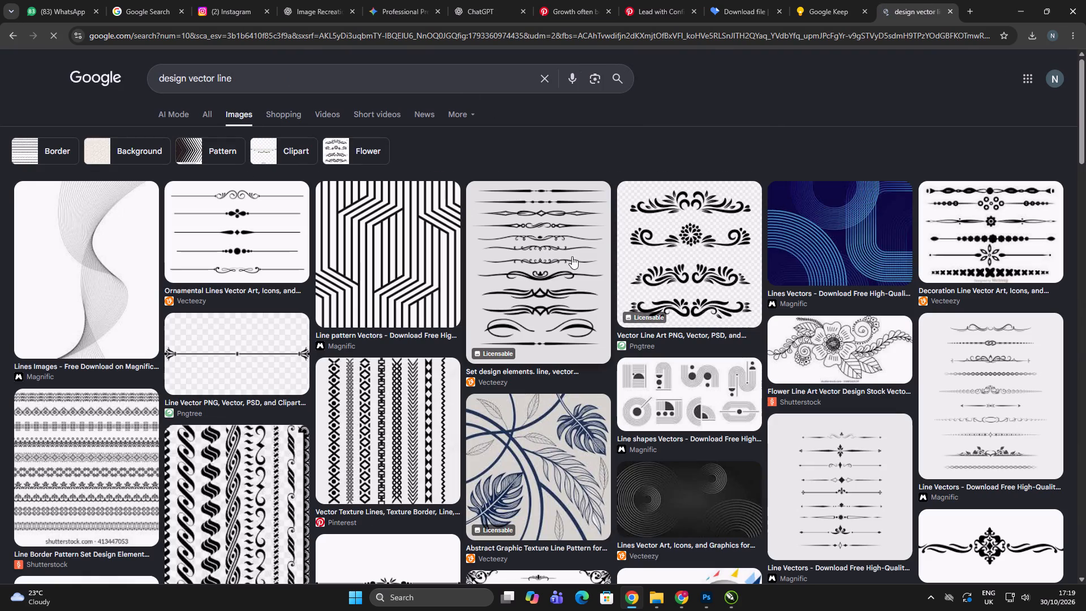
Examine the "design vector line" image results for a flourish matching the certificate's scroll ornament.
scroll(762, 335, "down", 3)
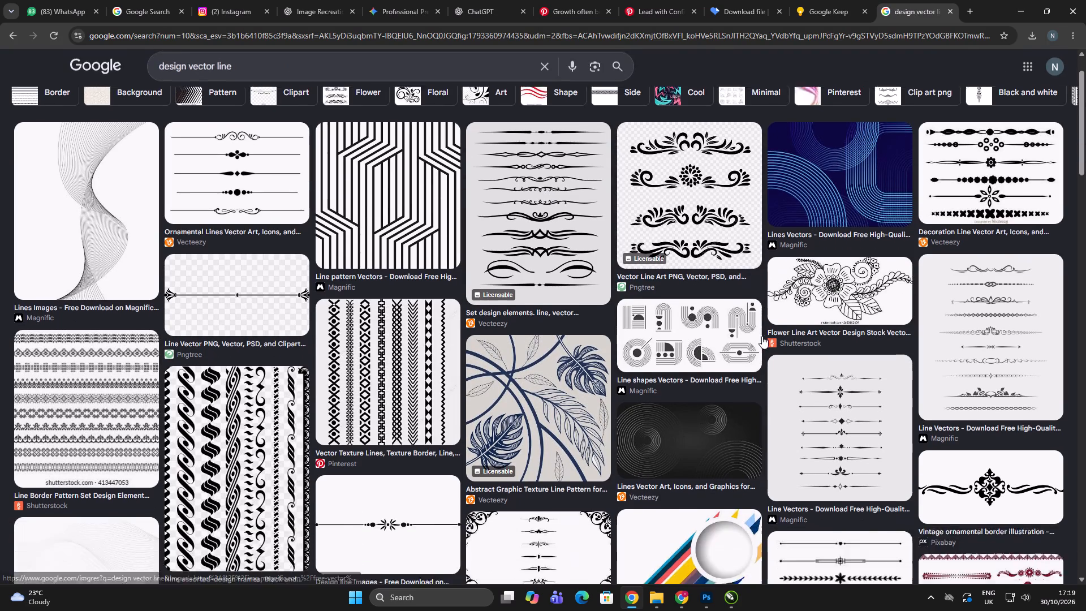
scroll(762, 336, "down", 10)
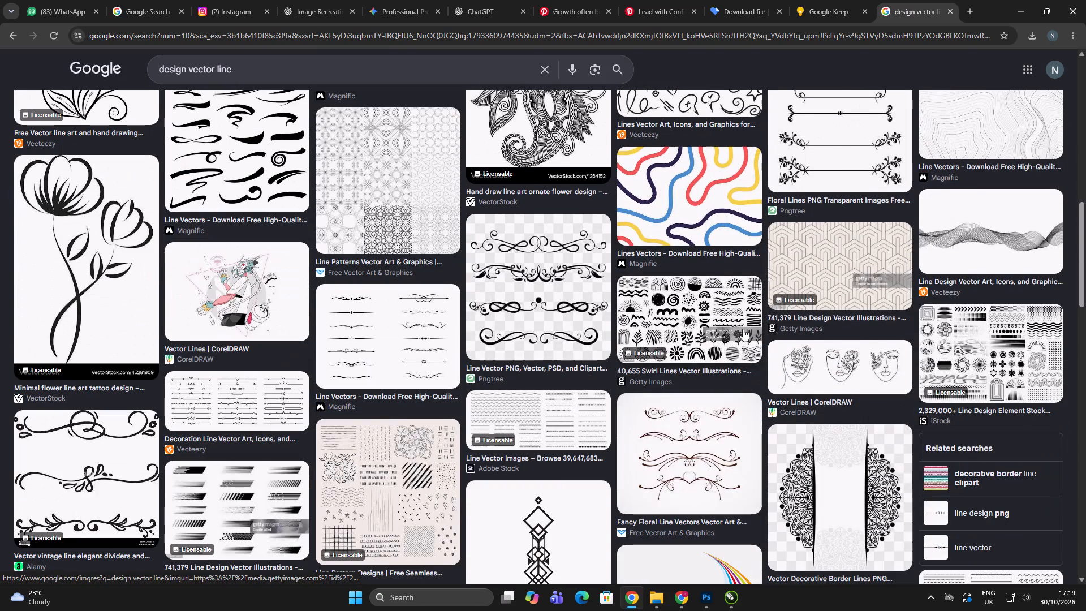
scroll(716, 326, "down", 5)
scroll(717, 322, "up", 2)
scroll(718, 322, "down", 3)
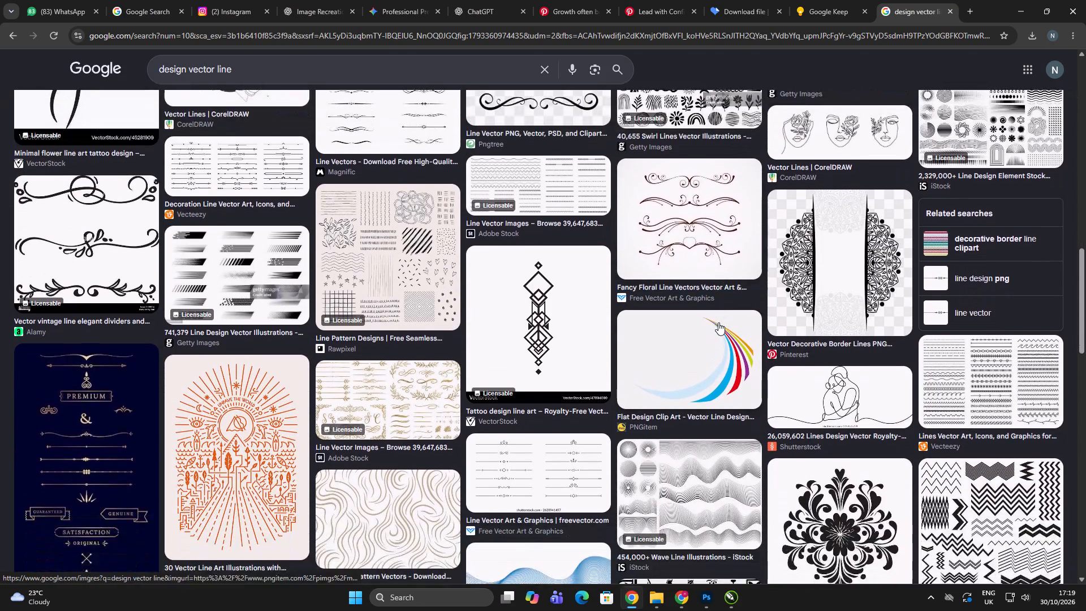
scroll(718, 322, "down", 1)
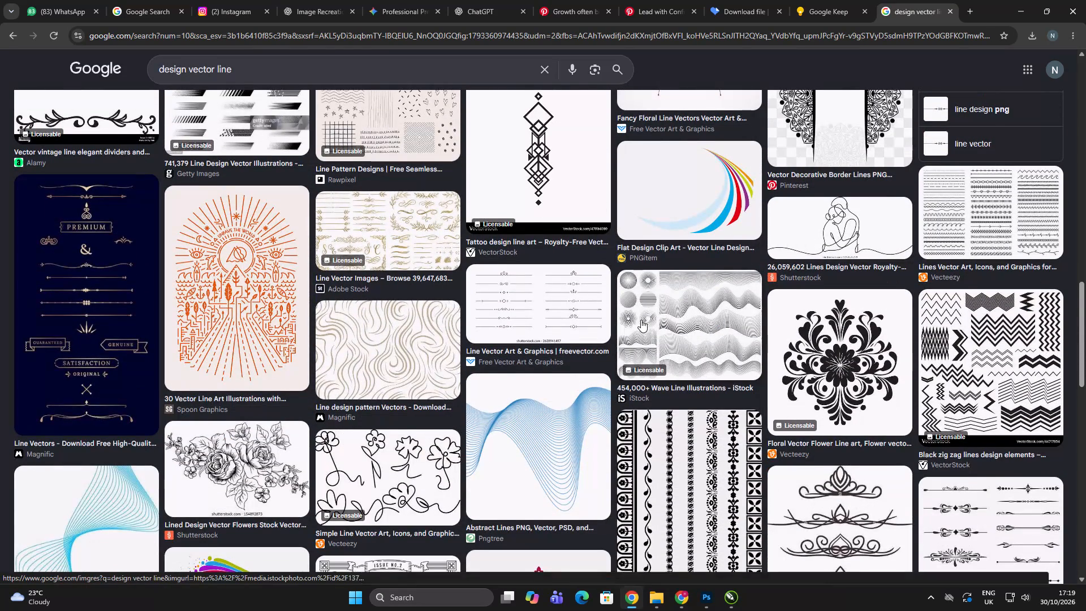
scroll(641, 320, "down", 9)
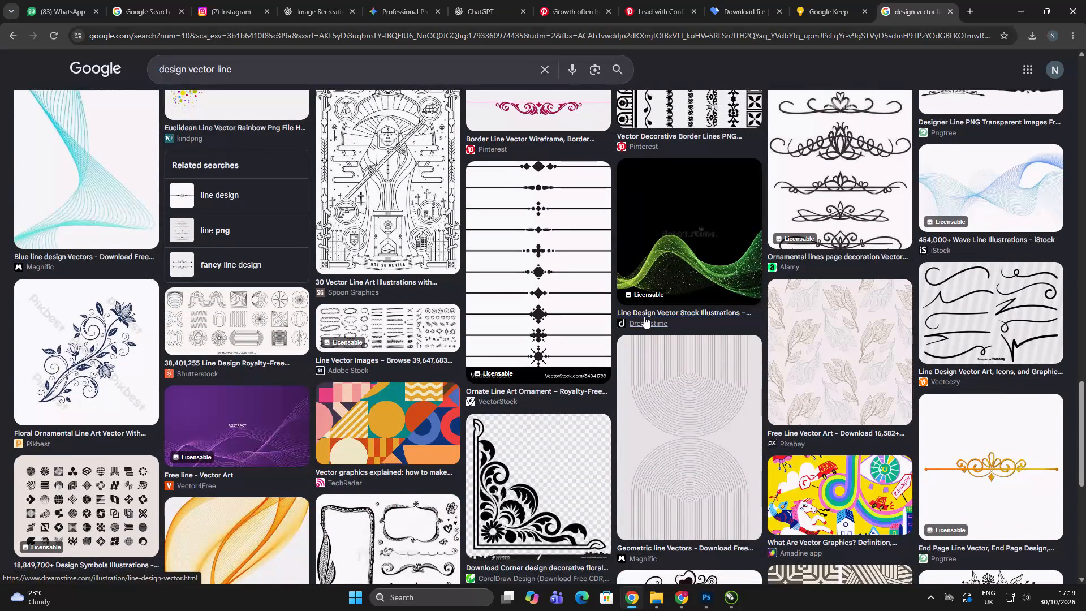
scroll(644, 316, "up", 13)
scroll(691, 291, "up", 7)
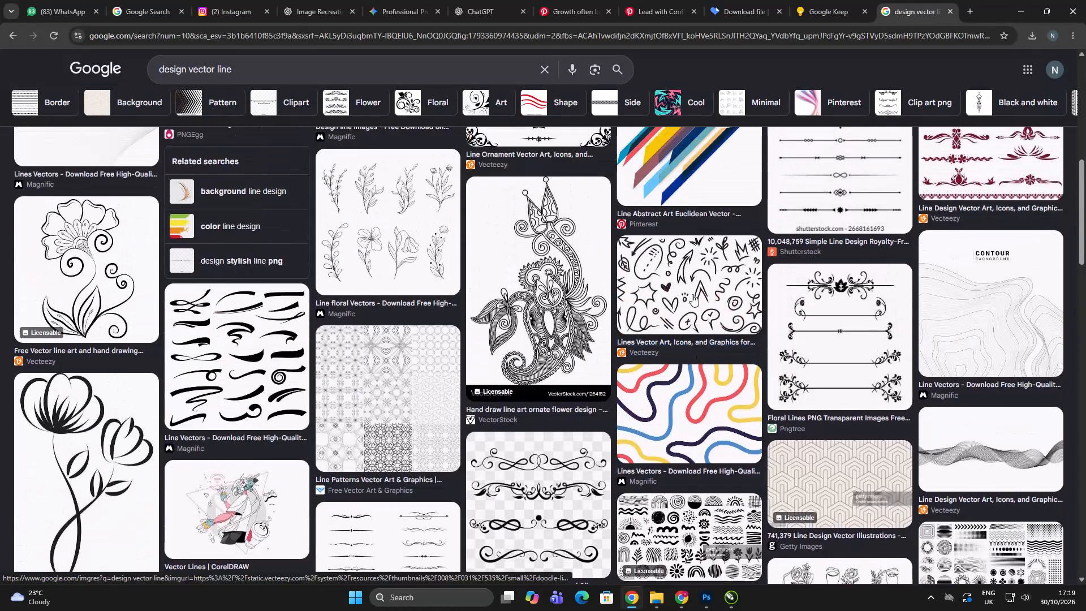
scroll(692, 294, "up", 10)
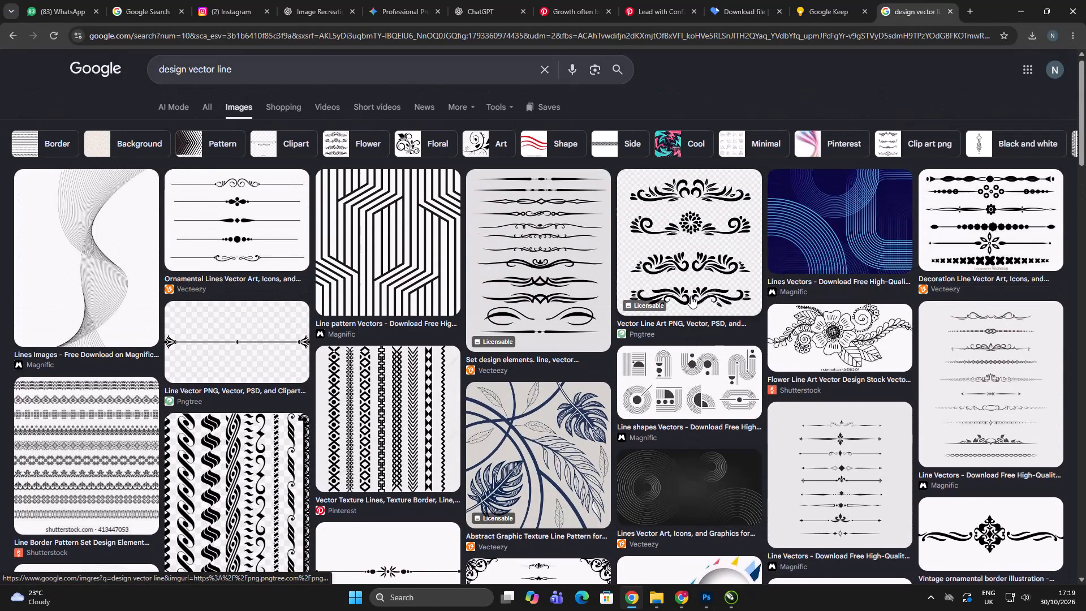
scroll(696, 297, "down", 17)
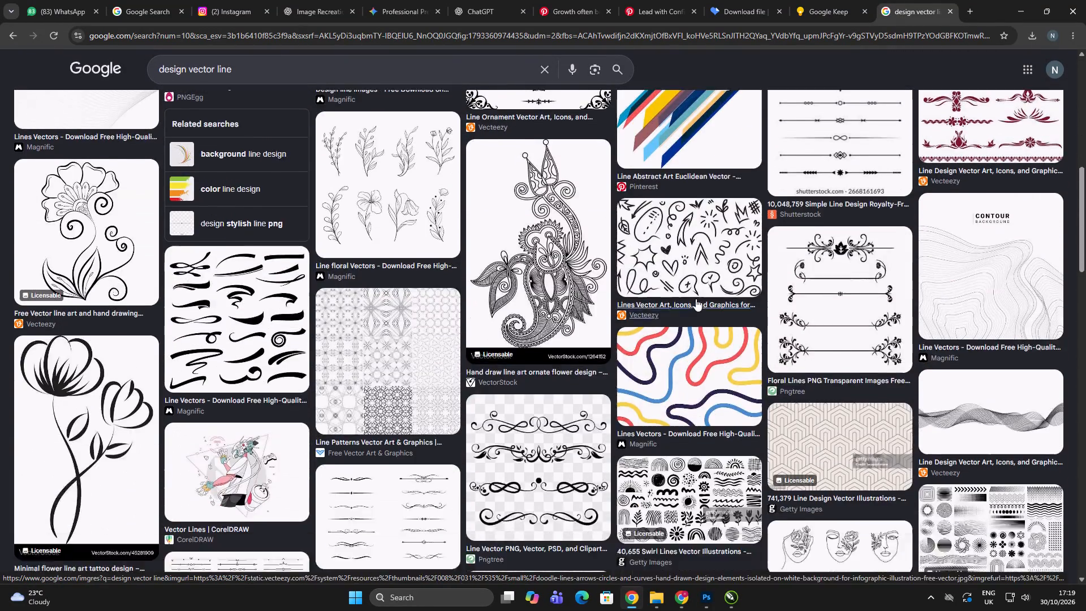
scroll(697, 296, "down", 13)
scroll(697, 296, "up", 5)
scroll(697, 296, "down", 18)
scroll(729, 285, "down", 5)
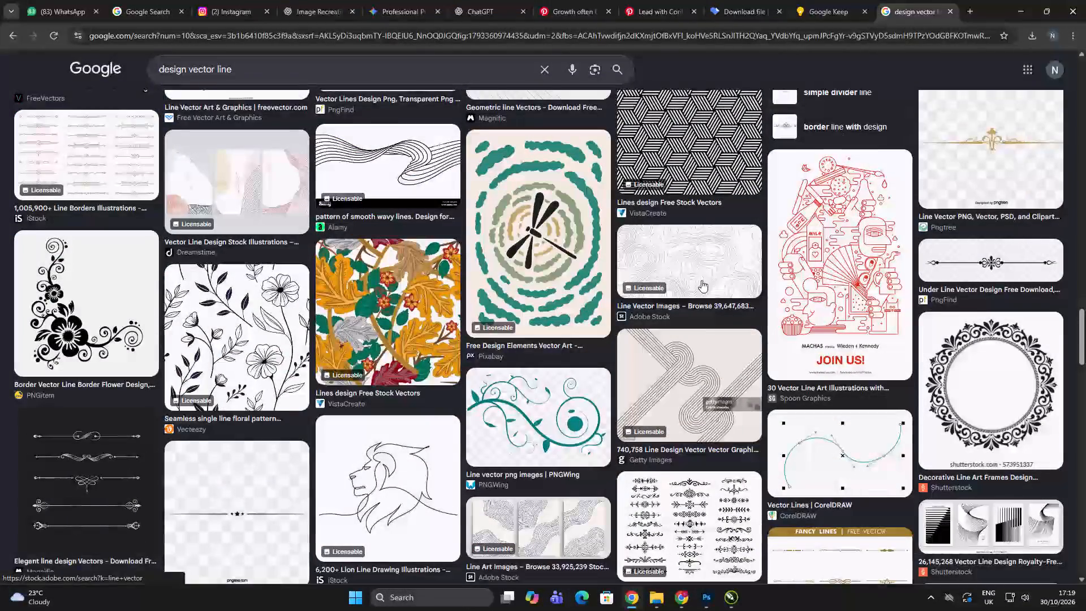
key("alt+Tab")
scroll(441, 297, "down", 3)
left_click(439, 301)
scroll(472, 292, "up", 2)
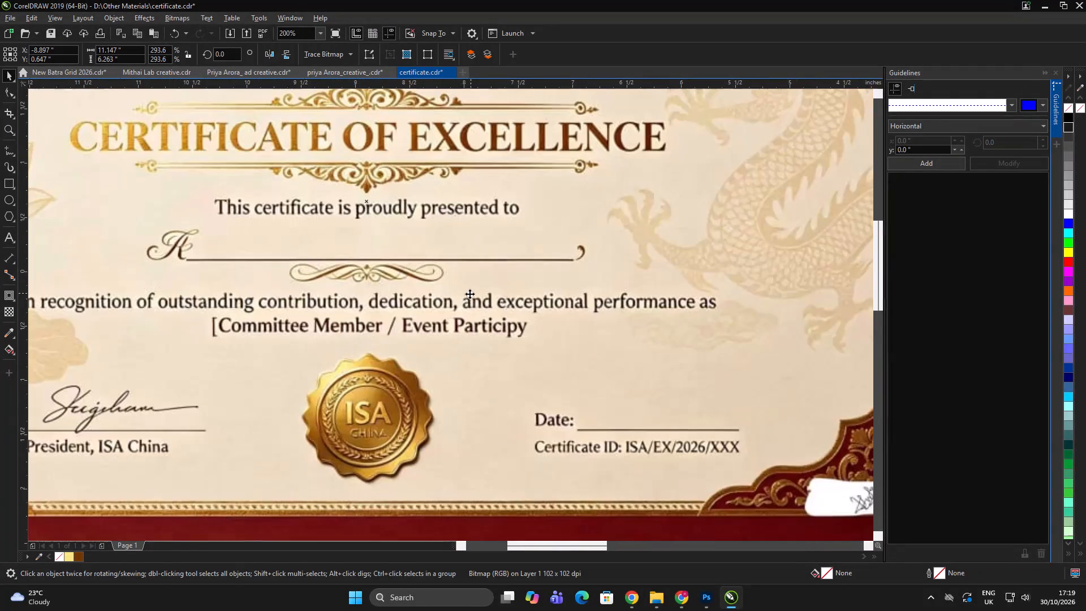
left_click(464, 293)
left_click(929, 604)
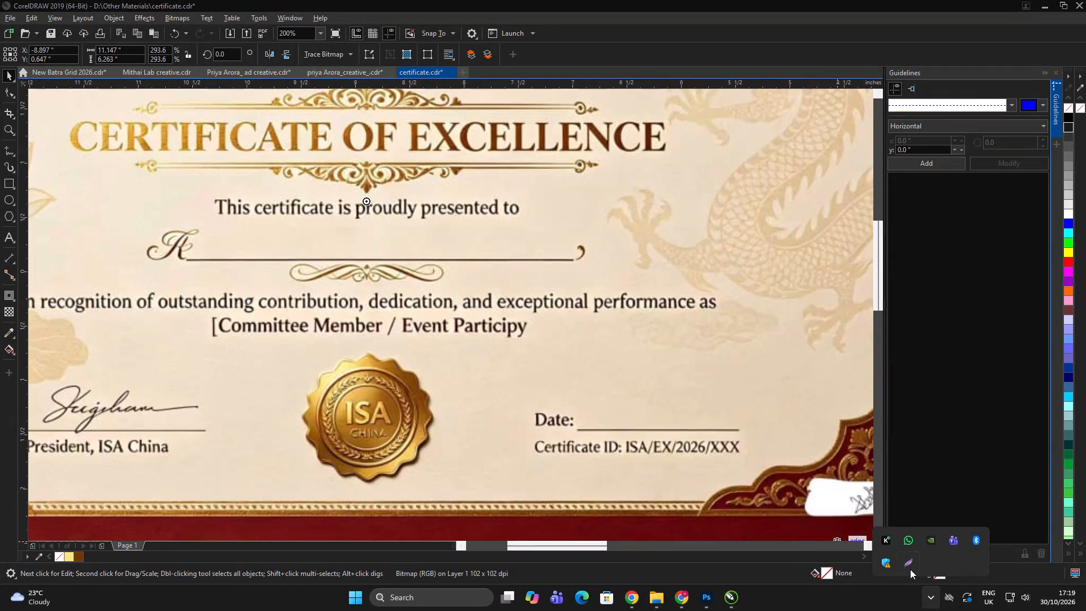
left_click(908, 565)
left_click_drag(455, 283, 266, 263)
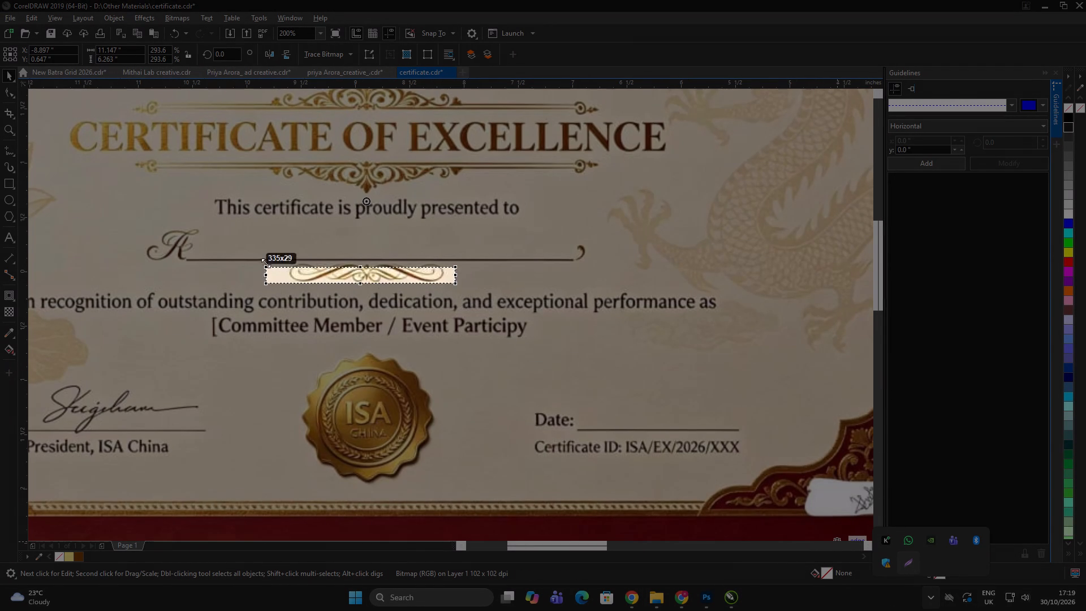
left_click_drag(266, 263, 269, 254)
left_click_drag(361, 284, 361, 290)
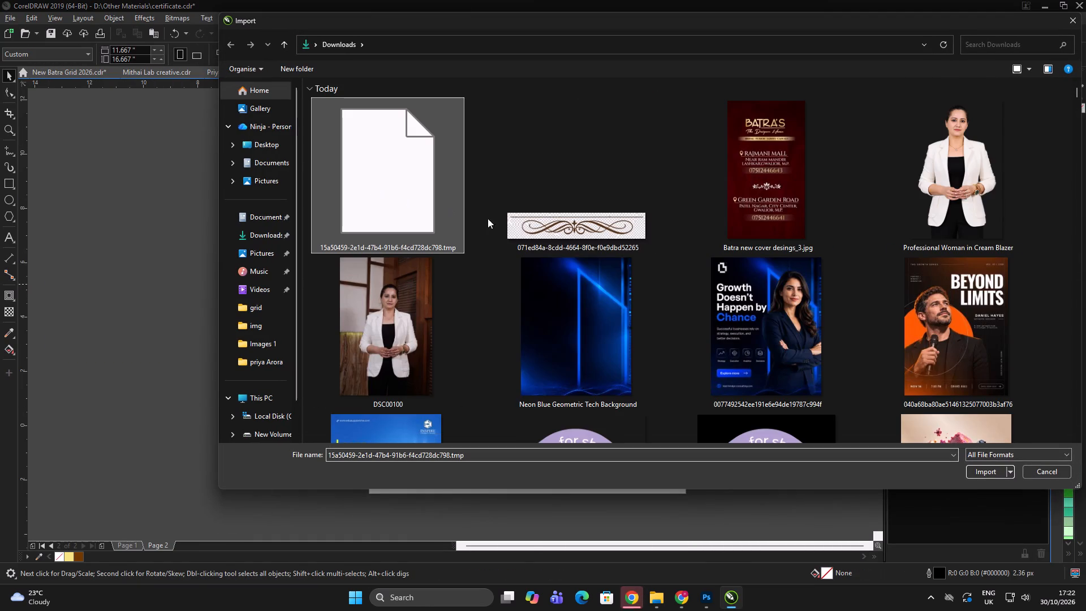
Save the ChatGPT image to Downloads as a PNG named Elegant Brown Calligraphic Divider, and return to CorelDRAW.
key("alt+Tab")
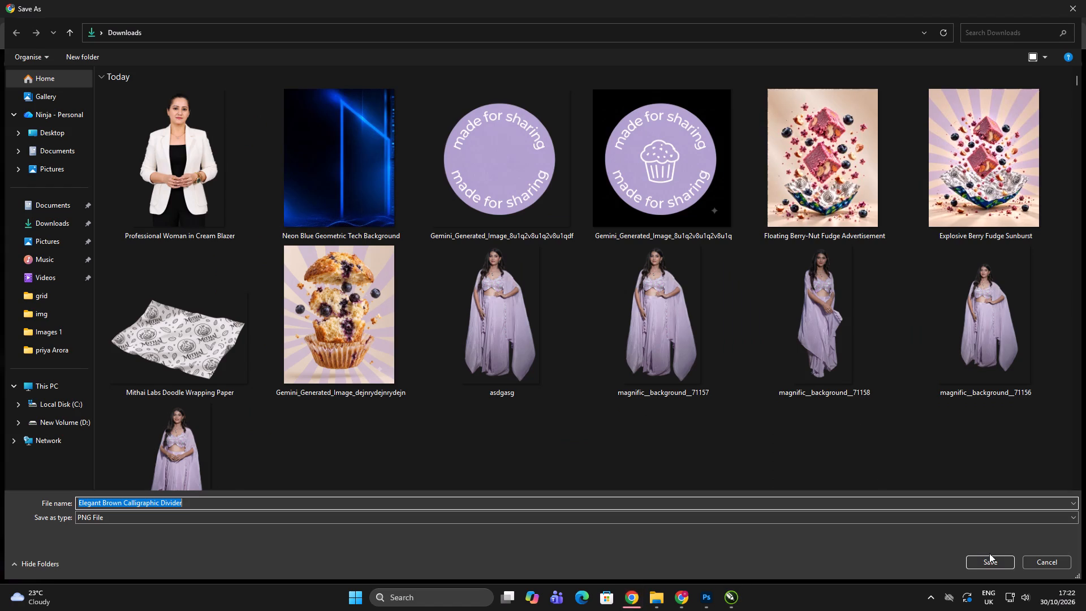
left_click(992, 561)
key("alt+Tab")
left_click(1045, 473)
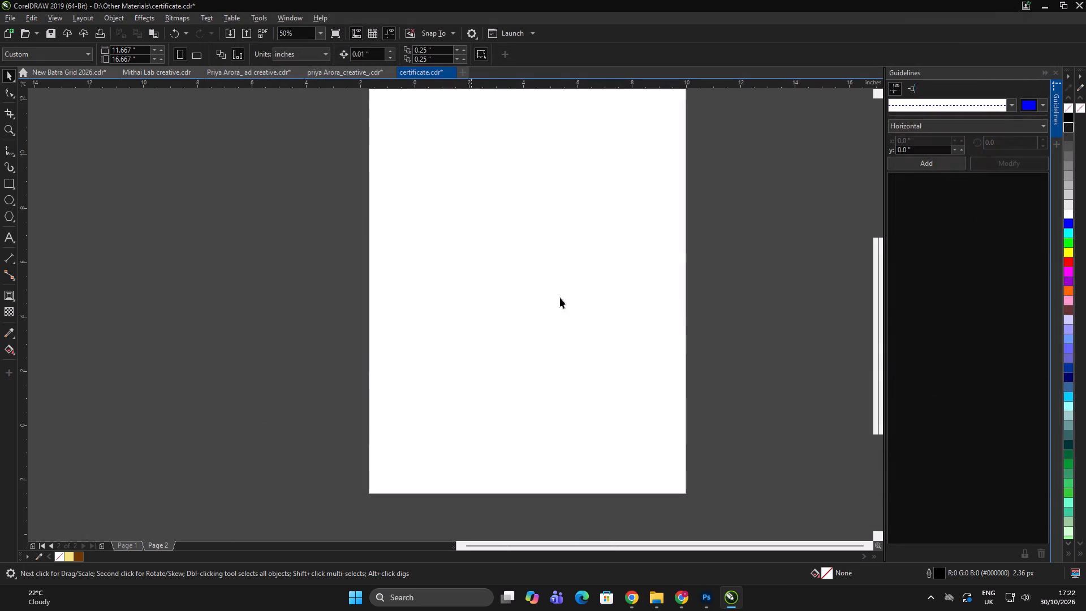
Import Elegant Brown Calligraphic Divider onto Page 2, about 5.52 inches wide and 1.85 inches high.
double_click(680, 366)
key("ctrl+i")
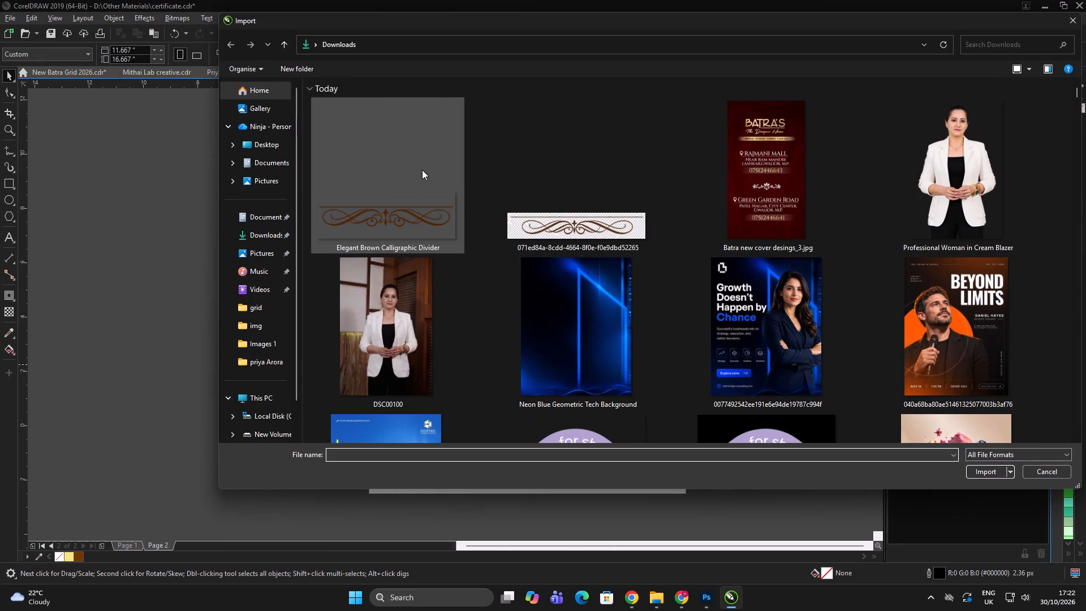
left_click(373, 199)
left_click(970, 468)
left_click_drag(460, 209, 610, 313)
left_click(649, 290)
scroll(581, 238, "up", 2)
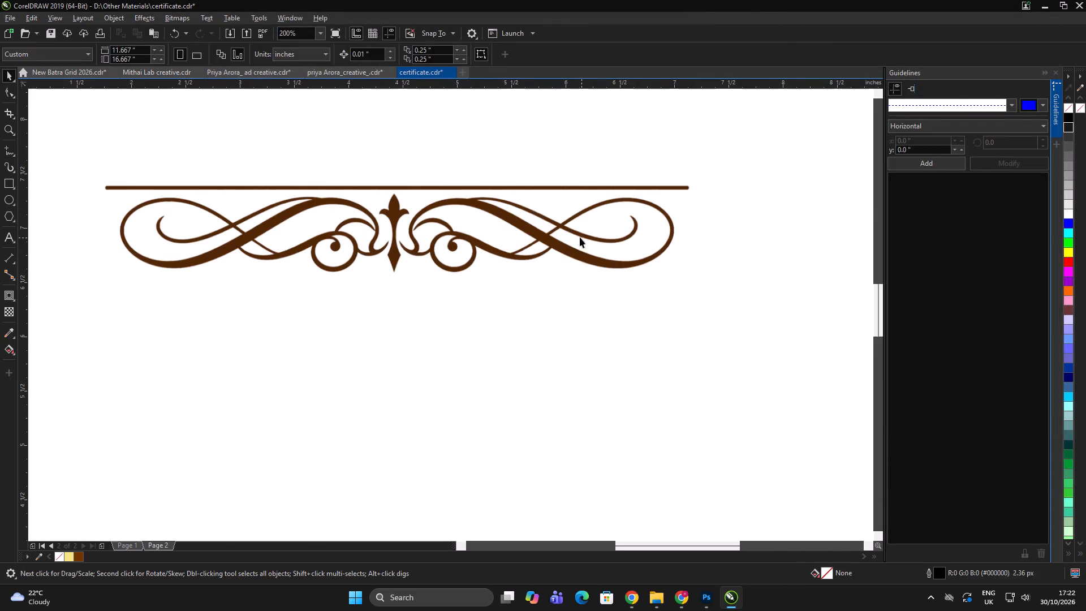
Outline-trace the imported divider bitmap as Clipart and ungroup the traced result.
left_click(578, 236)
left_click(333, 54)
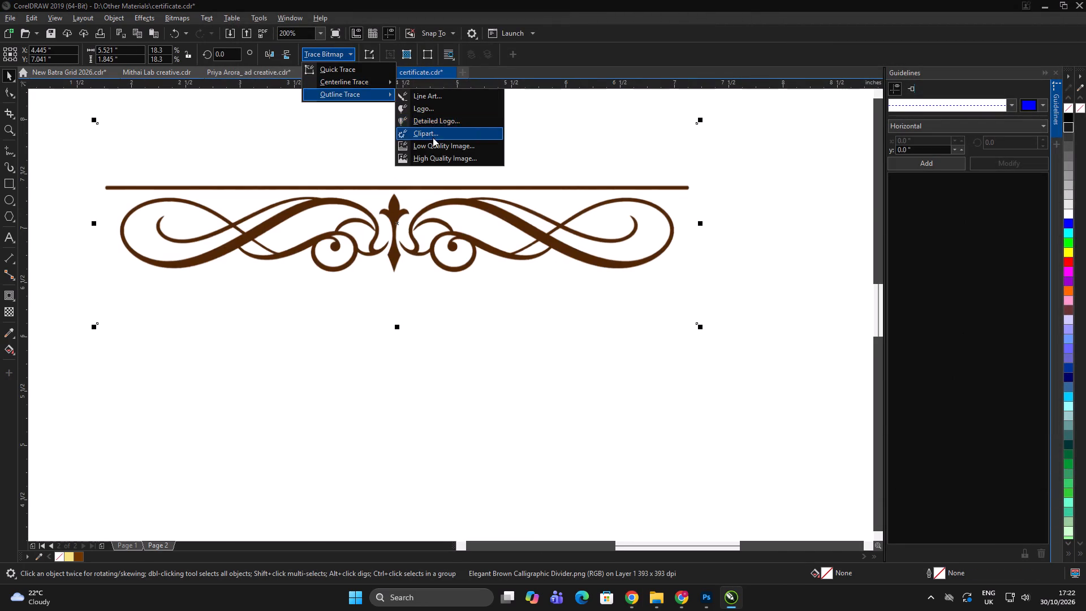
left_click(433, 137)
left_click(728, 451)
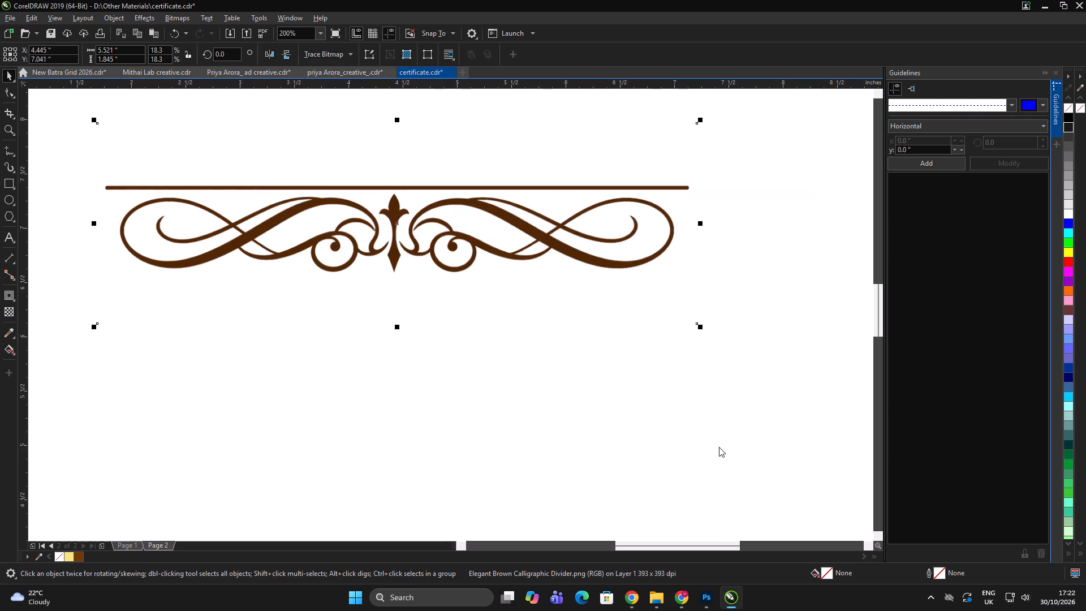
key("ctrl+u")
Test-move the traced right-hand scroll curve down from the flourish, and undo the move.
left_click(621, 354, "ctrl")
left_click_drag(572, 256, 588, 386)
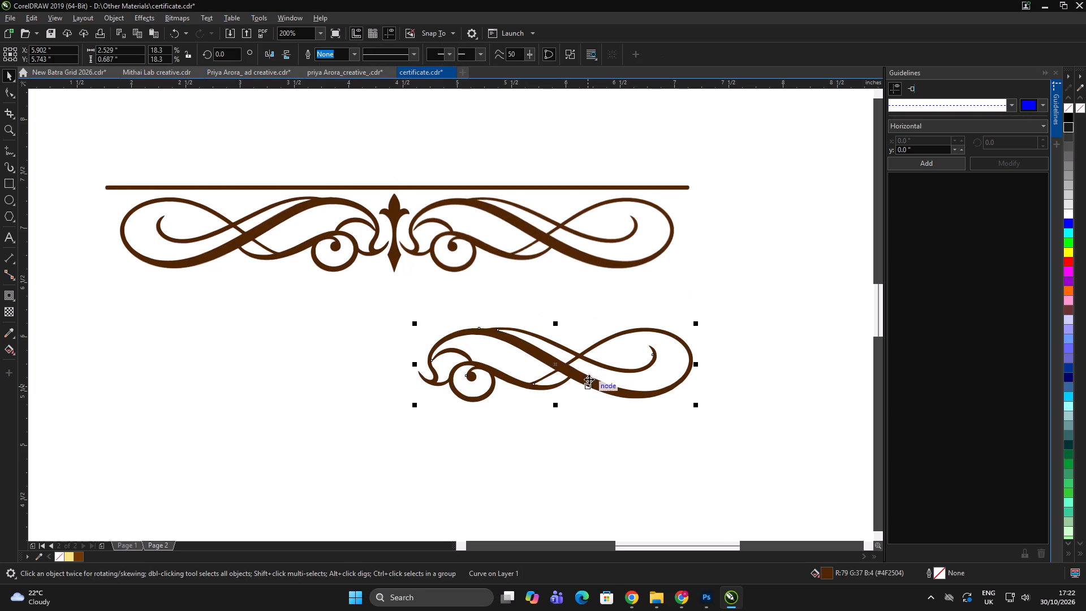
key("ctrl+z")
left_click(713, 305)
Move the source divider bitmap down, clear of the traced curves on Page 2.
scroll(576, 247, "down", 1)
left_click(631, 233)
left_click_drag(632, 222, 644, 423)
left_click(696, 326)
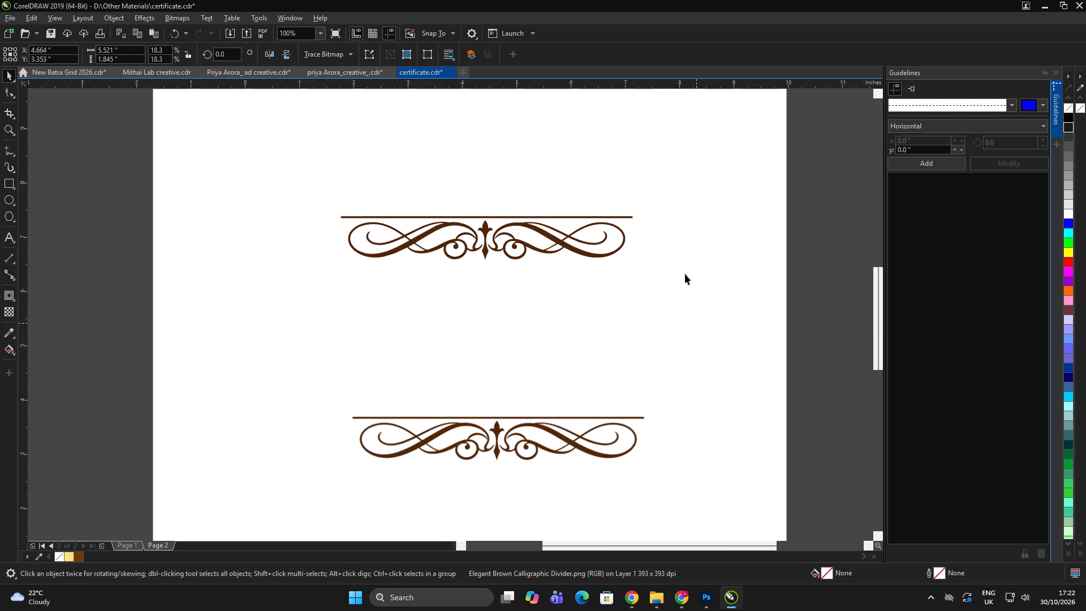
Group the traced flourish and transfer it from Page 2 to Page 1, over the lower part of the reference certificate.
left_click_drag(705, 182, 270, 317)
key("ctrl+g")
key("ctrl+x")
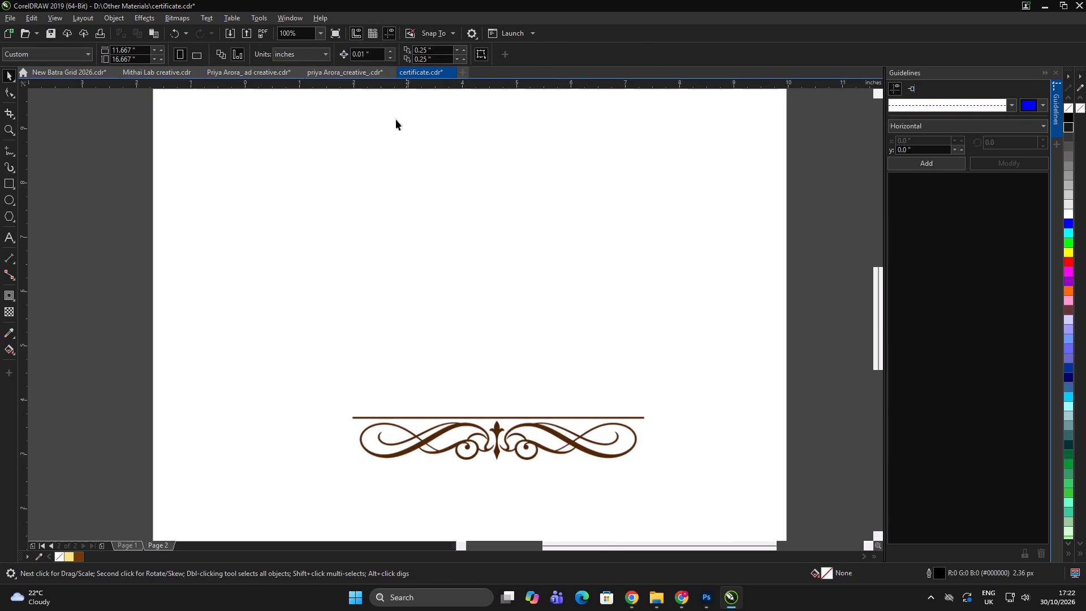
left_click(131, 546)
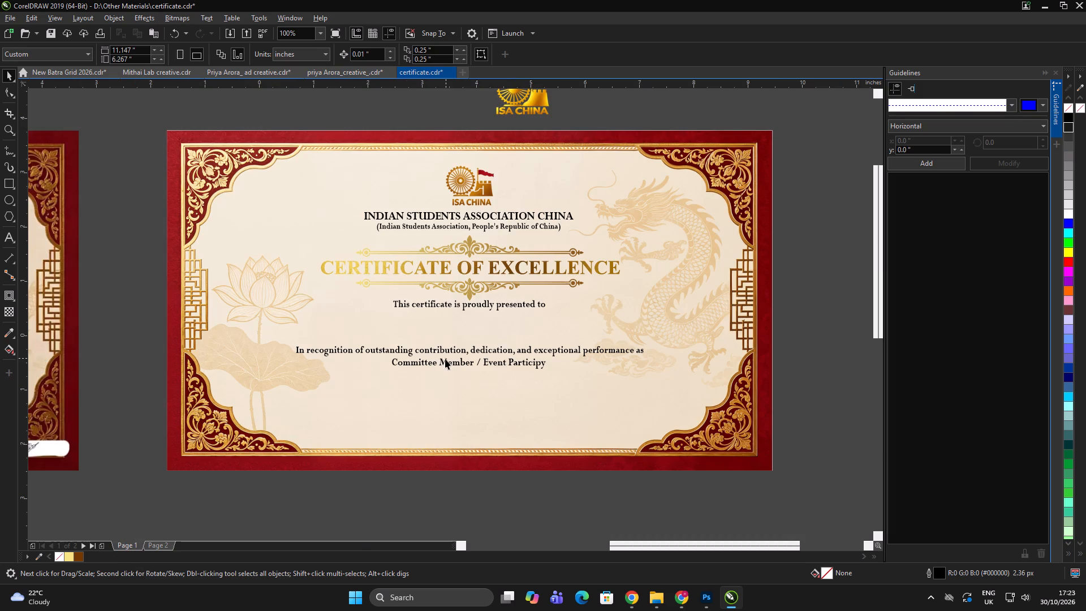
scroll(585, 329, "down", 2)
scroll(433, 362, "up", 1)
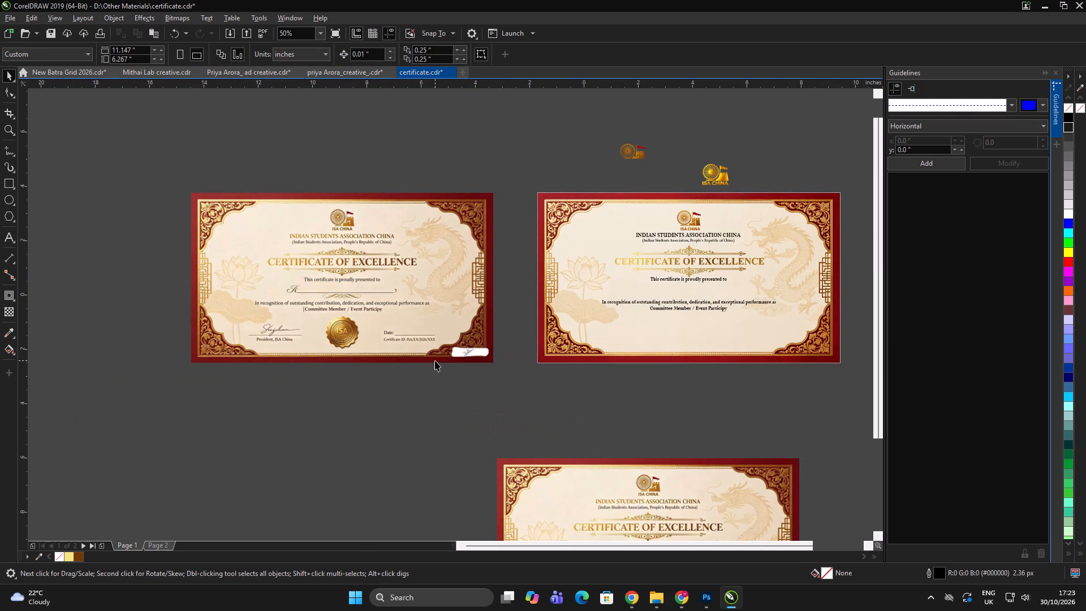
key("ctrl+v")
left_click_drag(708, 248, 368, 321)
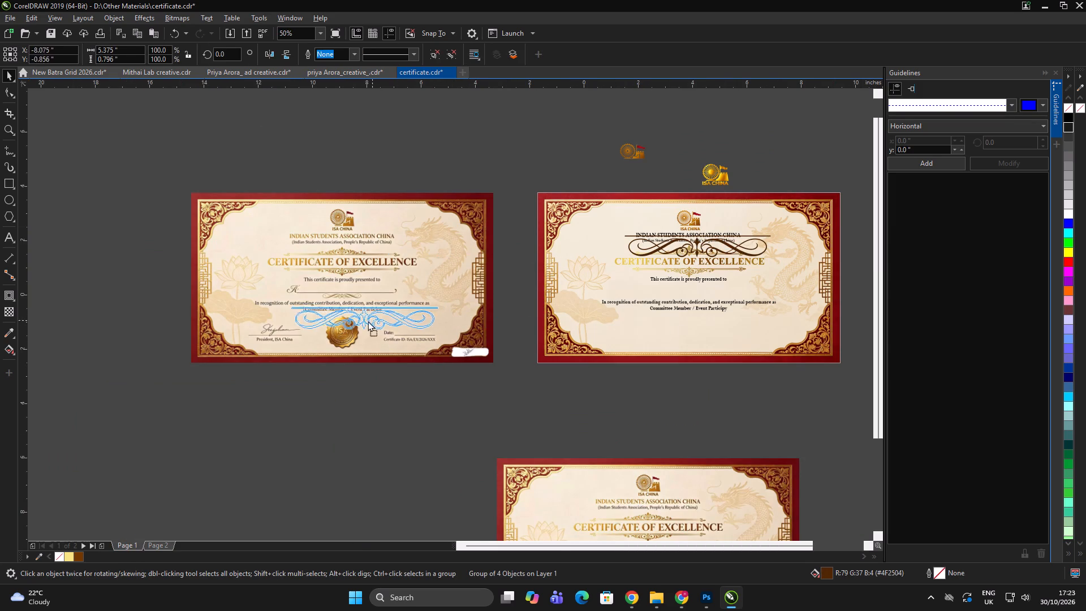
left_click_drag(368, 321, 351, 348)
Ungroup the flourish, move its three ornament pieces without the horizontal line up to the reference's small ornament, and group them.
scroll(335, 348, "up", 1)
key("ctrl+u")
double_click(504, 446, "ctrl")
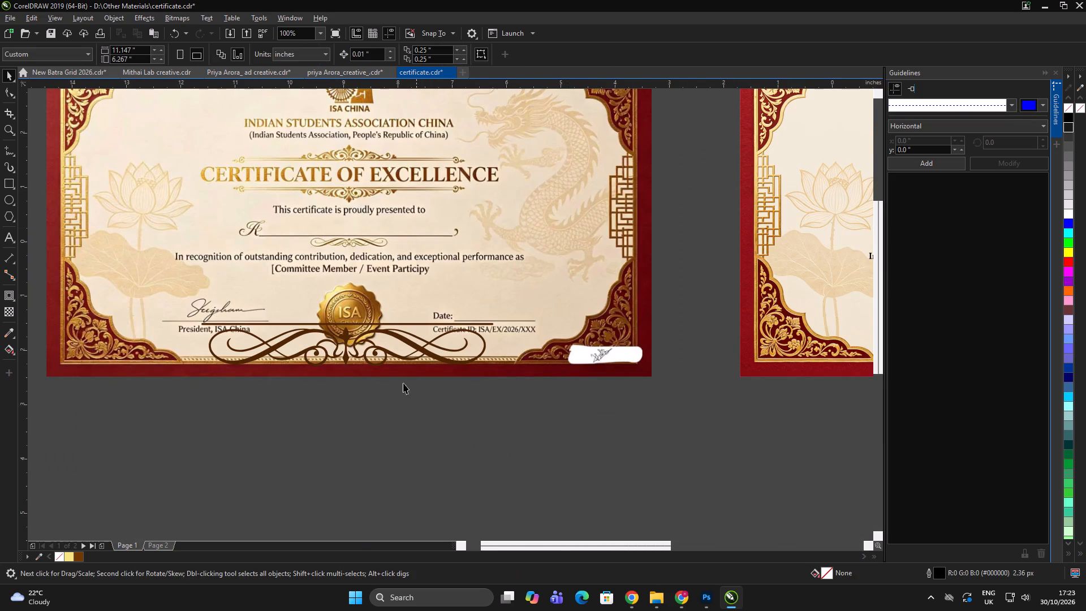
left_click(547, 408)
left_click(536, 412)
left_click_drag(540, 412, 192, 324)
left_click_drag(340, 337, 352, 248)
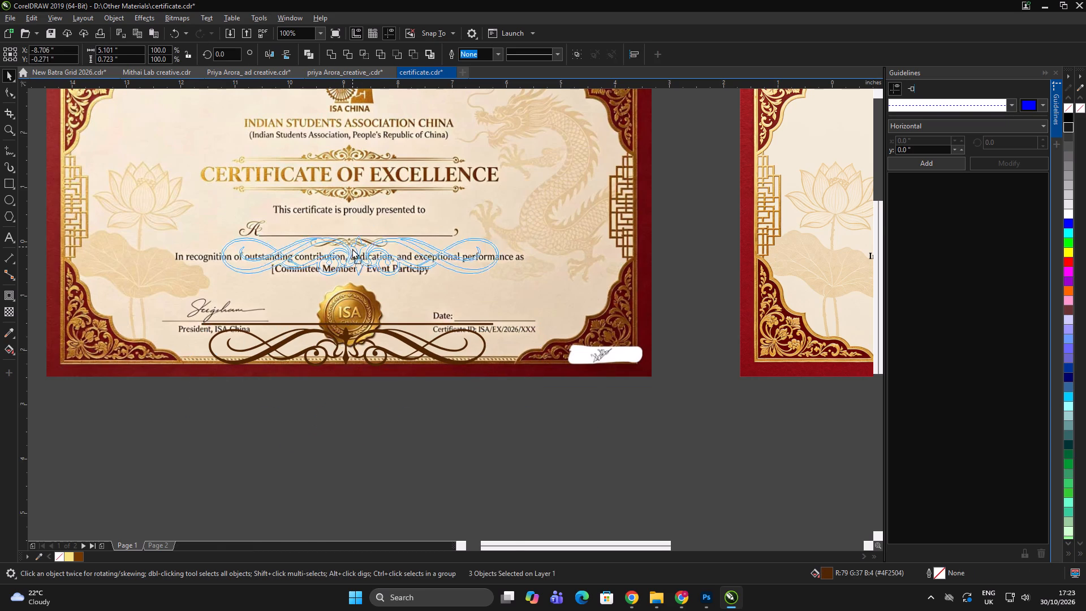
left_click_drag(352, 248, 351, 251)
scroll(428, 247, "up", 1)
key("ctrl+g")
Scale the ornament group to about 1.4 inches wide and align it over the reference ornament below the recipient name line.
left_click_drag(569, 317, 373, 347)
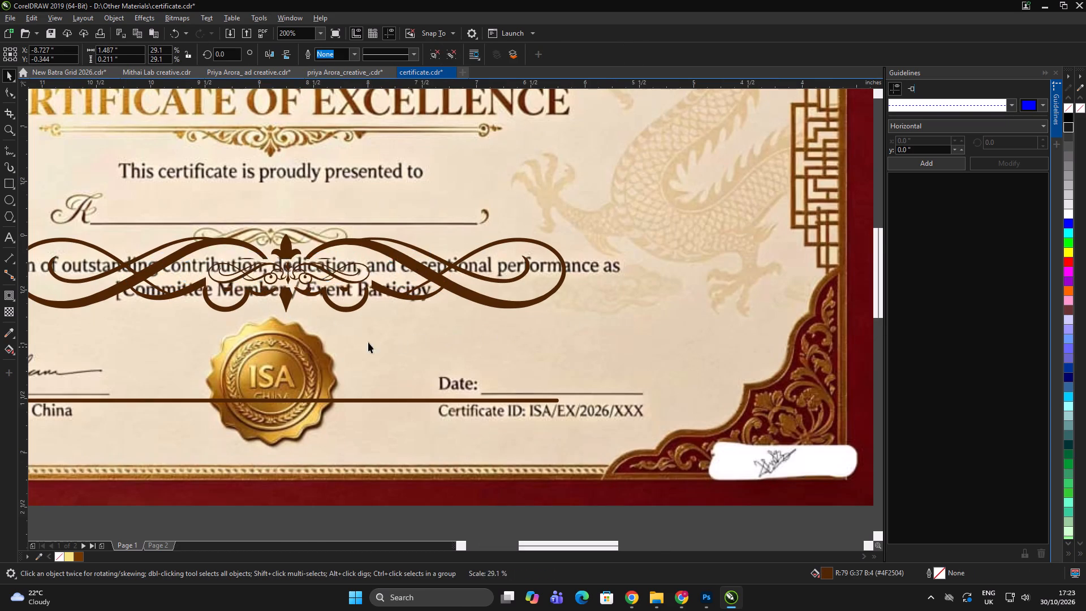
scroll(296, 277, "up", 1)
left_click_drag(278, 258, 245, 184)
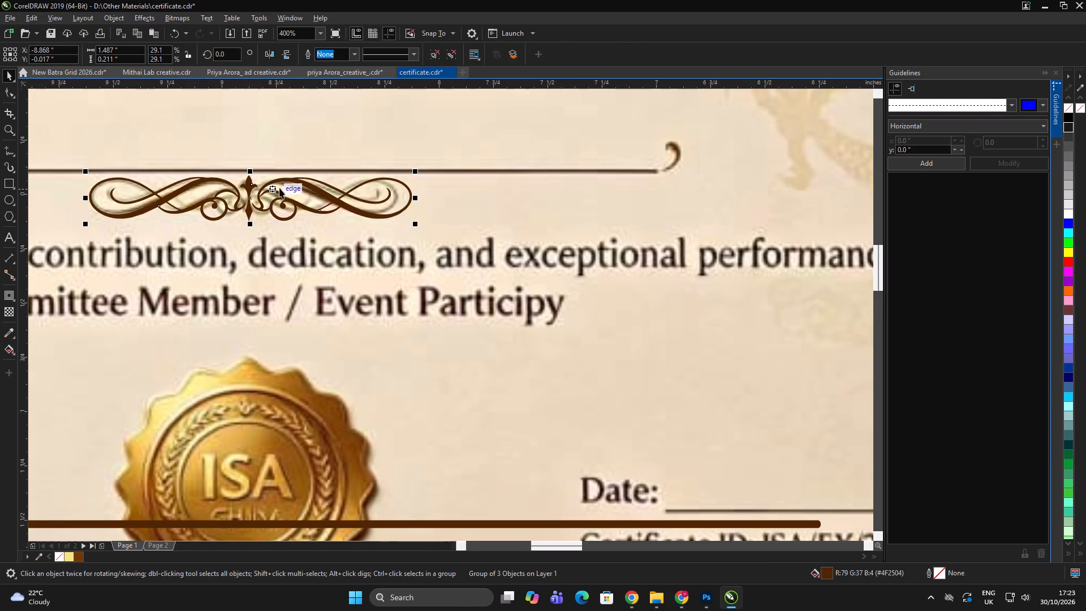
left_click_drag(416, 224, 397, 230)
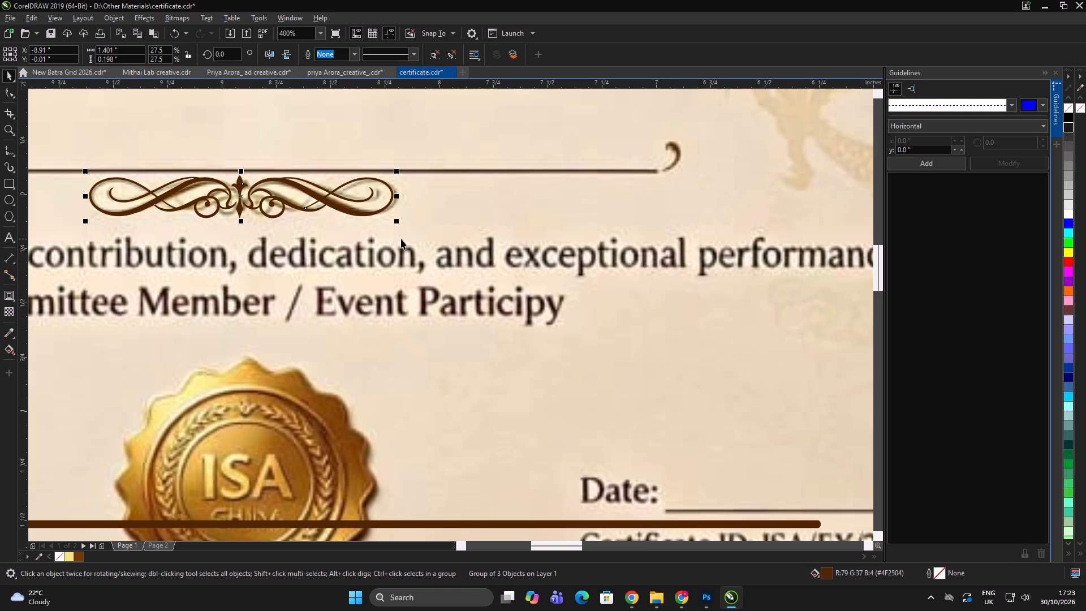
scroll(227, 184, "up", 1)
left_click_drag(250, 187, 255, 187)
scroll(262, 183, "up", 2)
left_click_drag(261, 182, 262, 189)
scroll(298, 216, "down", 7)
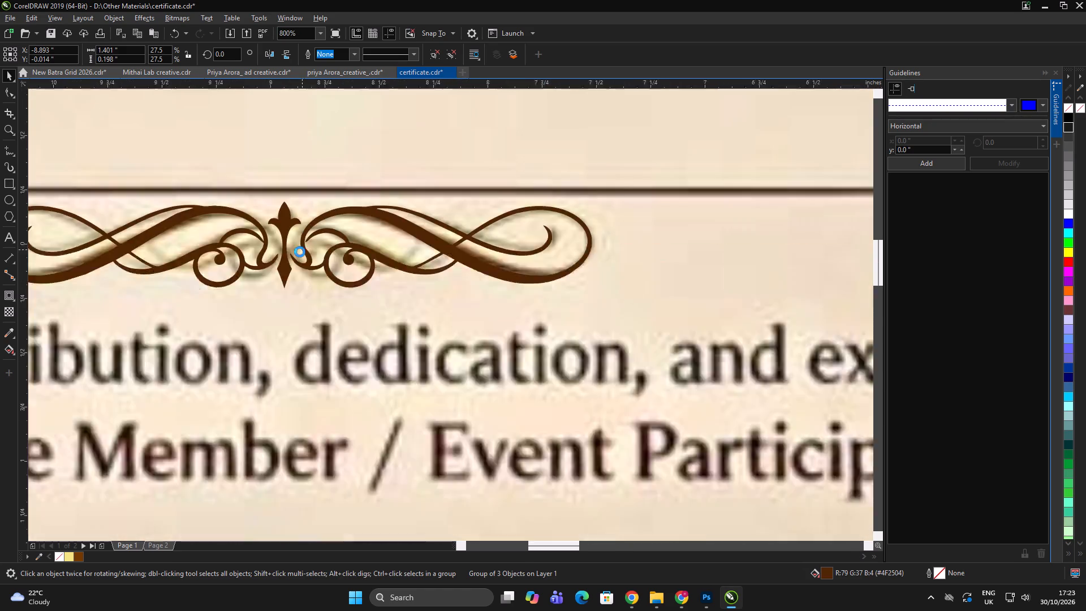
Draw a straight horizontal line over the reference's recipient name line, from the script letter to the closing curl.
scroll(300, 252, "down", 2)
double_click(466, 418)
scroll(257, 248, "up", 2)
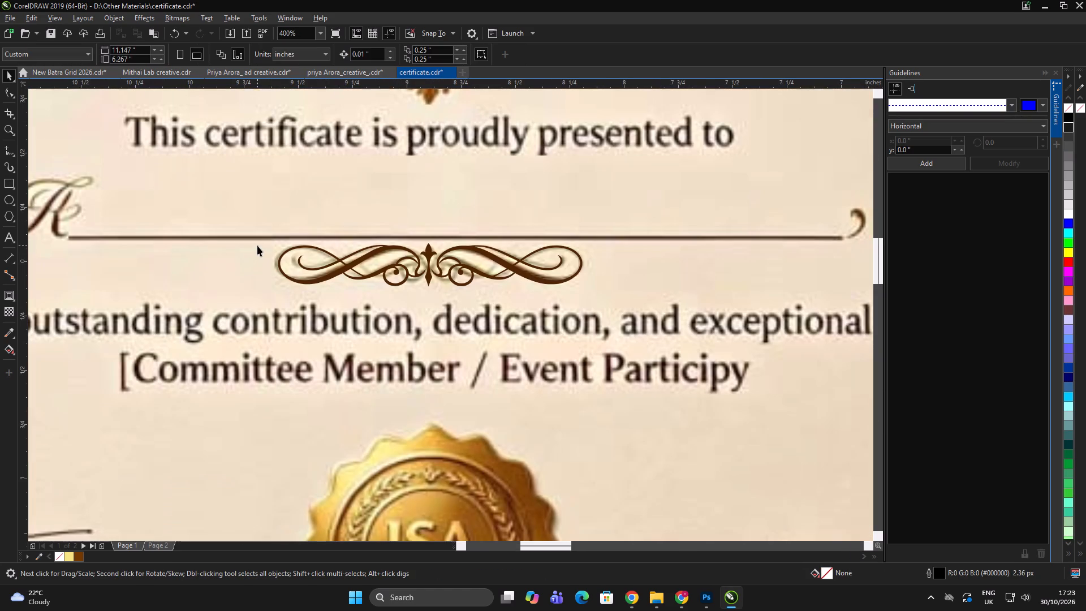
key("F5")
left_click(72, 236)
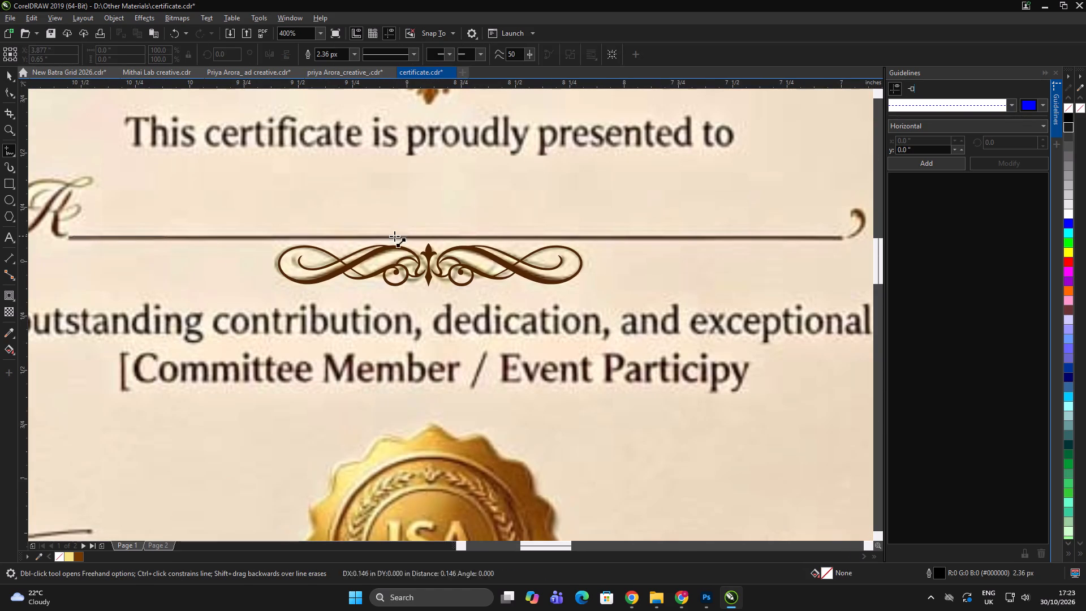
left_click(840, 240, "shift")
key("space")
scroll(519, 233, "down", 2)
double_click(645, 443)
left_click(644, 436)
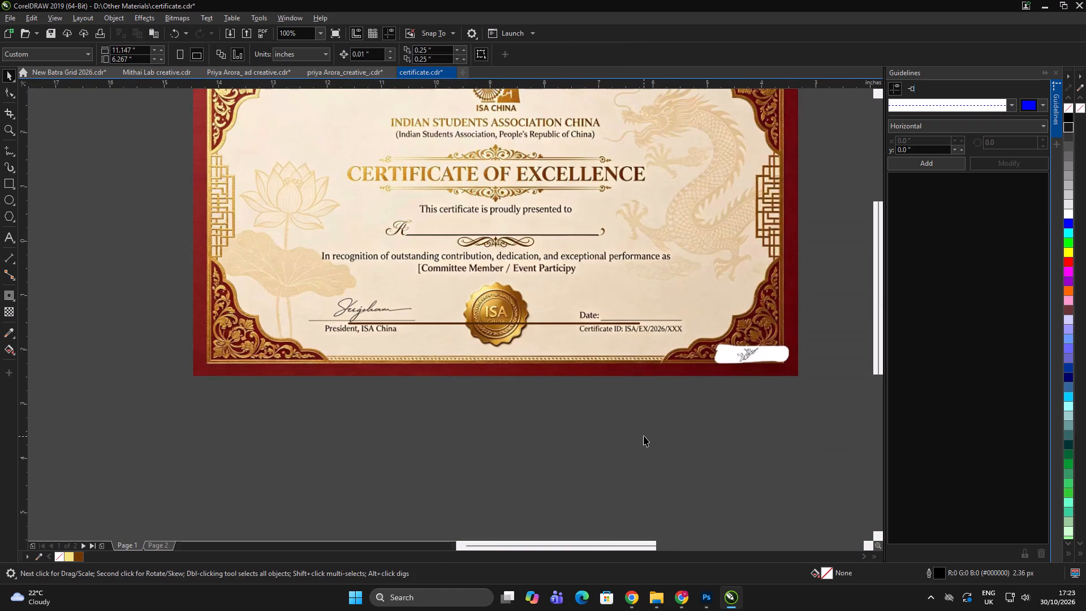
left_click(644, 432)
scroll(384, 278, "down", 1)
scroll(496, 265, "up", 1)
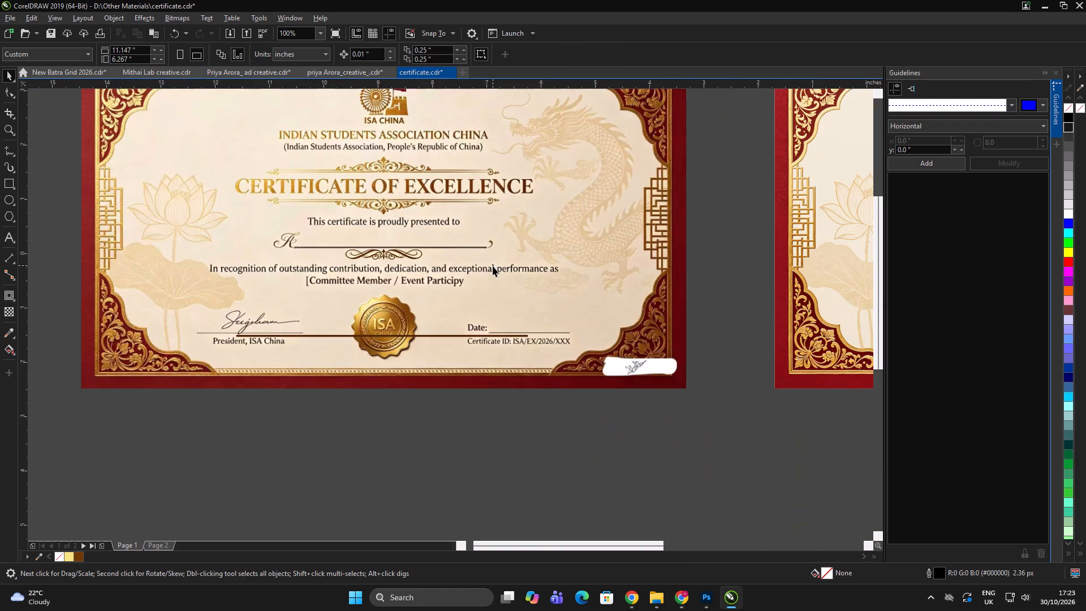
scroll(296, 247, "up", 3)
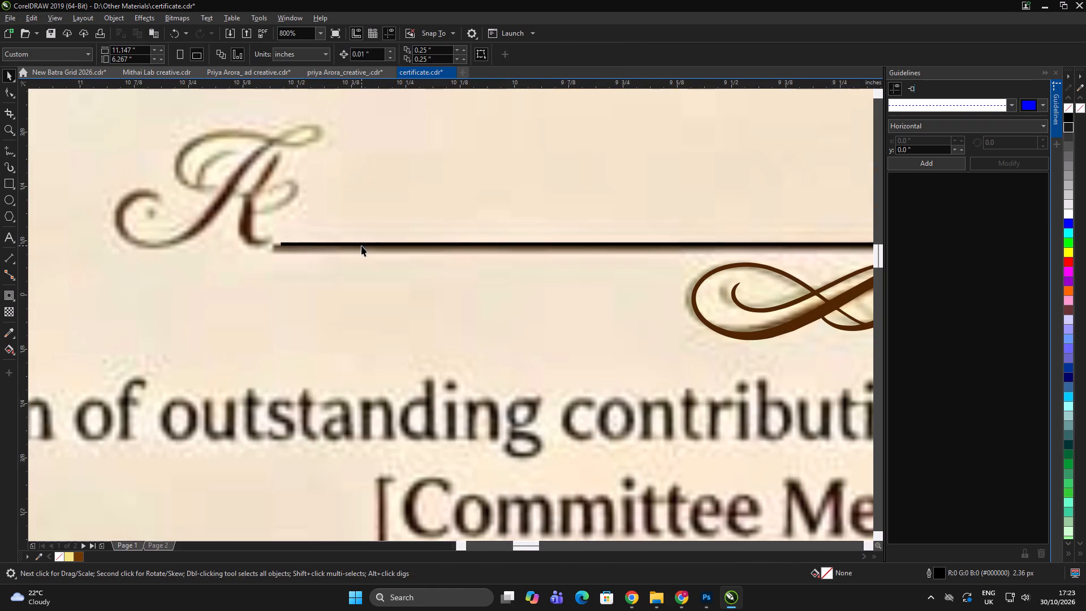
scroll(377, 251, "down", 4)
Place a copy of the reference certificate bitmap in the empty area below the working layout.
left_click(564, 367)
left_click(628, 285)
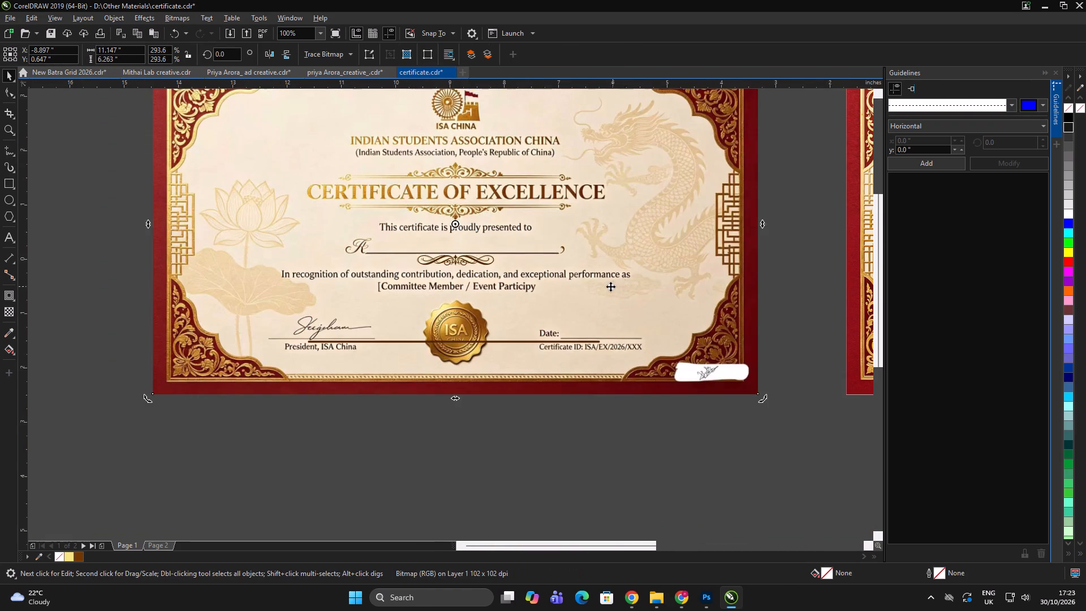
scroll(490, 253, "down", 2)
left_click_drag(516, 244, 462, 387)
right_click(462, 388)
scroll(413, 411, "up", 2)
scroll(346, 380, "up", 2)
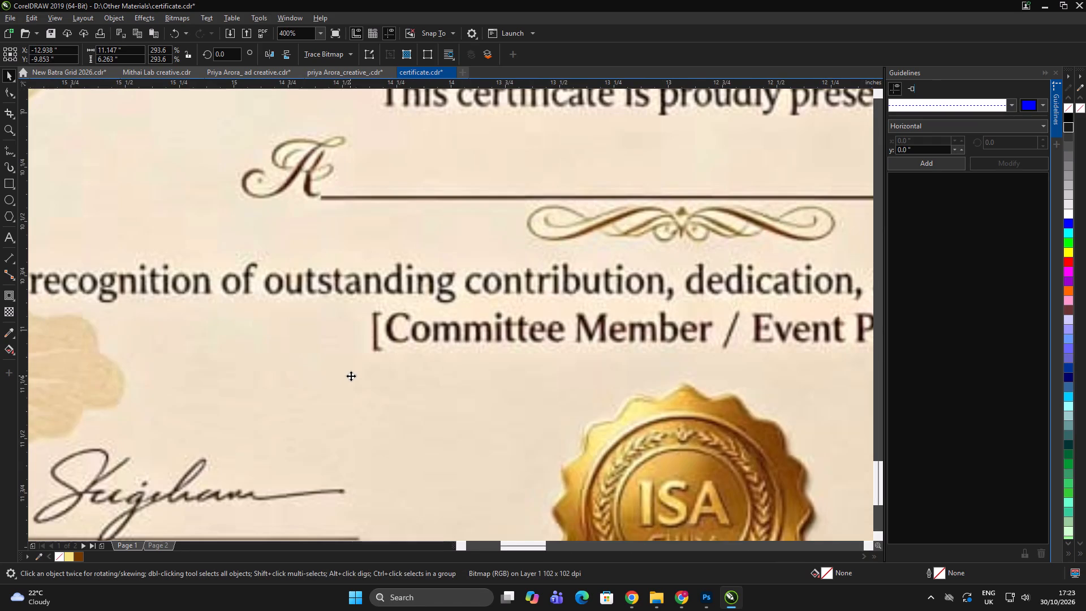
scroll(346, 307, "down", 2)
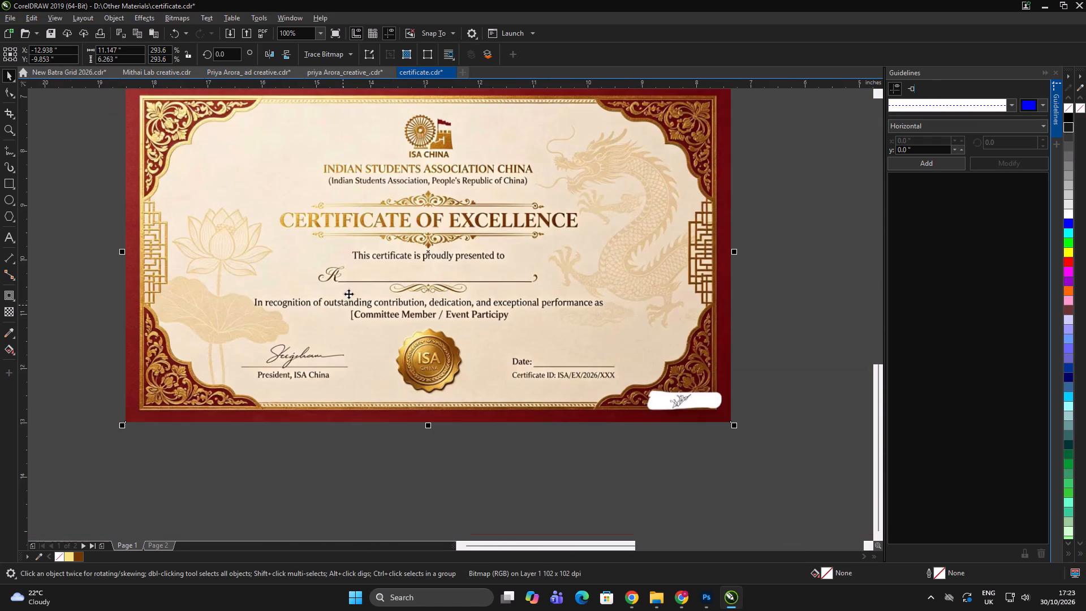
Sketch a freehand loop about 0.62 by 0.58 inches around the script letter on the certificate copy and outline it in red.
key("F5")
scroll(342, 271, "up", 2)
left_click(355, 222)
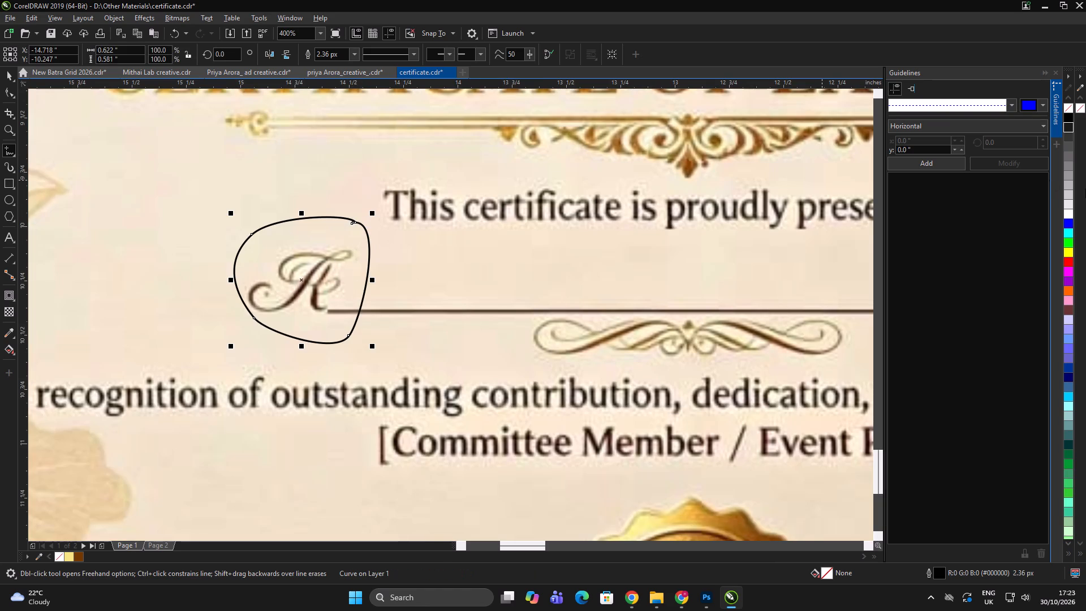
right_click(1067, 263)
scroll(344, 326, "down", 6)
key("space")
left_click(520, 213)
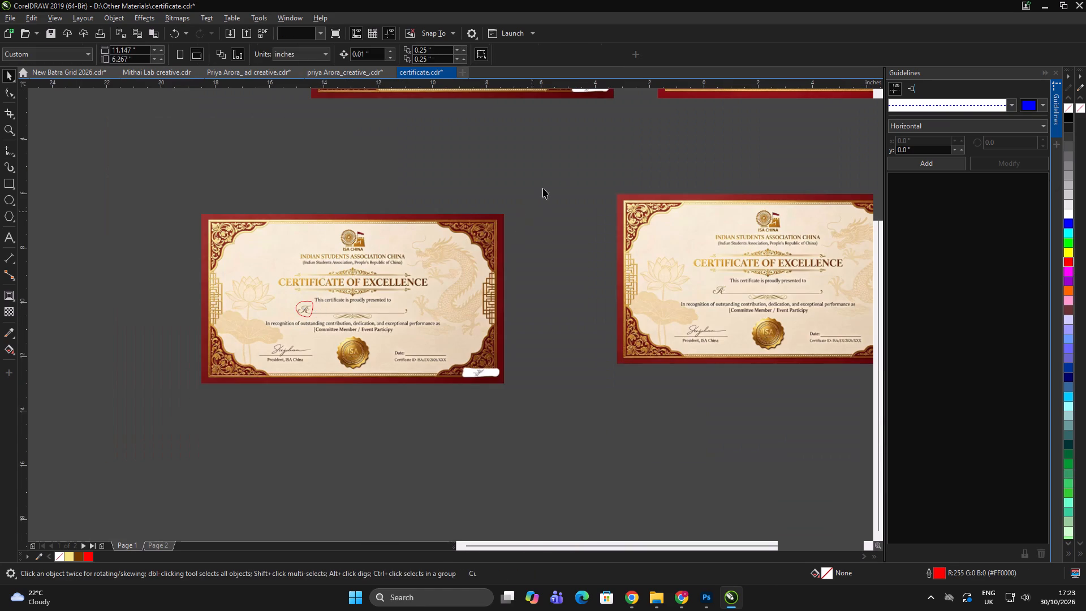
left_click_drag(557, 177, 150, 434)
left_click(348, 425)
scroll(308, 333, "up", 1)
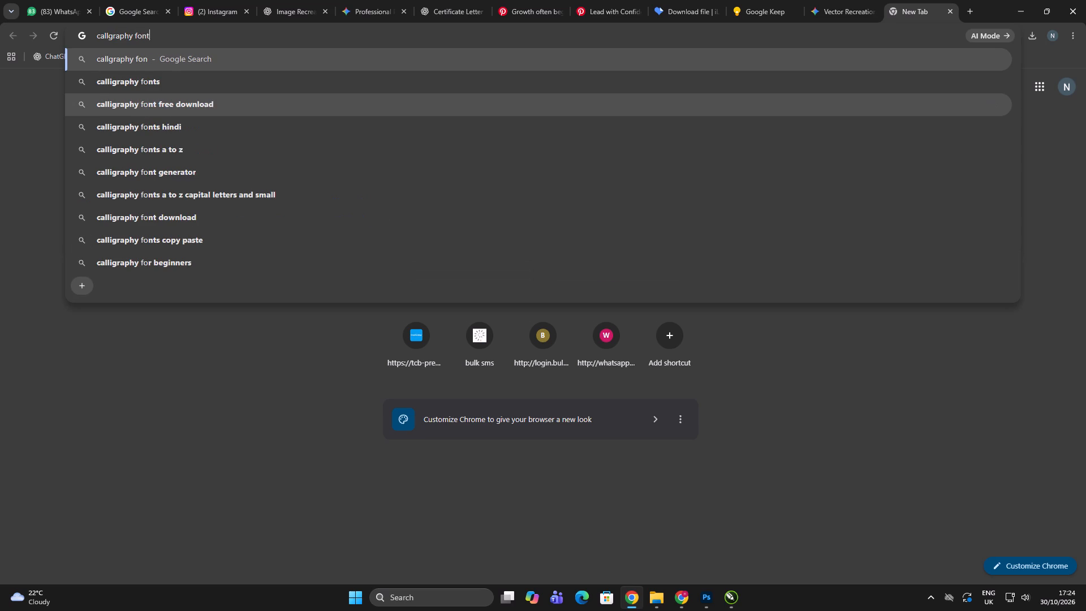
key("space")
key("Return")
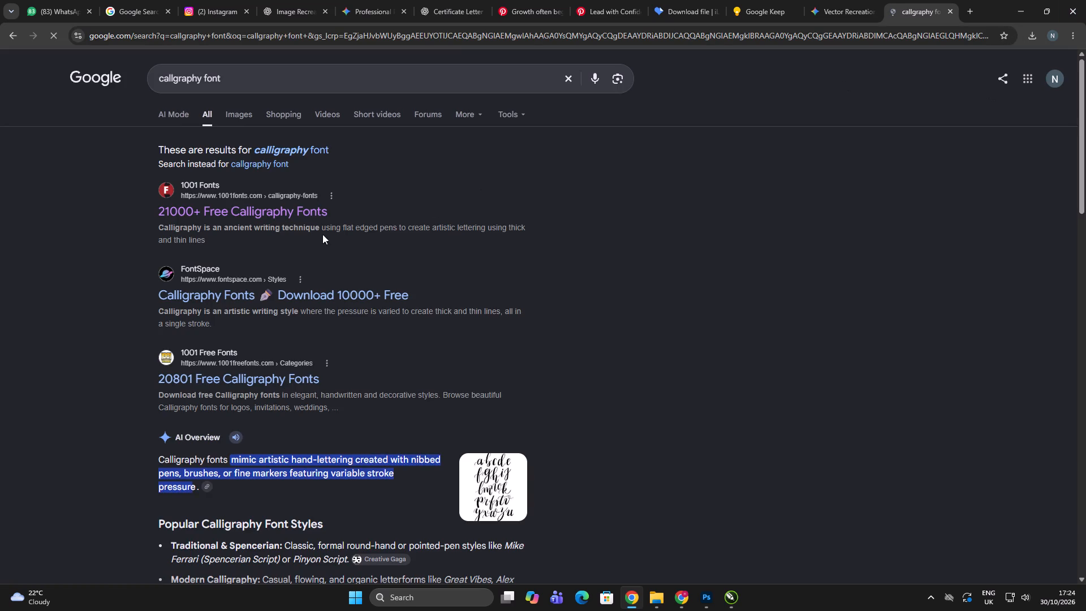
Open the 1001 Fonts calligraphy collection and preview the first page of fonts with the sample text "R".
left_click(321, 212)
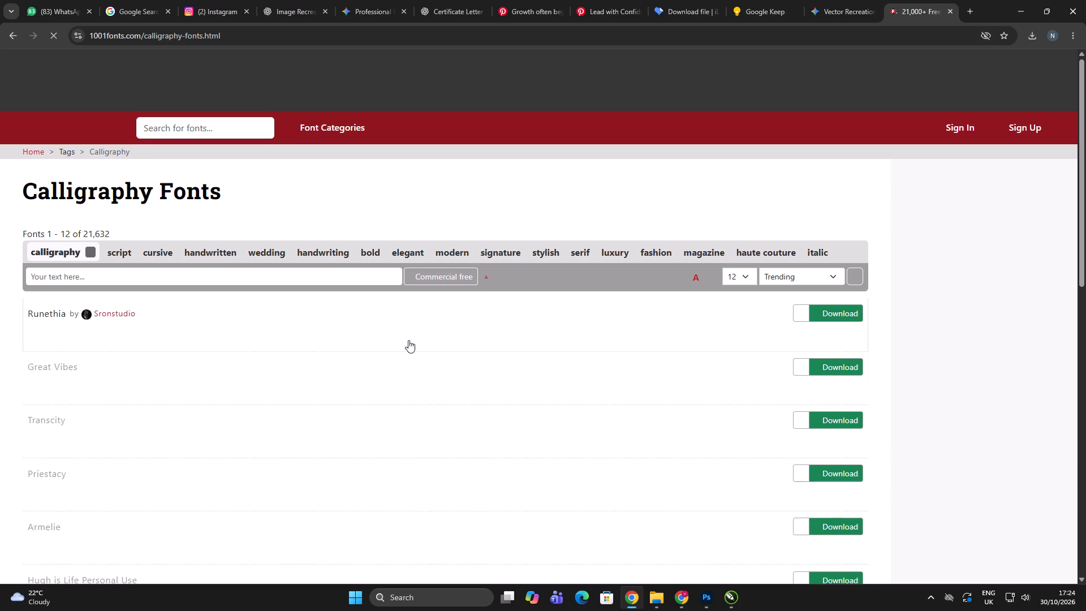
left_click(273, 277)
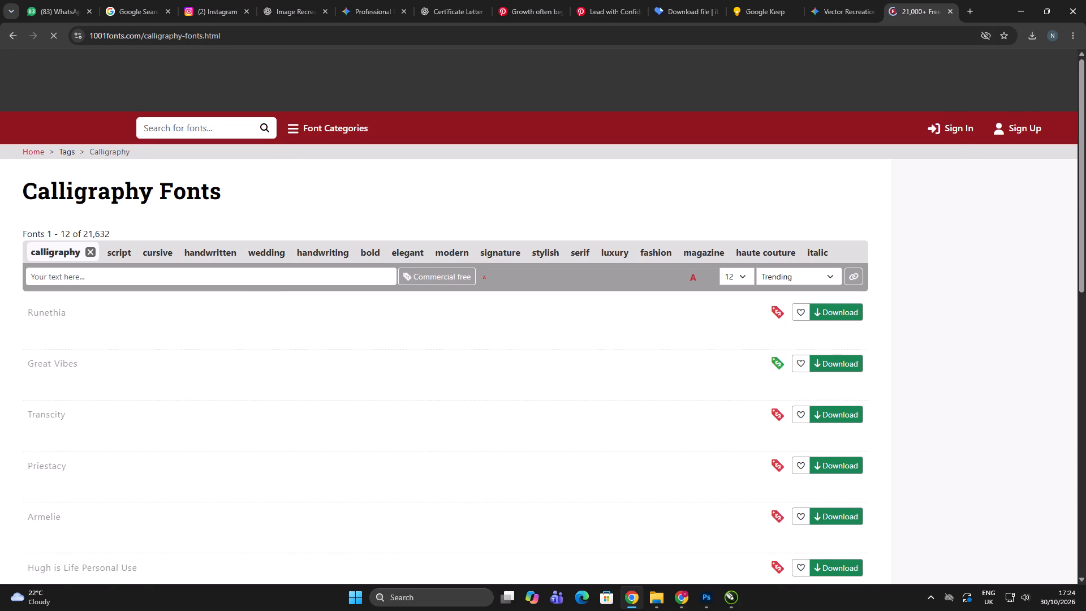
key("shift+r")
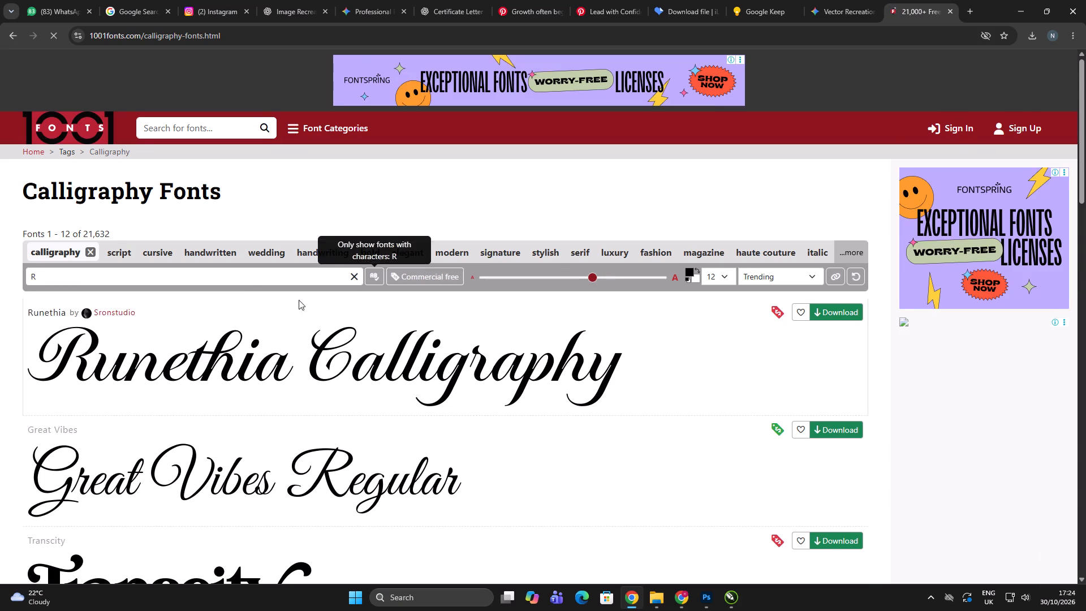
scroll(302, 309, "down", 3)
scroll(298, 319, "up", 2)
scroll(299, 321, "down", 9)
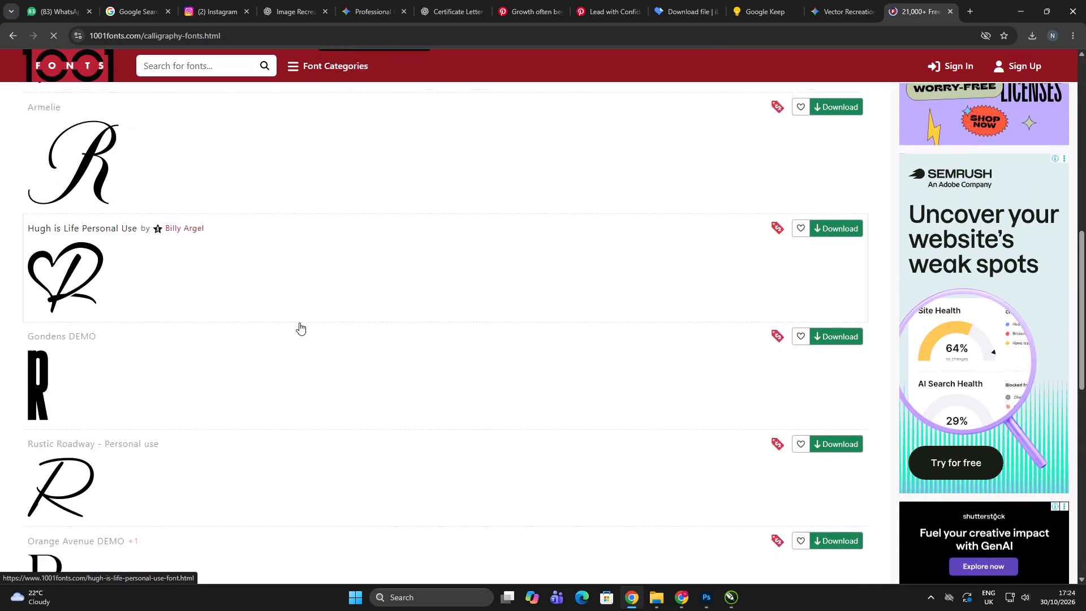
scroll(299, 322, "down", 11)
Examine page 2 of the calligraphy fonts for a capital R resembling the certificate's script letter.
left_click(392, 310)
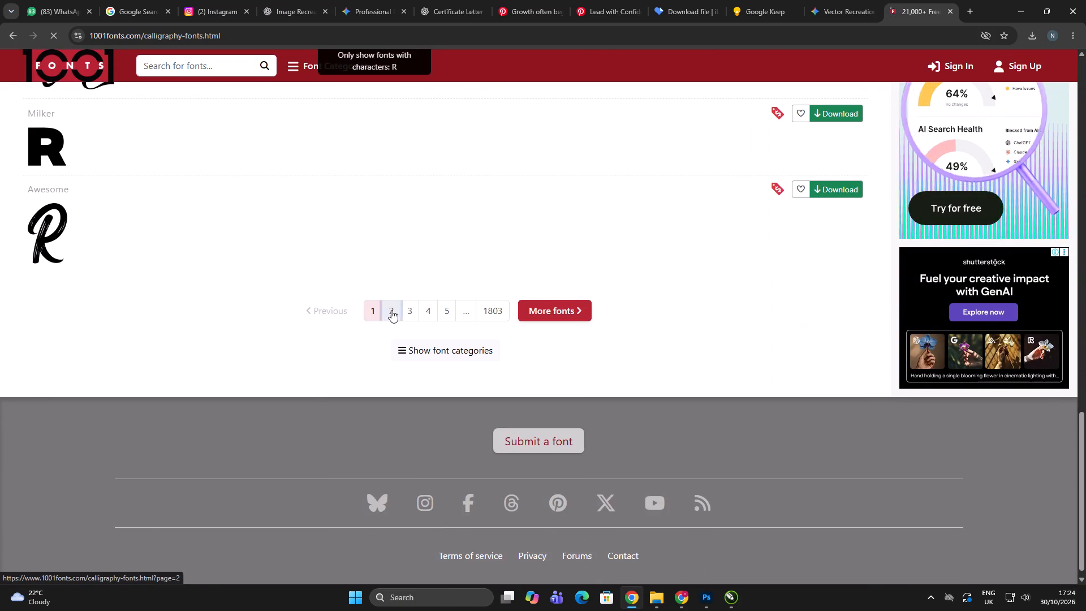
scroll(393, 313, "down", 6)
scroll(385, 315, "up", 1)
scroll(385, 319, "down", 5)
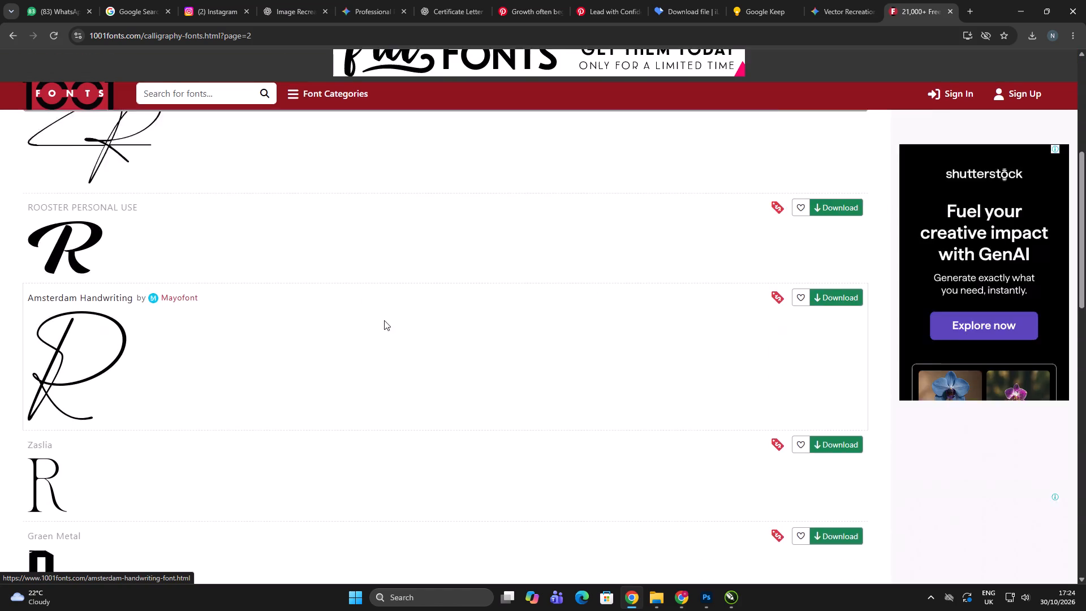
scroll(384, 320, "down", 14)
scroll(382, 325, "up", 5)
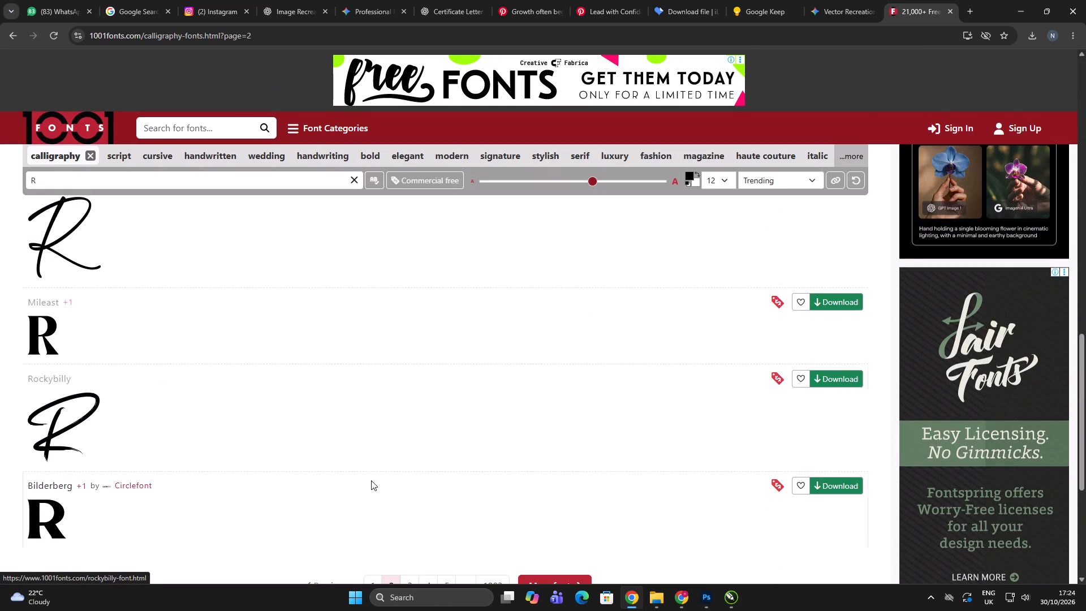
scroll(370, 447, "down", 6)
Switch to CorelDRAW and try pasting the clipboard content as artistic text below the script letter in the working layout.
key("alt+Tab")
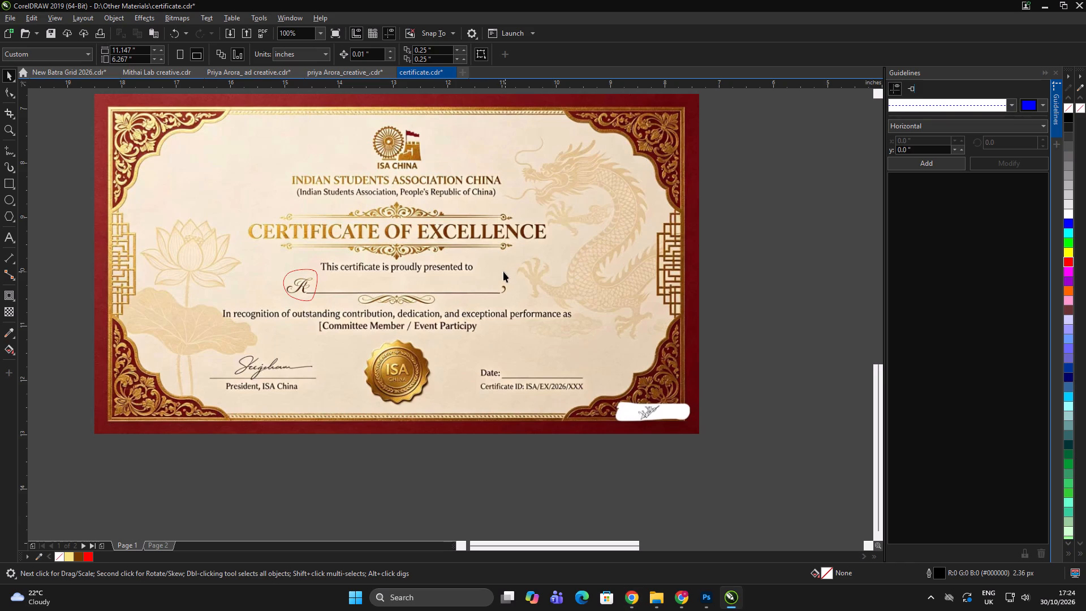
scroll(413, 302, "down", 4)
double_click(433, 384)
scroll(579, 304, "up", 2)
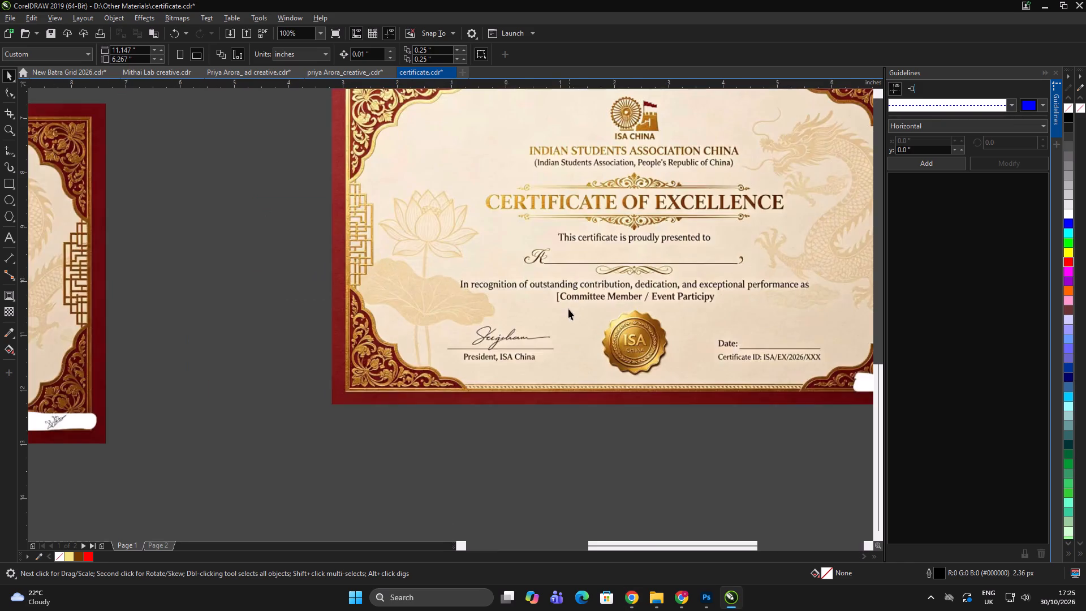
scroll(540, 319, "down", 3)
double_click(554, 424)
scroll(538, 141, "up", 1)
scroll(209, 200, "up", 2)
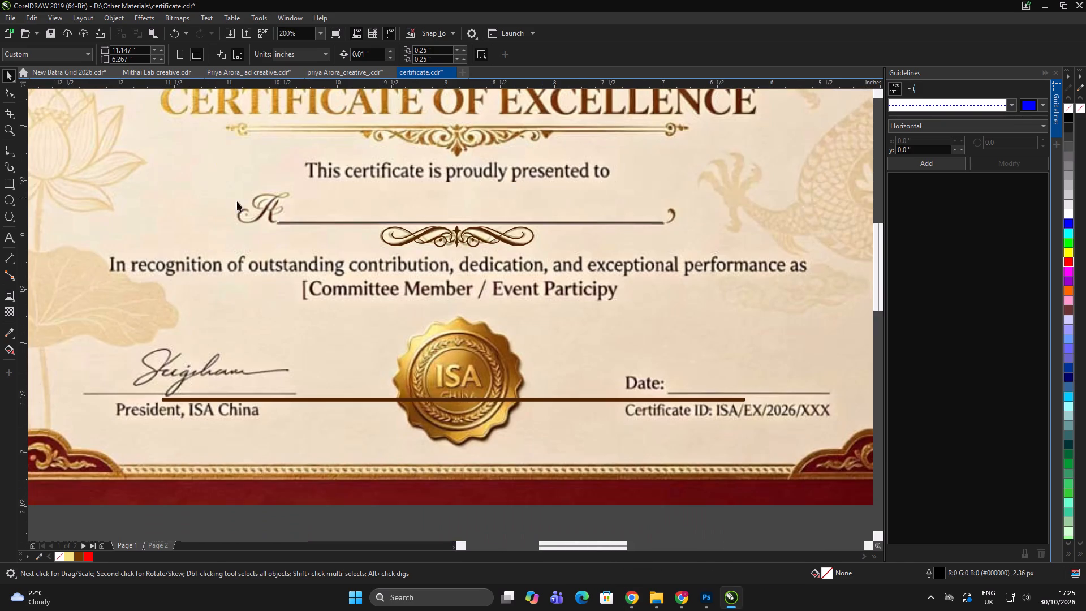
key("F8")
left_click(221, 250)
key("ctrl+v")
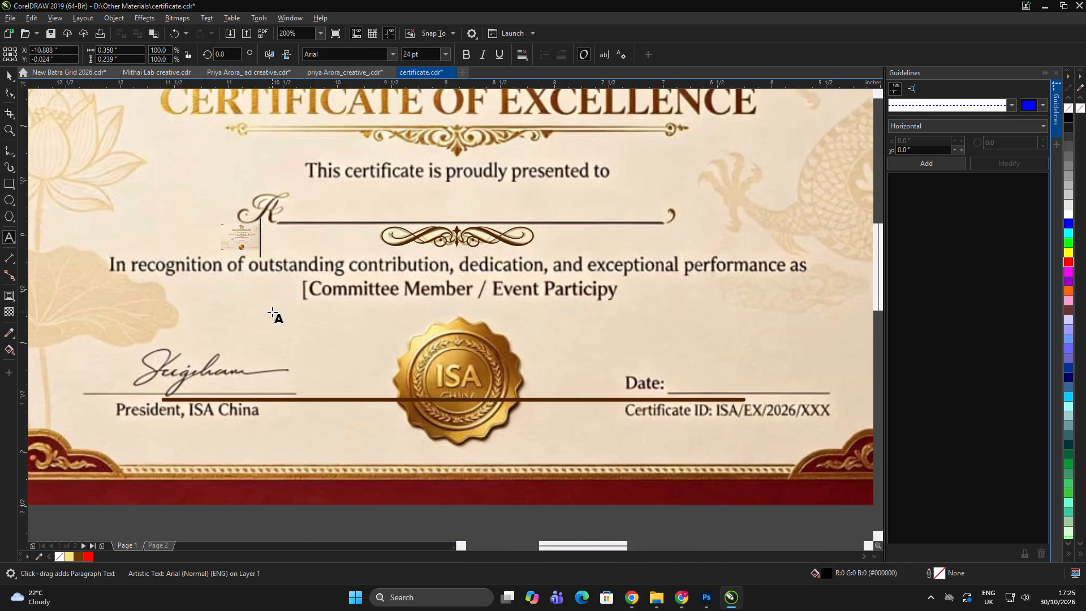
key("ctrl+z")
Add the letter "R" as artistic text below the certificate's script letter and set its font to A&S Snapper Script.
key("F8")
left_click(252, 278)
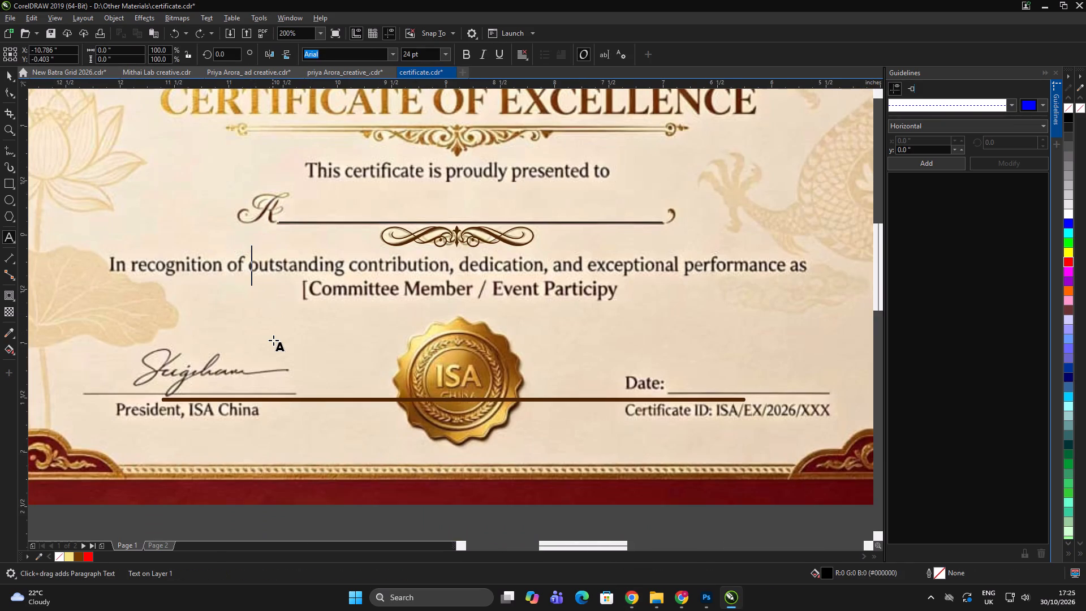
key("shift+r")
key("ctrl+a")
left_click(340, 55)
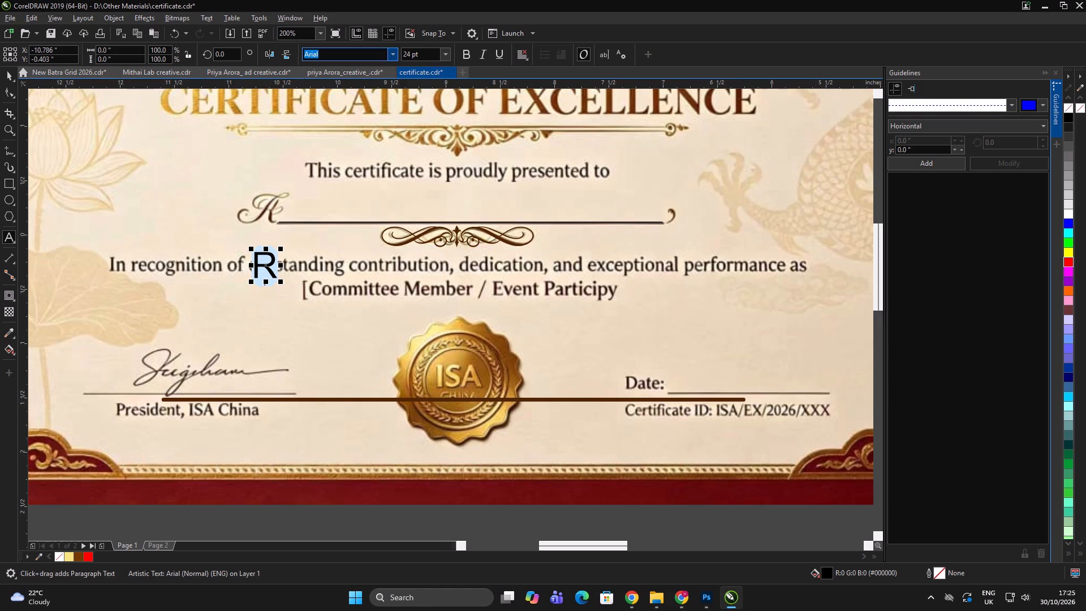
key("a")
key("Return")
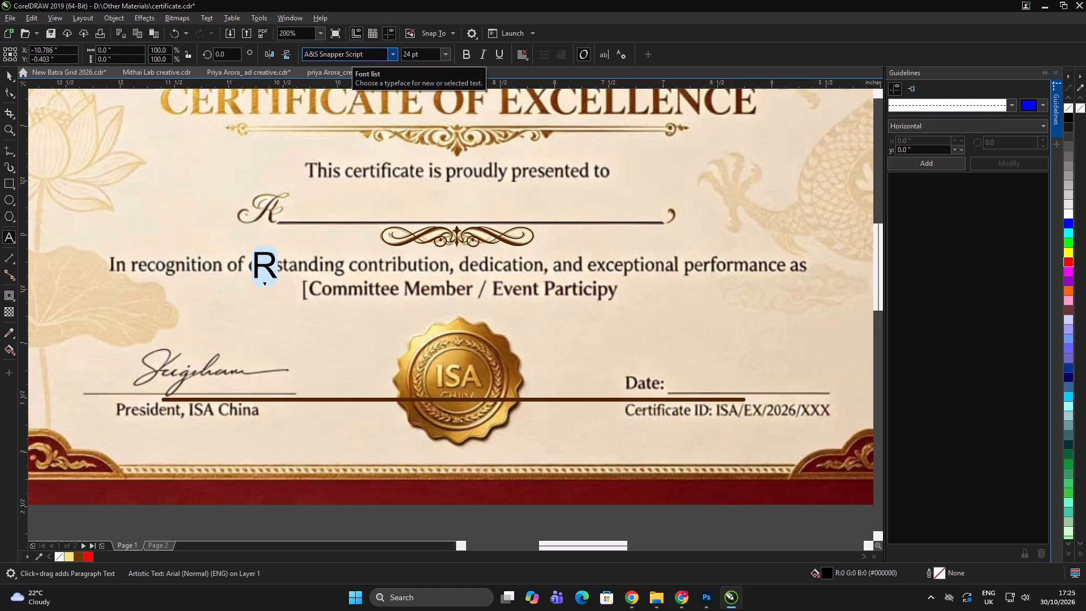
Preview the installed fonts on the new "R" and apply Aston Script Bold to it.
left_click(389, 53)
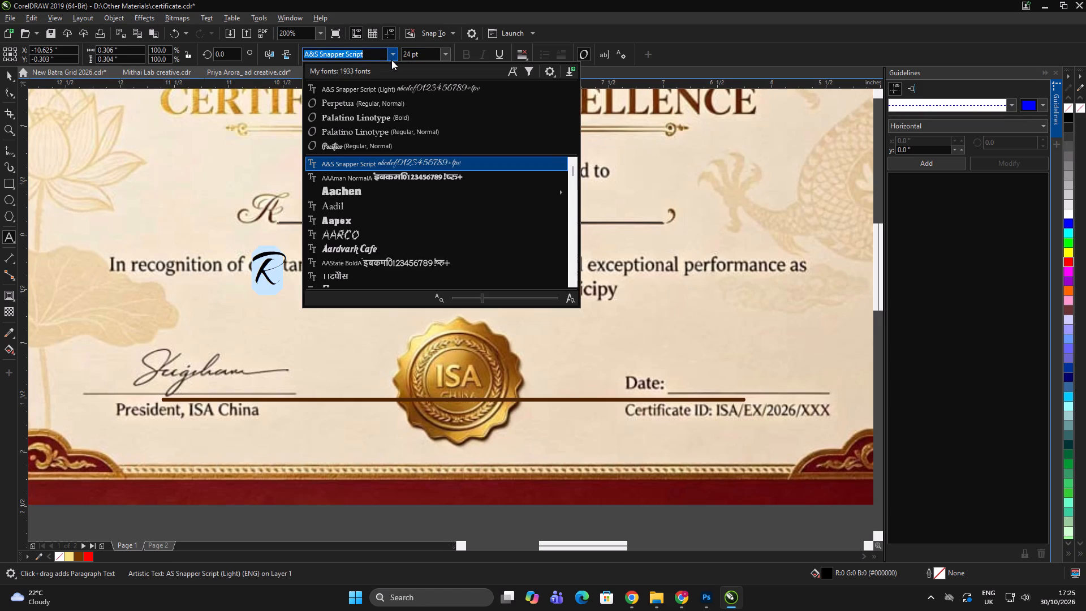
scroll(367, 228, "down", 10)
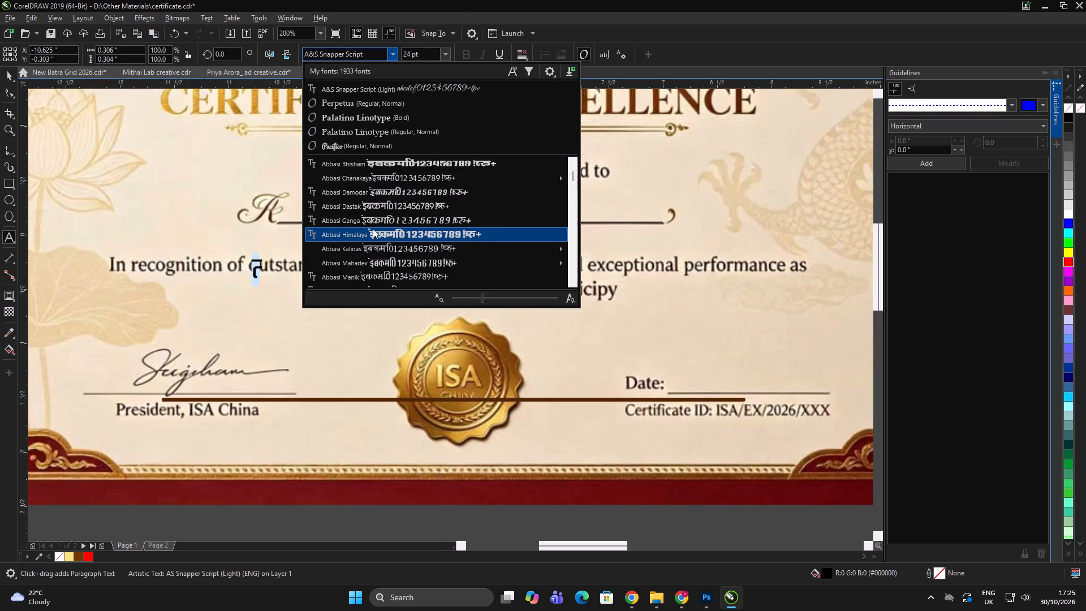
scroll(373, 229, "down", 8)
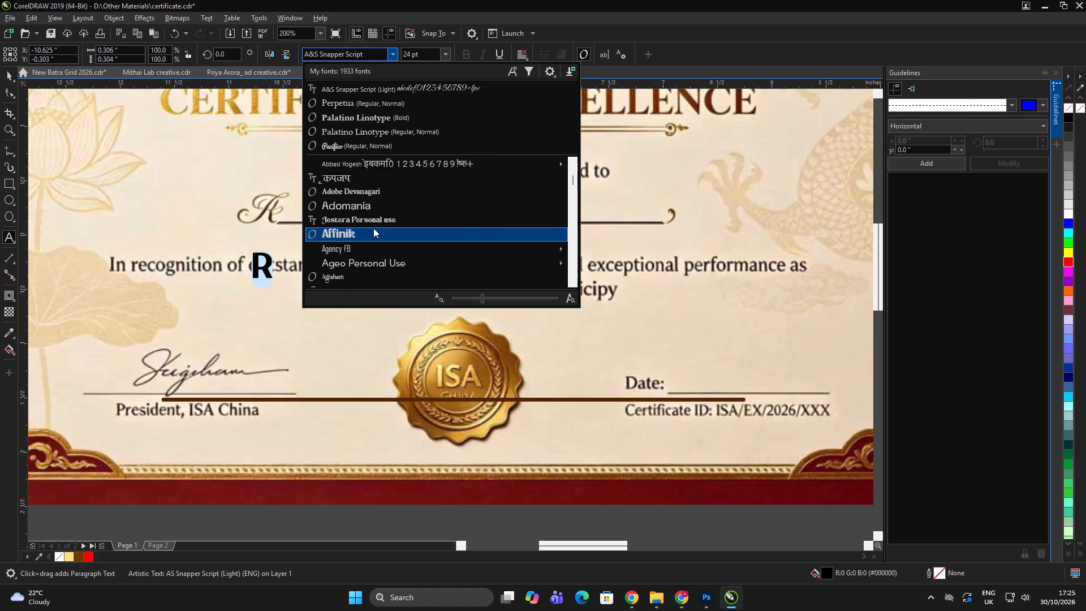
scroll(374, 229, "down", 3)
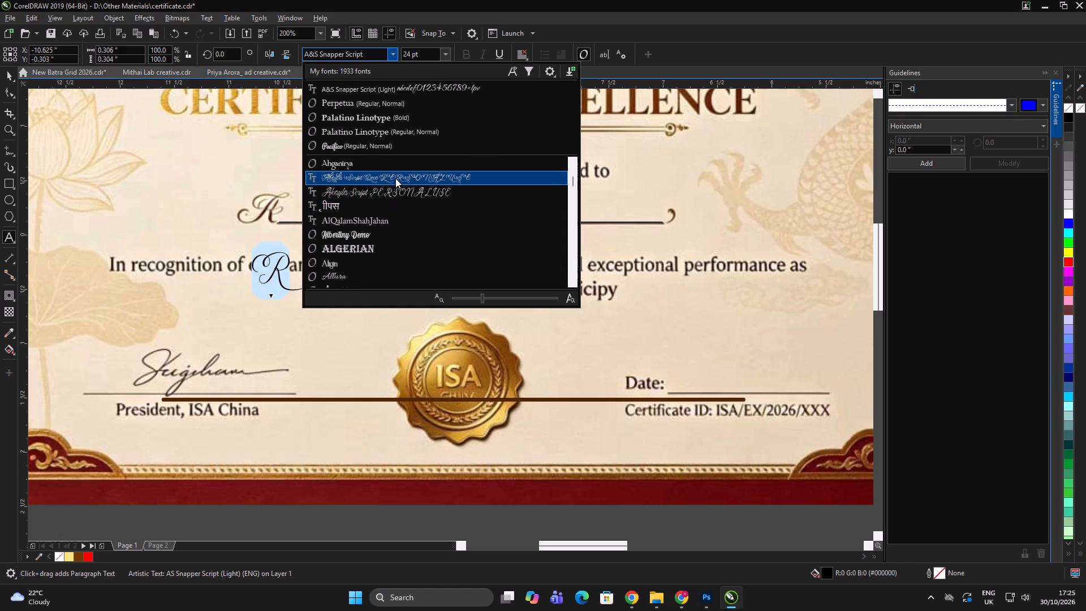
scroll(395, 180, "down", 3)
scroll(393, 184, "up", 1)
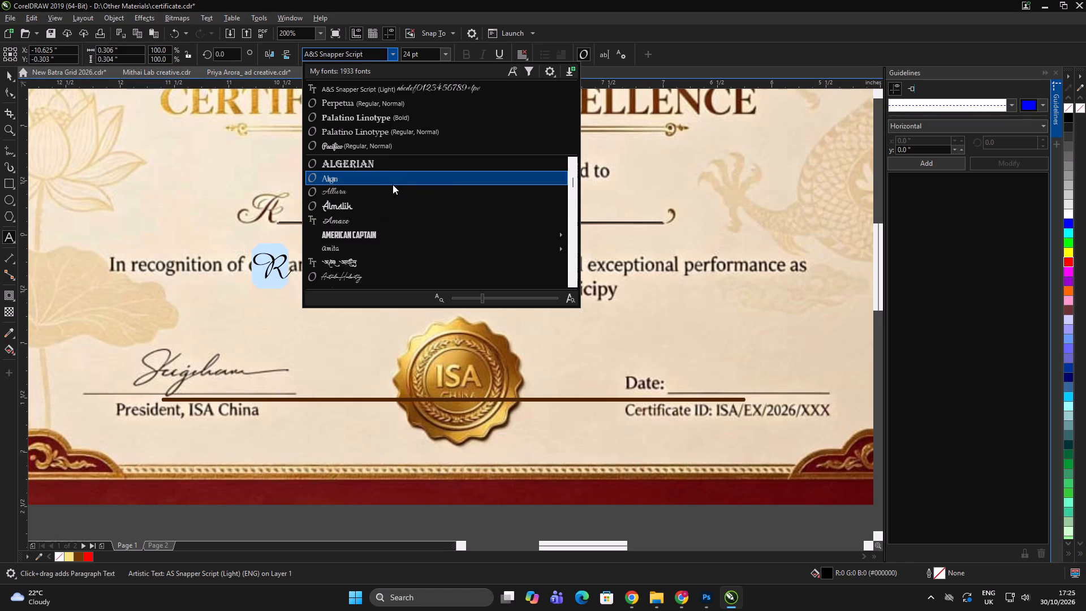
scroll(390, 191, "down", 3)
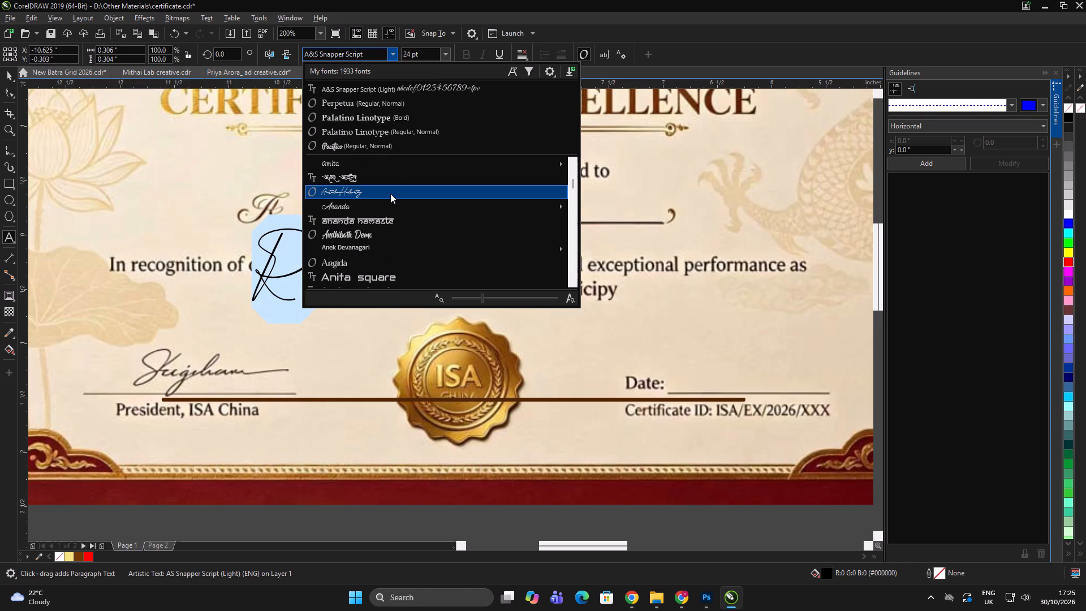
scroll(390, 193, "down", 3)
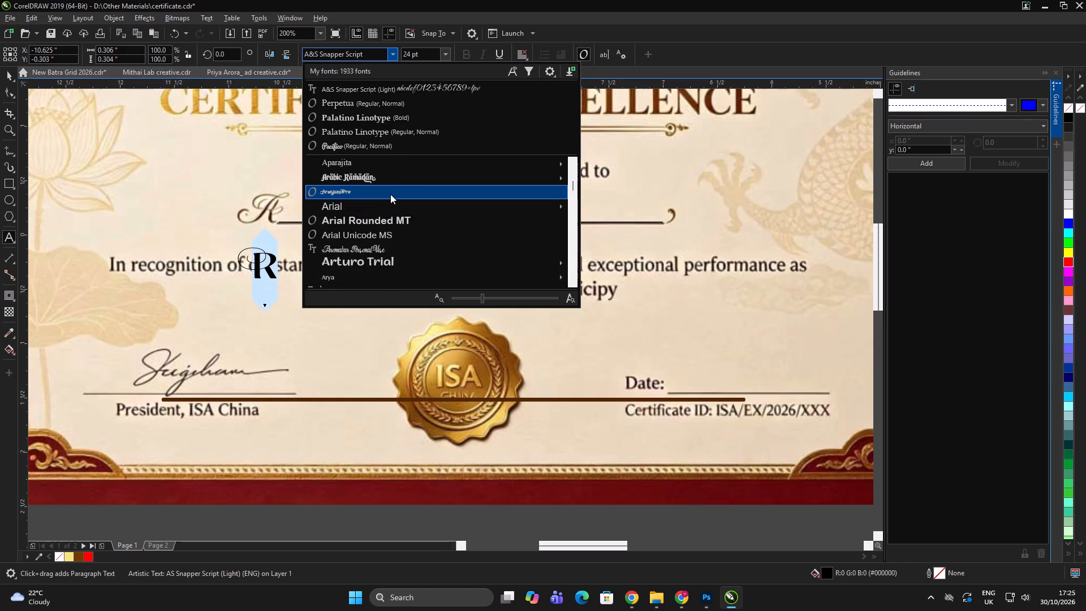
scroll(390, 194, "down", 4)
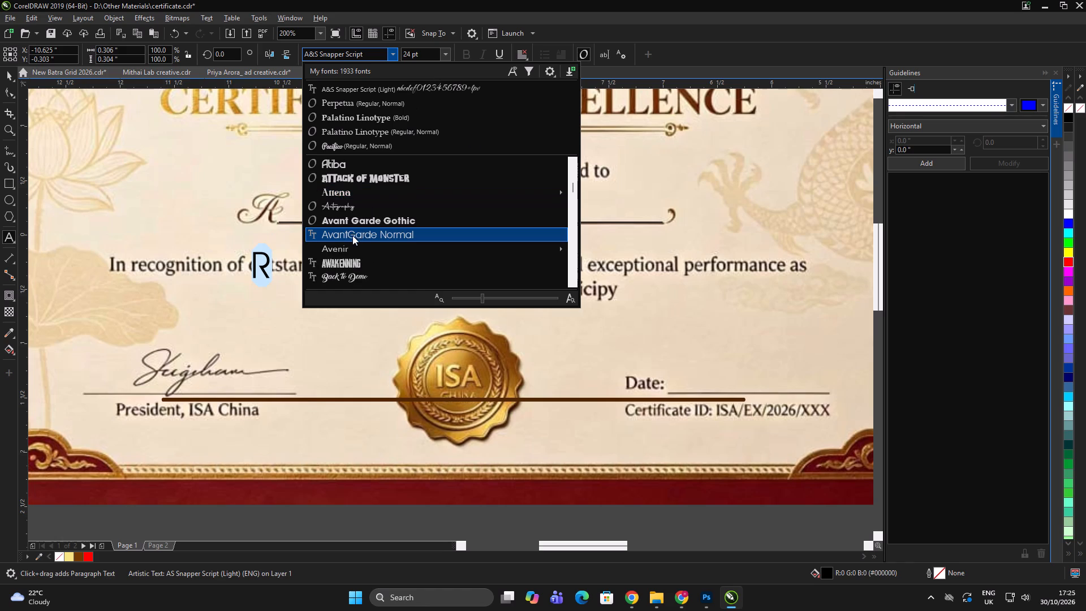
scroll(355, 210, "up", 1)
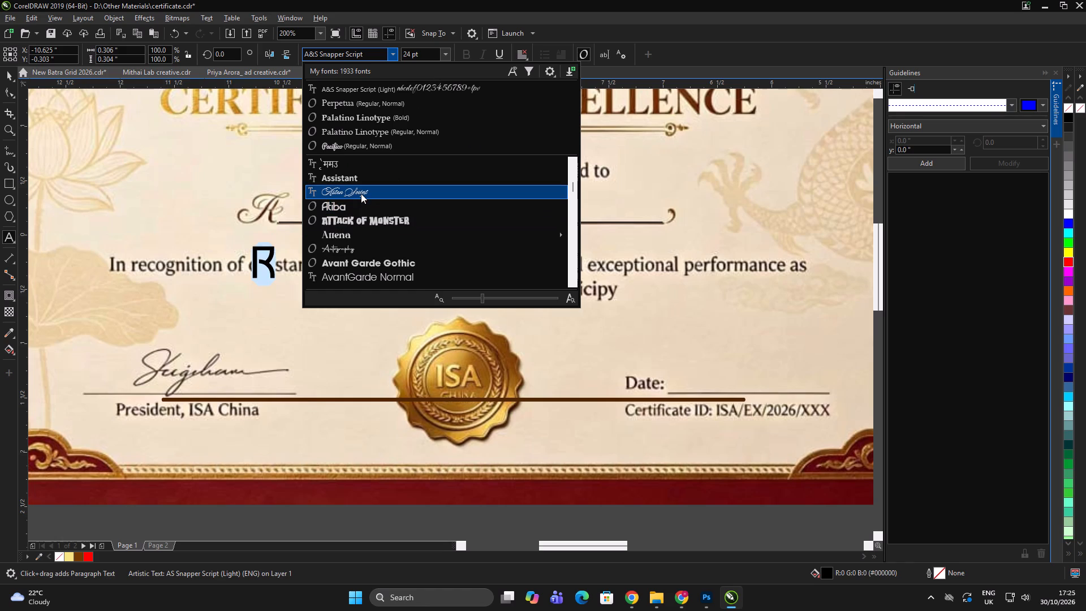
left_click(361, 193)
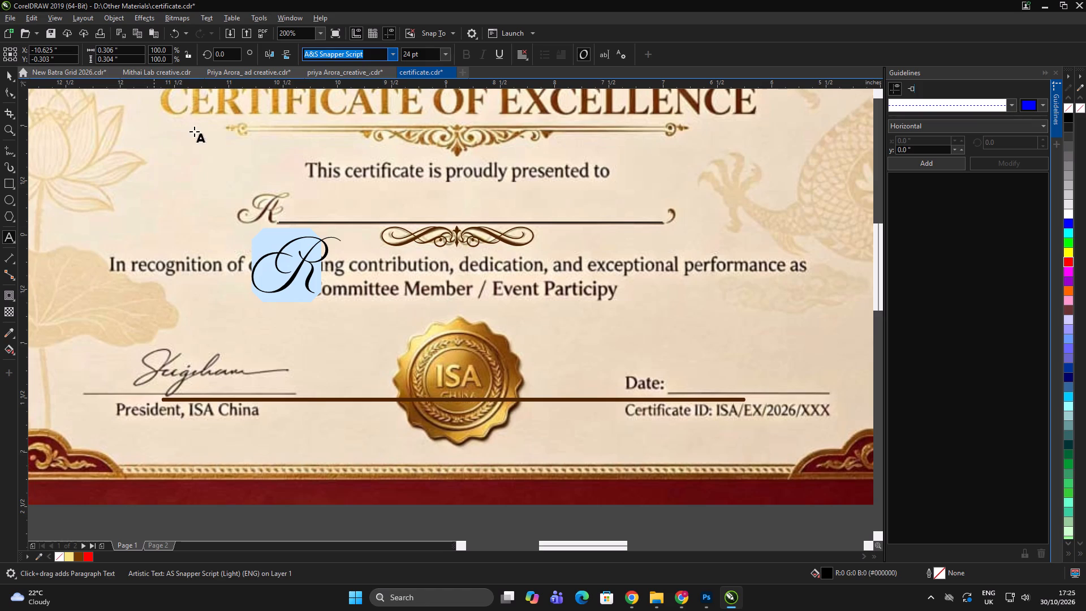
Move the "R" over the certificate's script letter and scale it down to about 14 pt for comparison.
left_click(6, 73)
left_click_drag(311, 268, 275, 223)
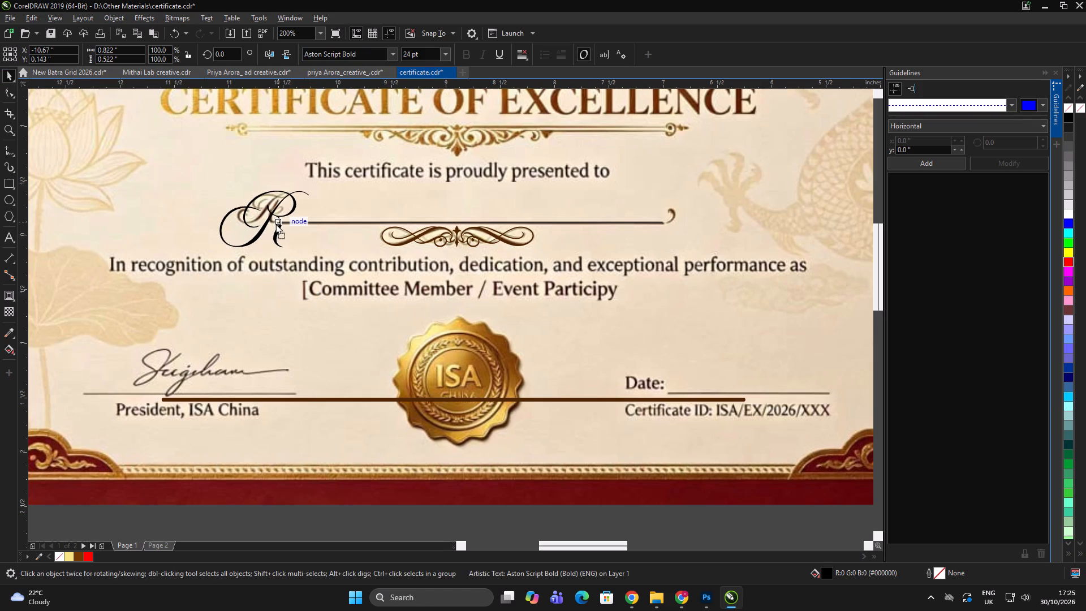
left_click_drag(275, 223, 275, 213)
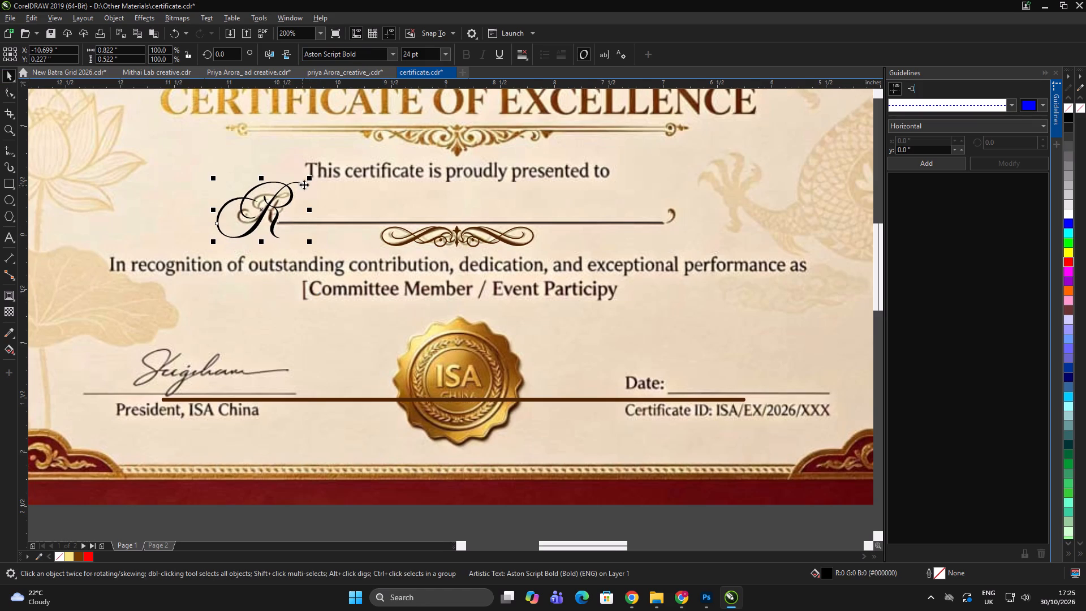
scroll(304, 183, "up", 1)
left_click_drag(310, 176, 300, 199)
scroll(258, 218, "up", 1)
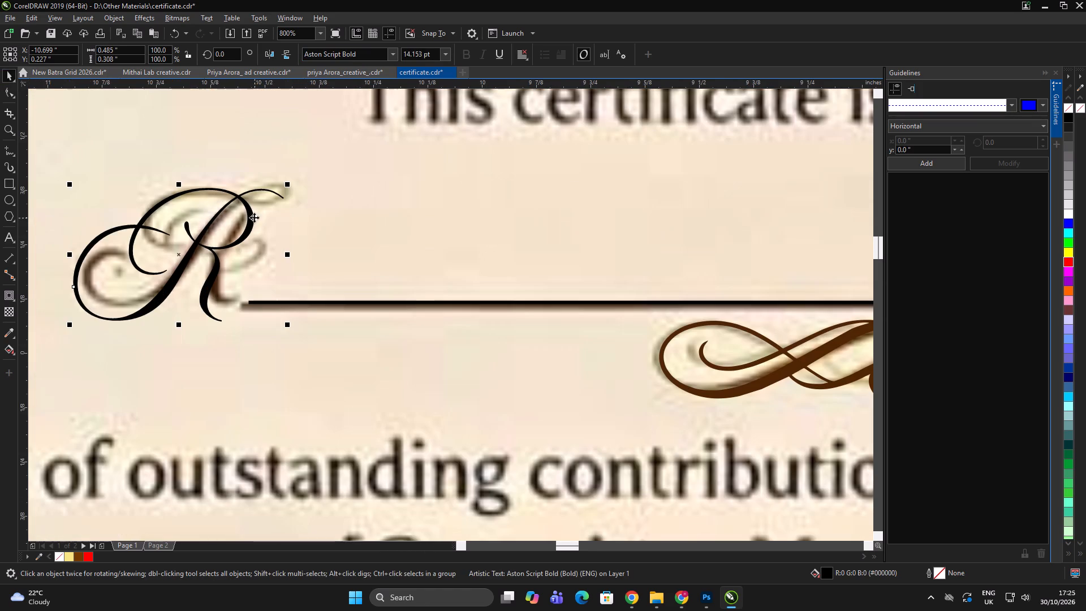
left_click_drag(252, 217, 261, 214)
scroll(278, 227, "down", 4)
Switch to Chrome, open FontSpace's calligraphy fonts from the earlier search results, and set the sample text to "R".
key("alt+Tab")
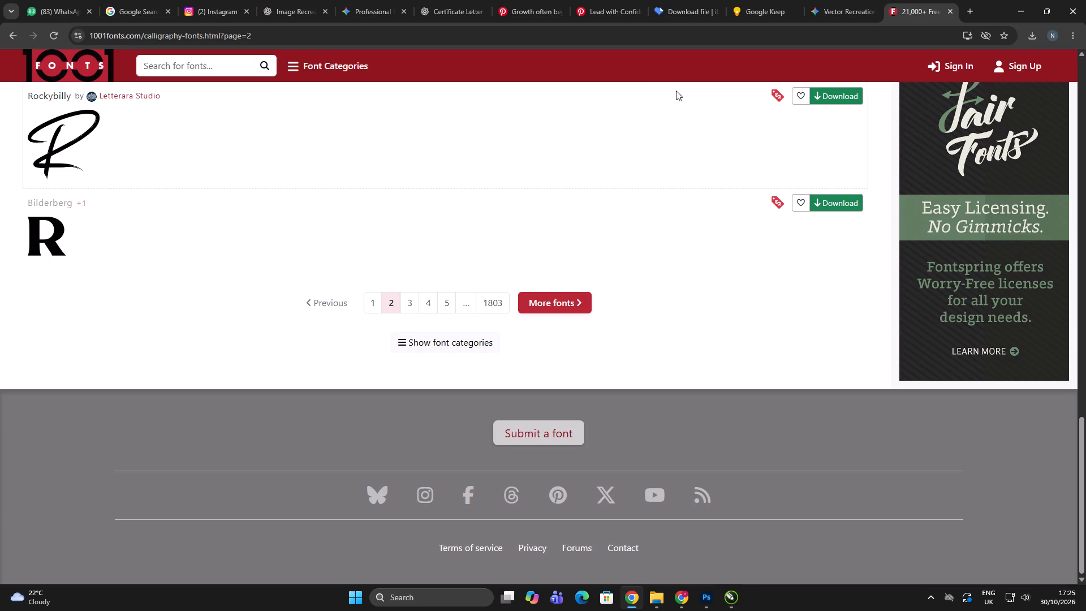
left_click(9, 37)
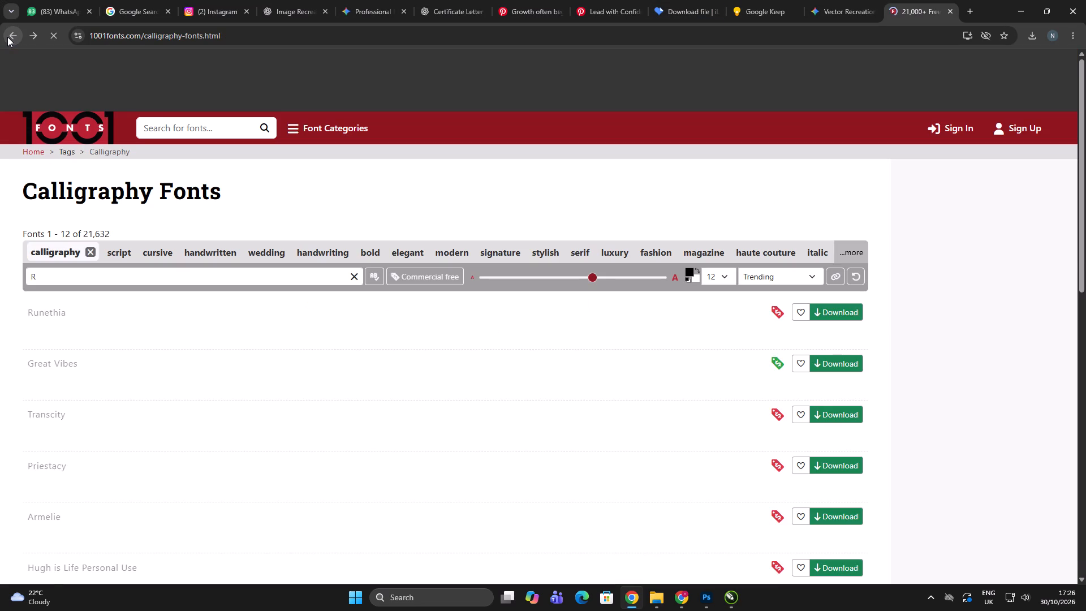
left_click(7, 37)
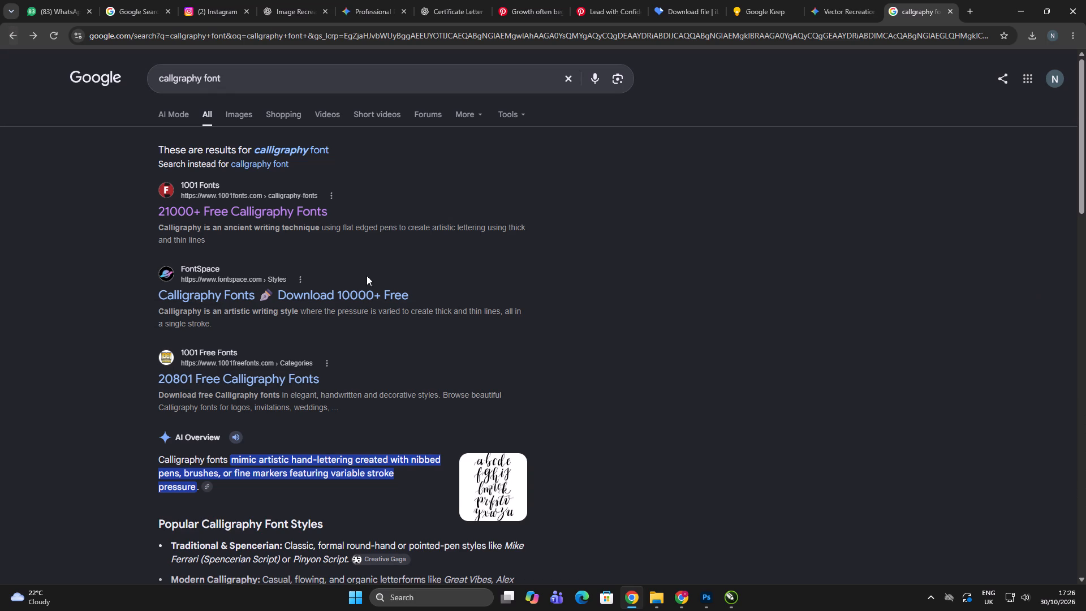
left_click(292, 297)
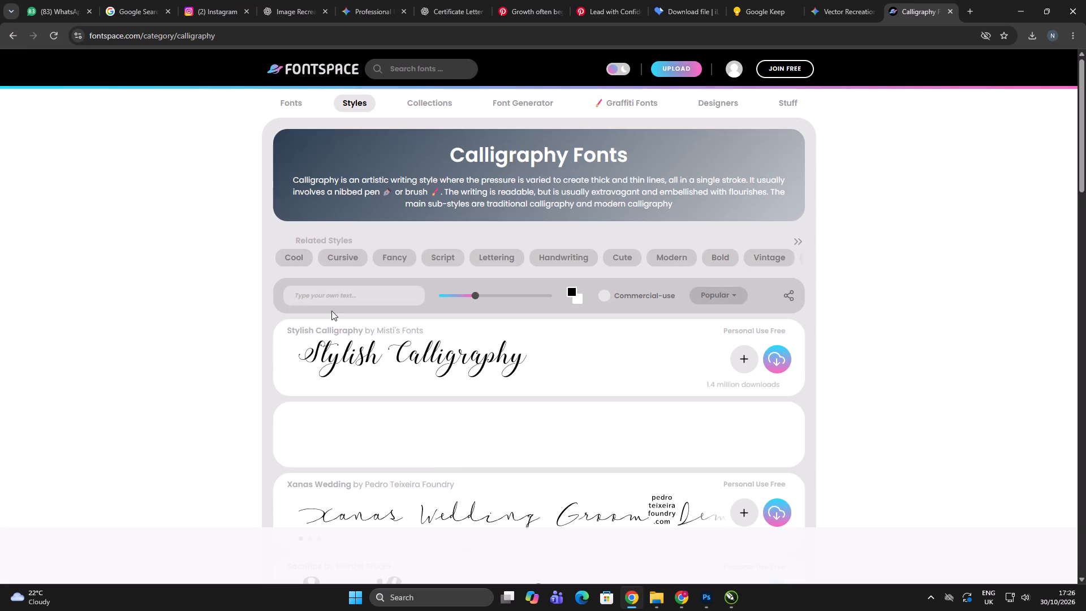
left_click(336, 294)
key("shift+r")
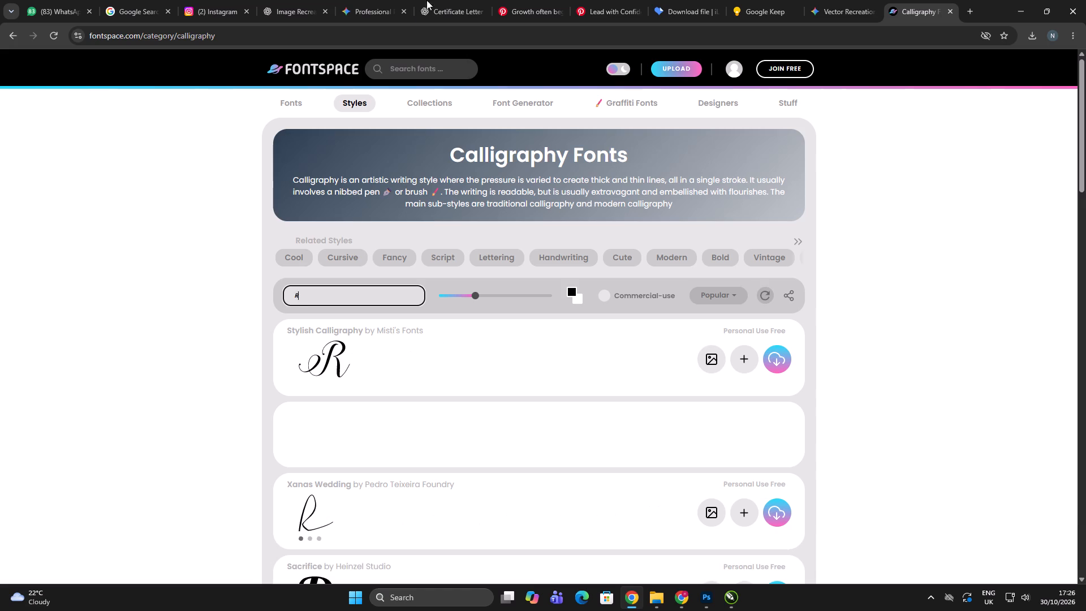
Examine the first page of FontSpace calligraphy fonts for a capital R resembling the certificate's script letter.
scroll(516, 193, "down", 3)
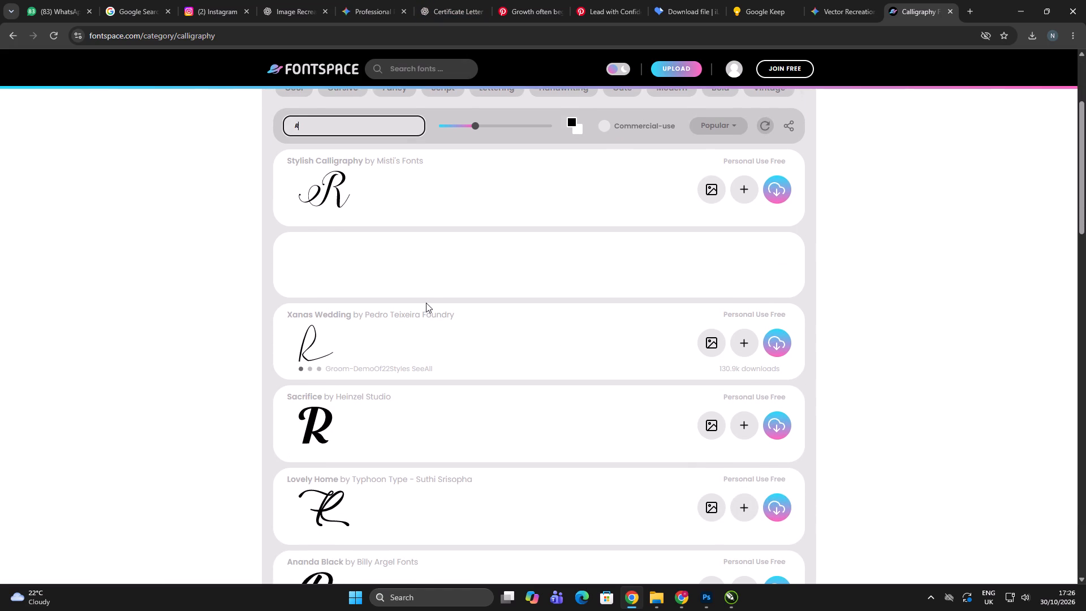
scroll(444, 324, "down", 6)
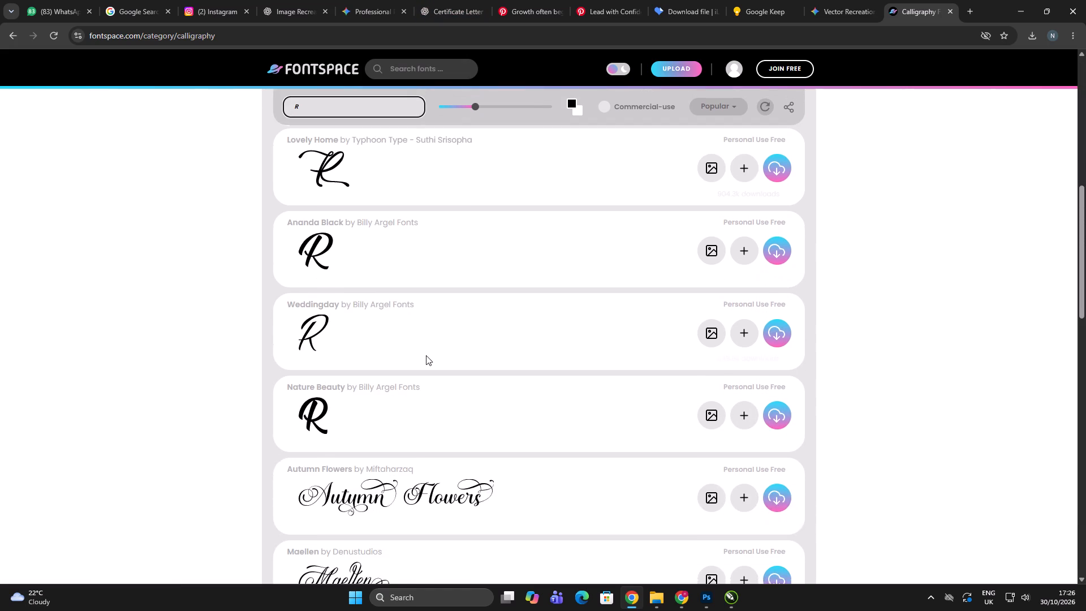
scroll(426, 352, "down", 5)
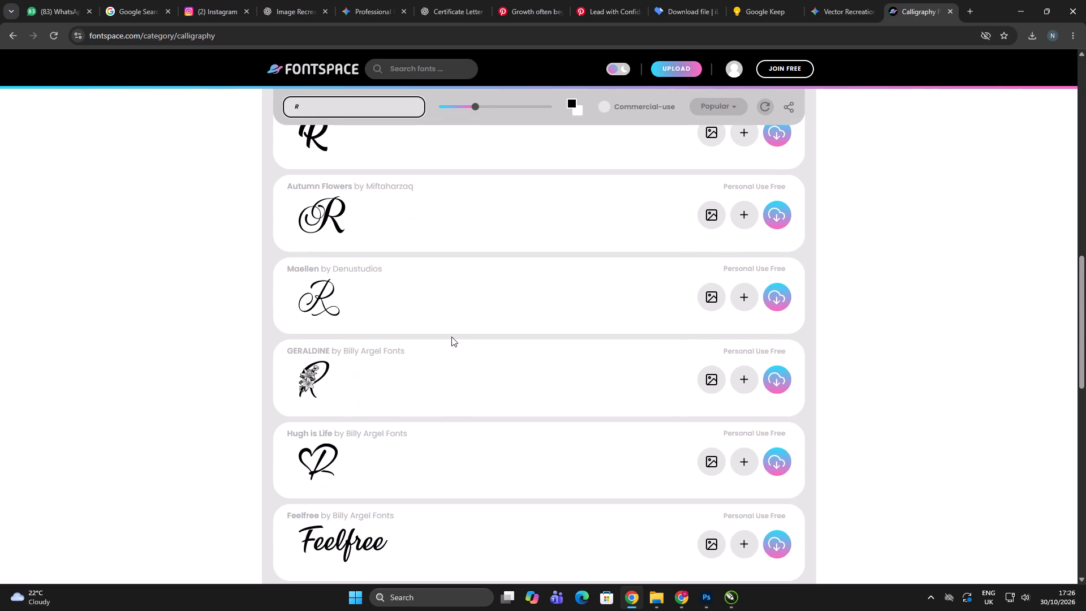
scroll(453, 335, "down", 8)
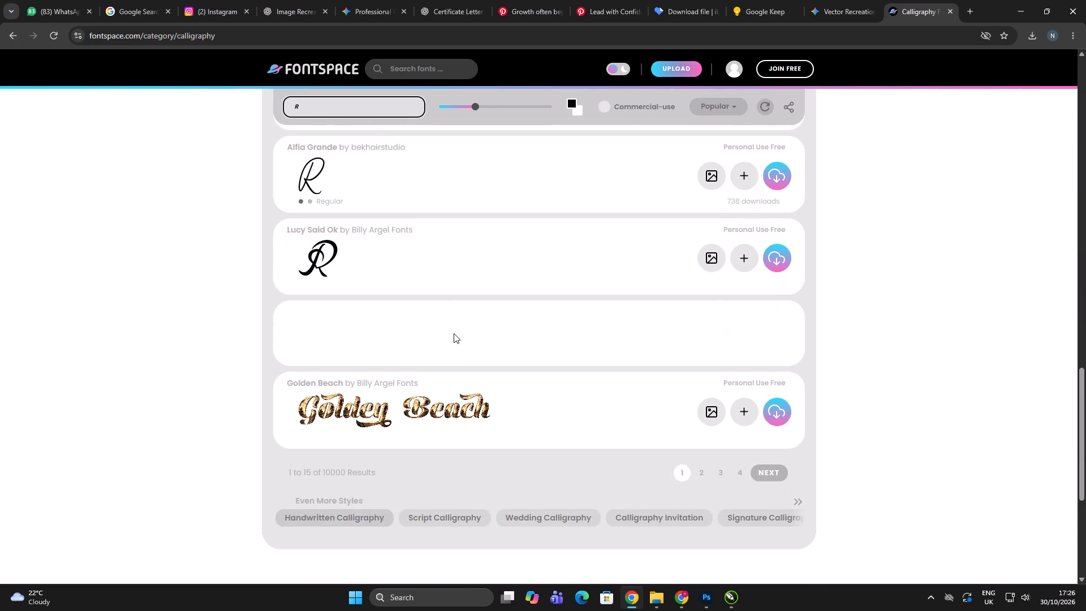
scroll(454, 333, "down", 4)
scroll(452, 327, "up", 2)
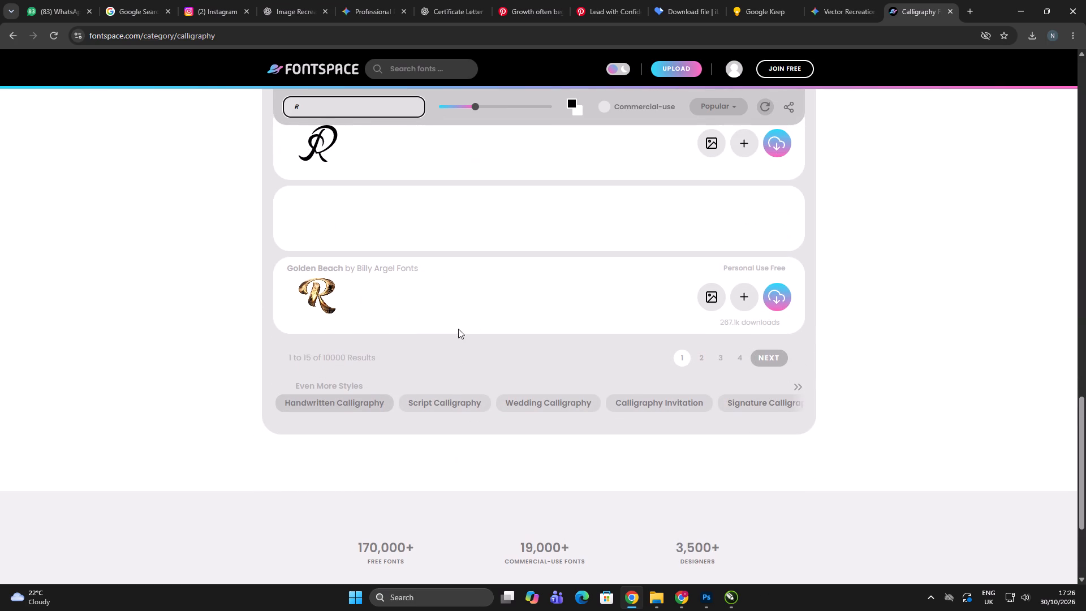
Open page 2 of the FontSpace calligraphy fonts and compare its capital R samples with the certificate's script letter.
left_click(700, 361)
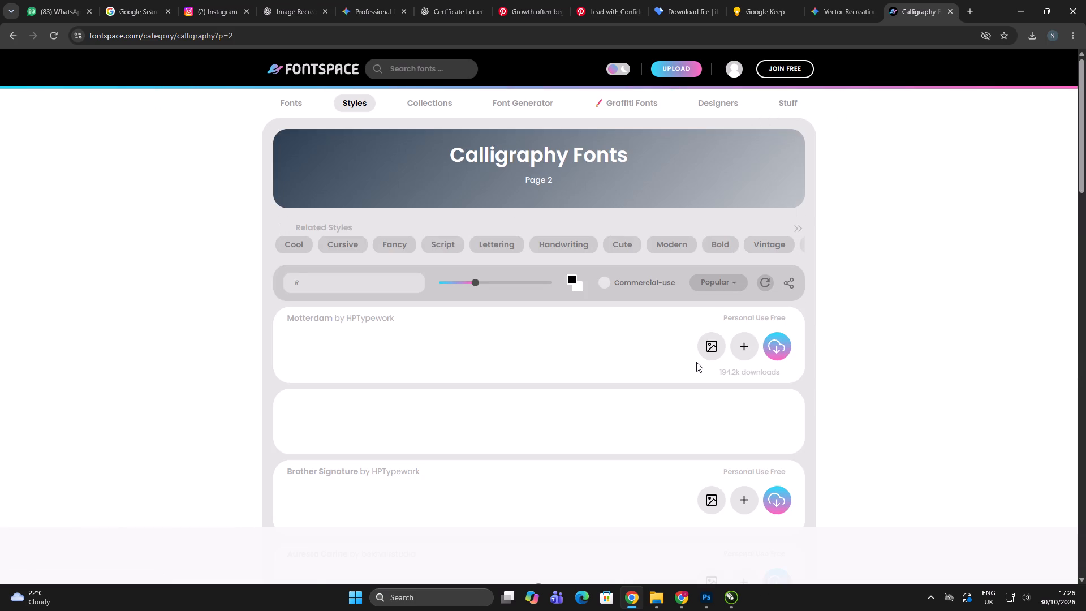
scroll(696, 362, "down", 3)
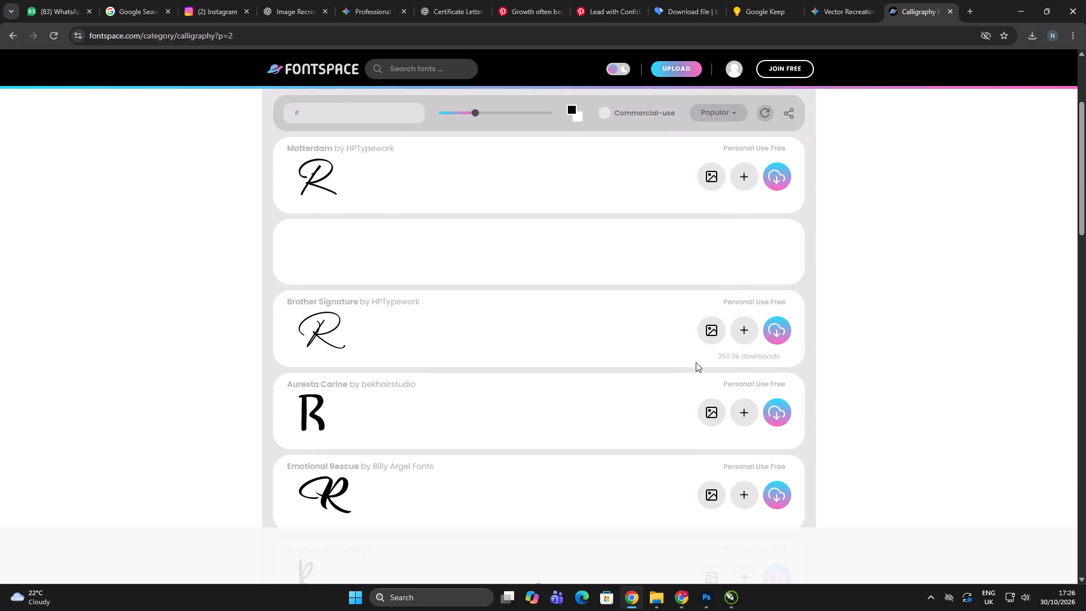
scroll(696, 362, "down", 12)
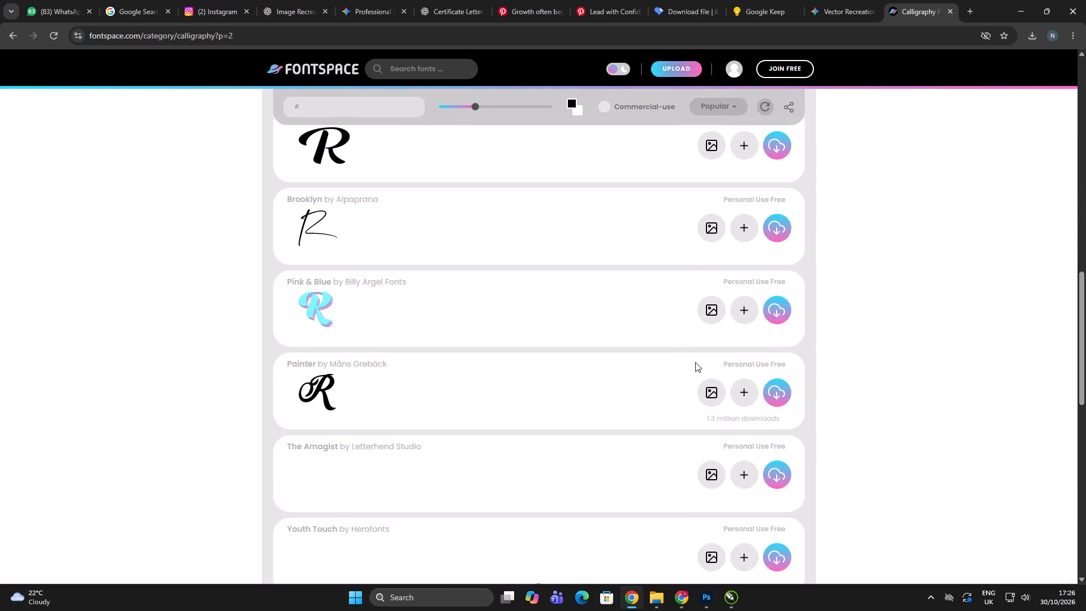
scroll(695, 362, "down", 6)
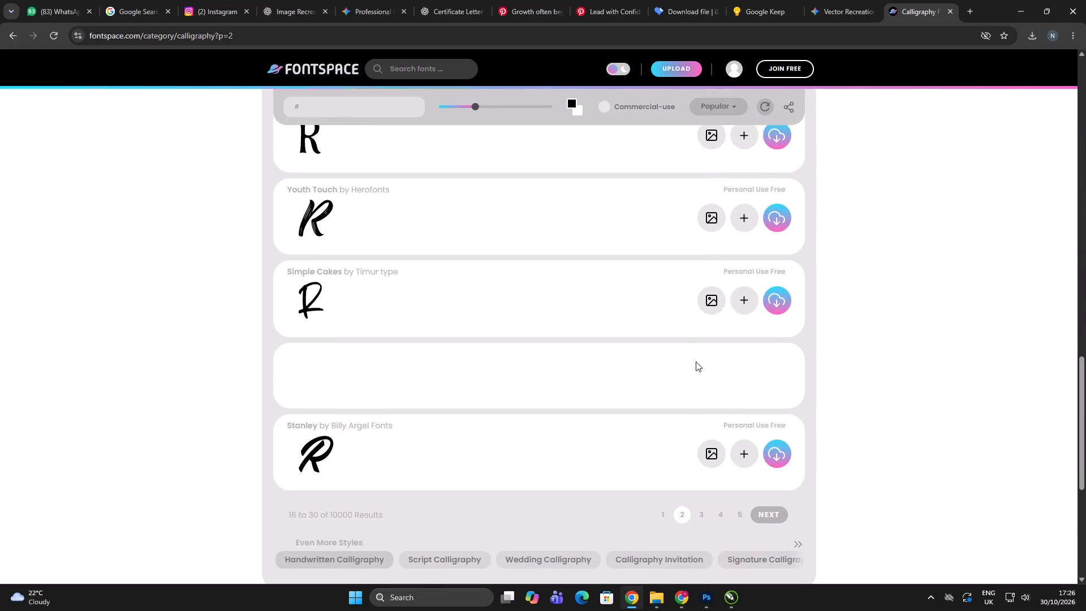
Open page 3 of the FontSpace calligraphy fonts and look for a capital R matching the certificate's script letter.
left_click(704, 513)
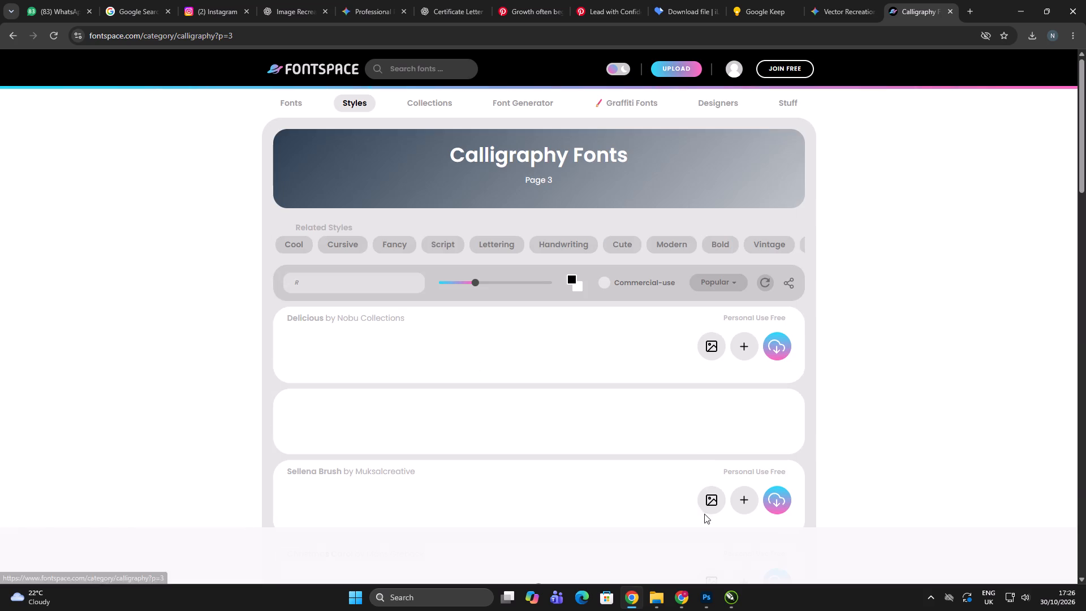
scroll(551, 394, "down", 7)
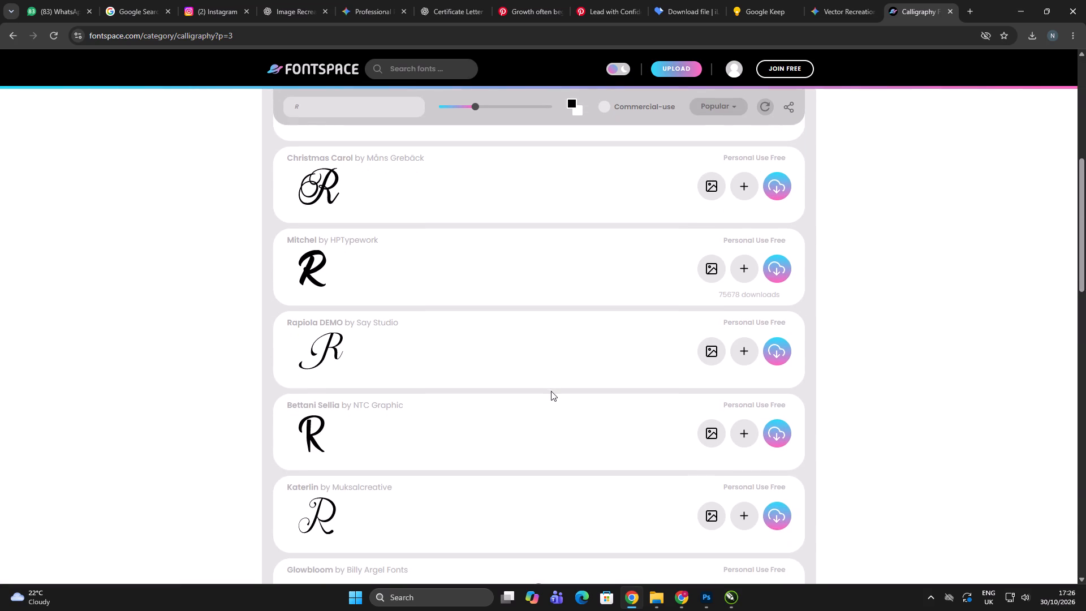
scroll(551, 390, "down", 5)
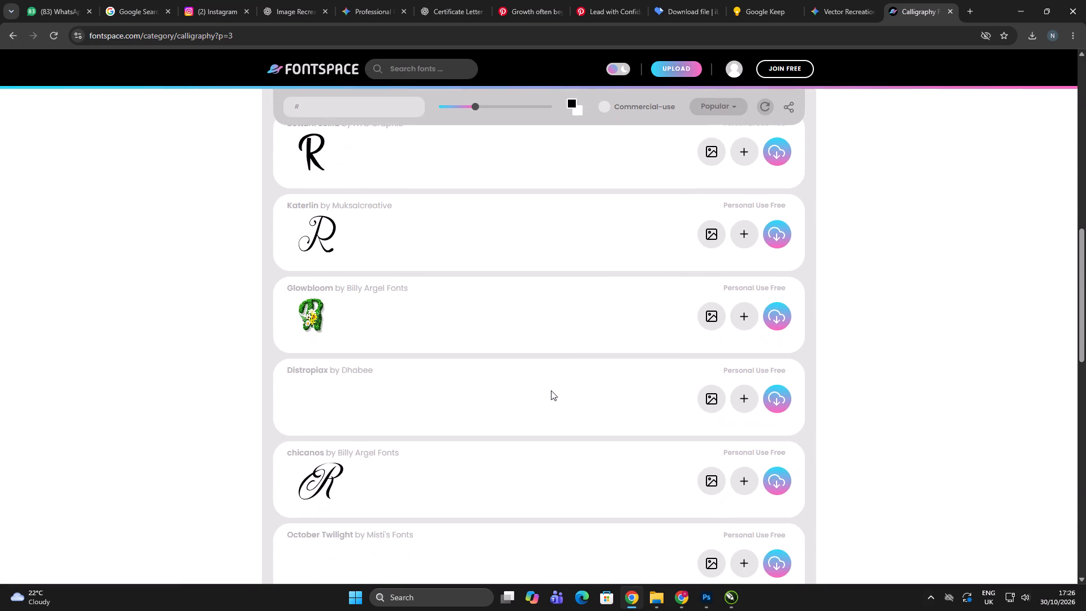
scroll(551, 390, "down", 5)
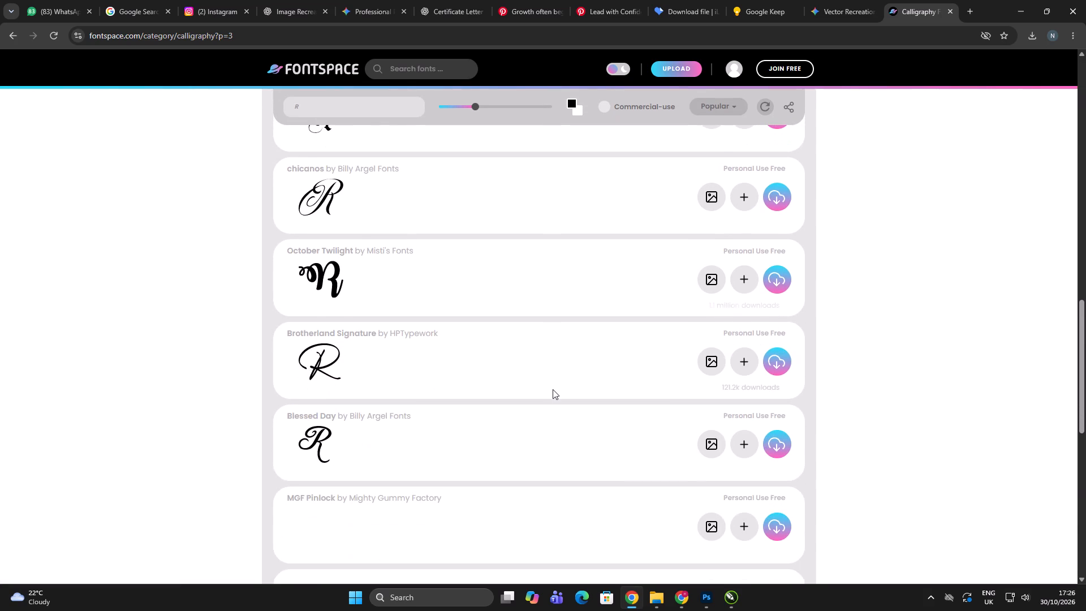
scroll(553, 389, "down", 6)
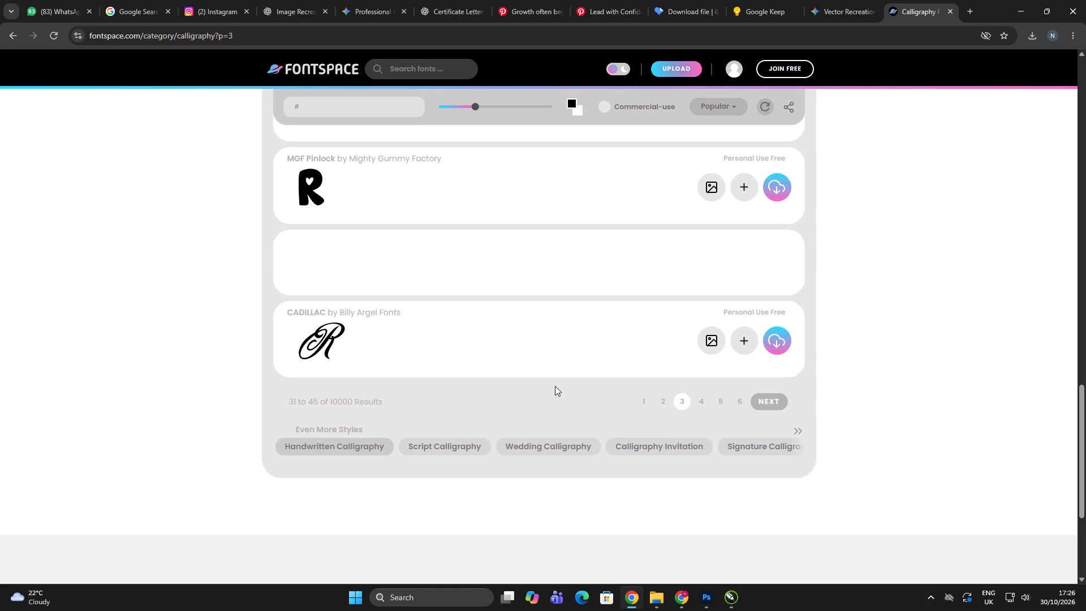
Open page 4 of the FontSpace calligraphy fonts and look for a capital R matching the certificate's script letter.
left_click(699, 403)
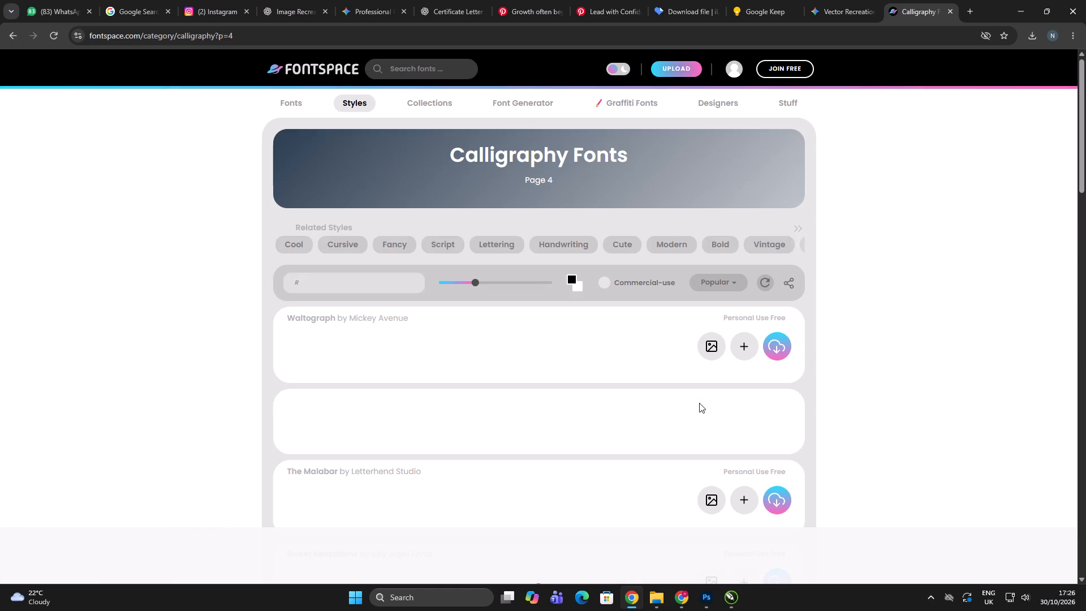
scroll(699, 403, "down", 6)
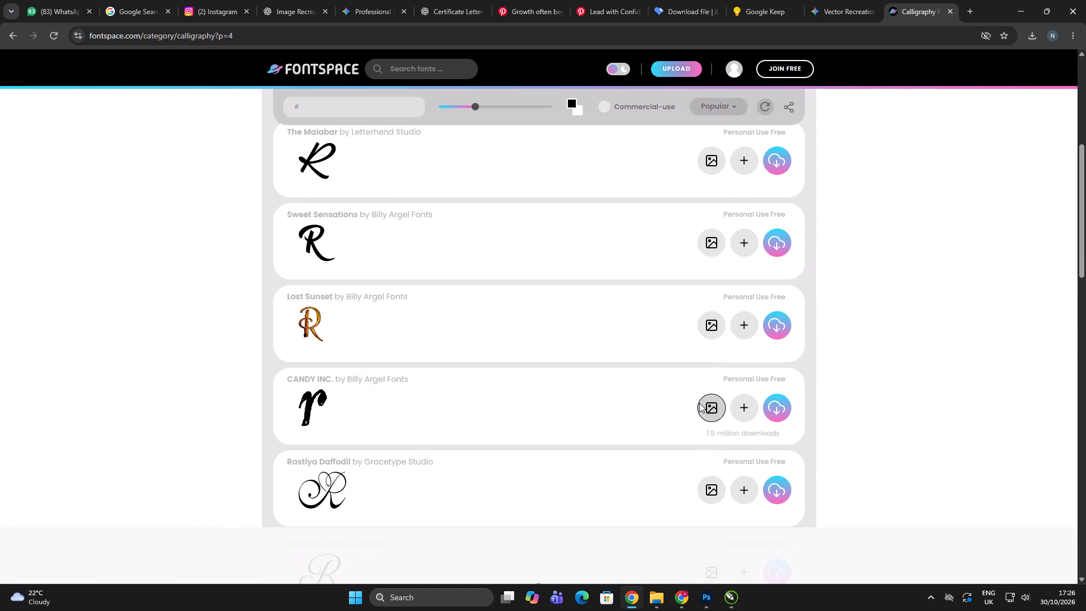
scroll(699, 403, "down", 7)
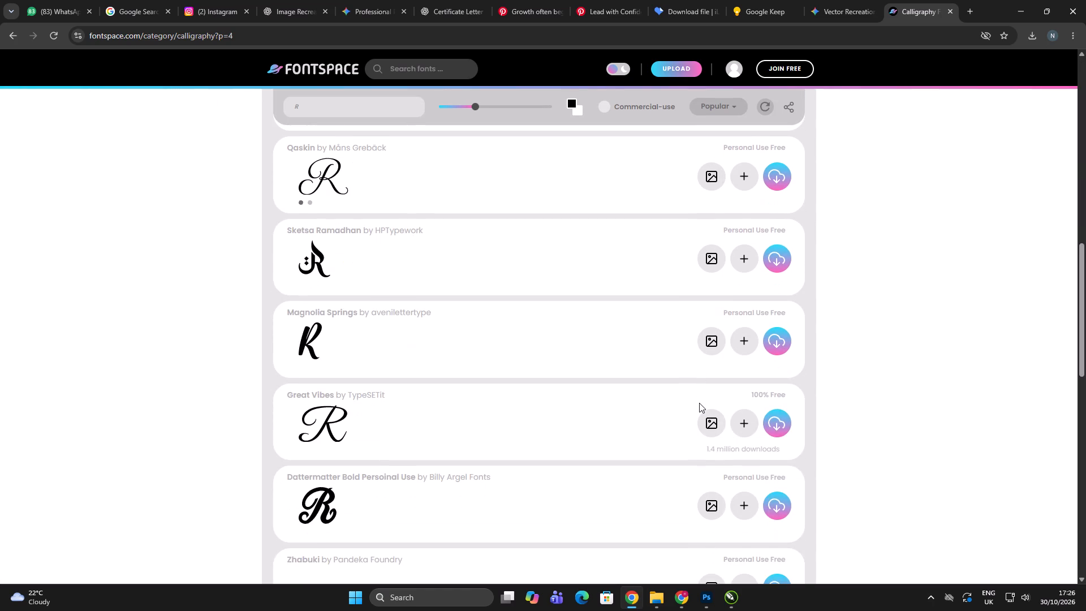
scroll(699, 403, "down", 11)
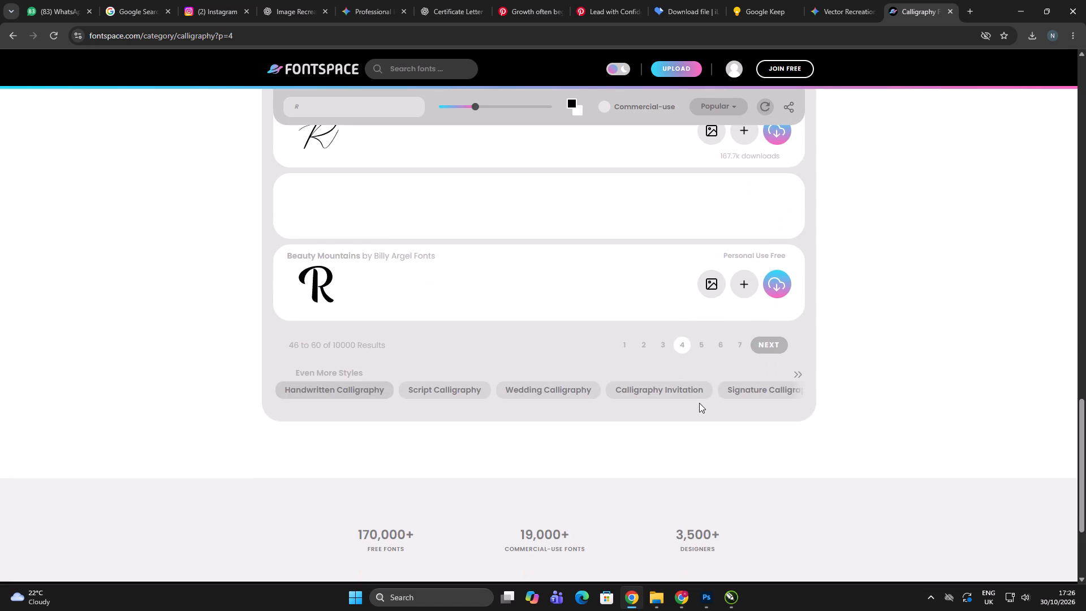
Open page 5 of the FontSpace calligraphy fonts and compare its capital R samples with the certificate's script letter.
left_click(701, 343)
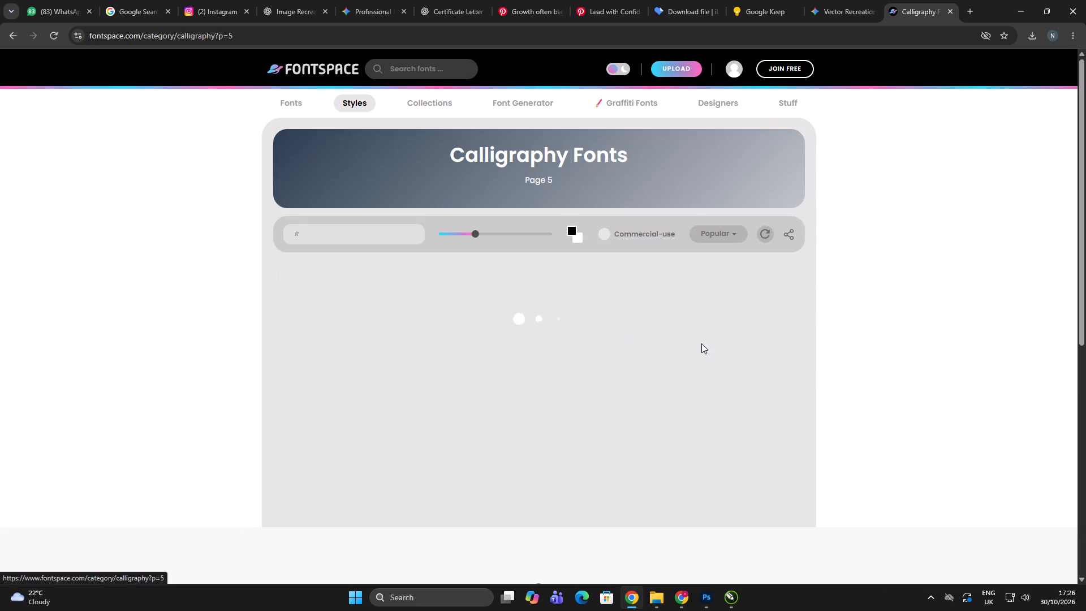
scroll(663, 343, "down", 4)
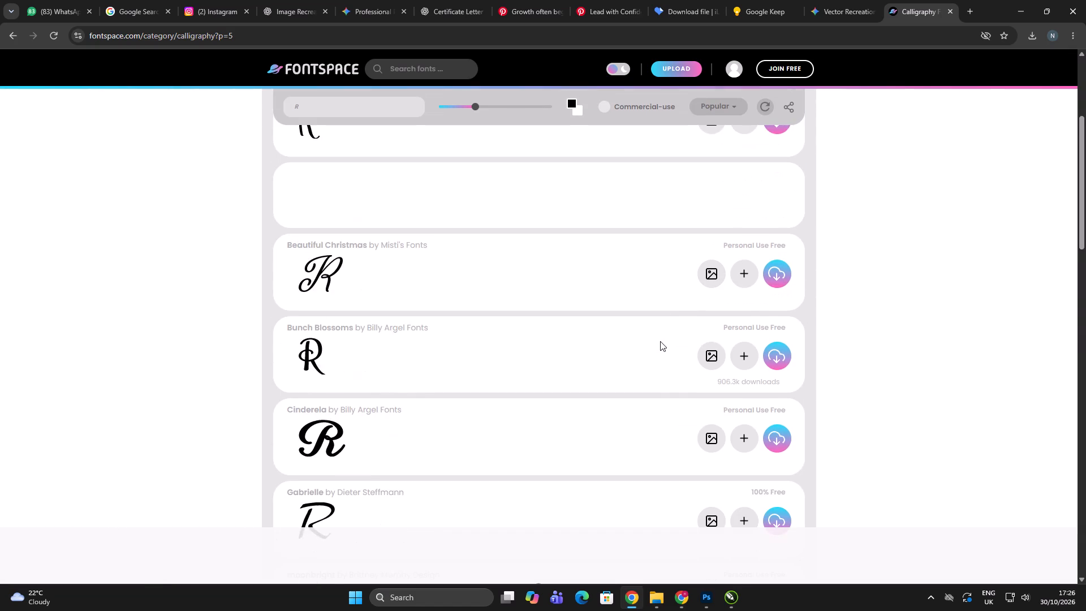
scroll(660, 341, "down", 12)
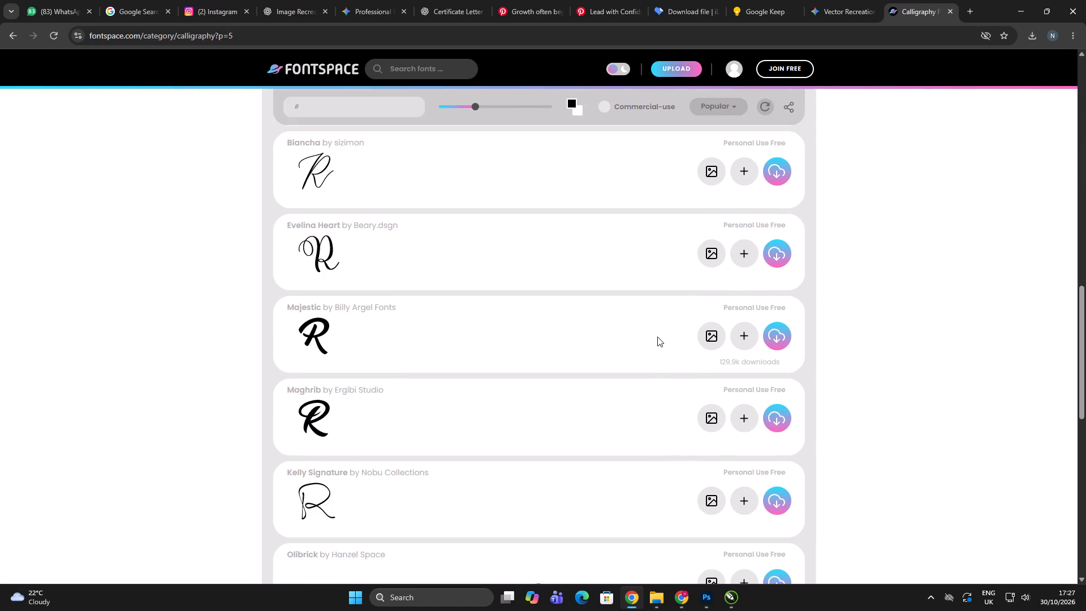
scroll(657, 336, "down", 6)
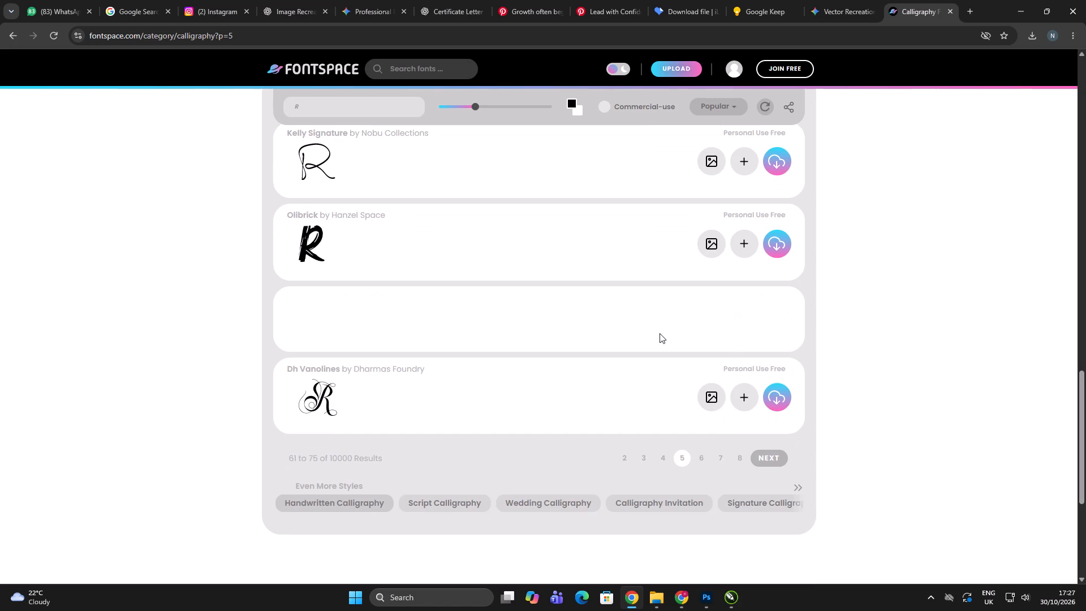
scroll(669, 333, "up", 6)
Search Google for "callgraphy font R" and show the image results.
left_click(325, 38)
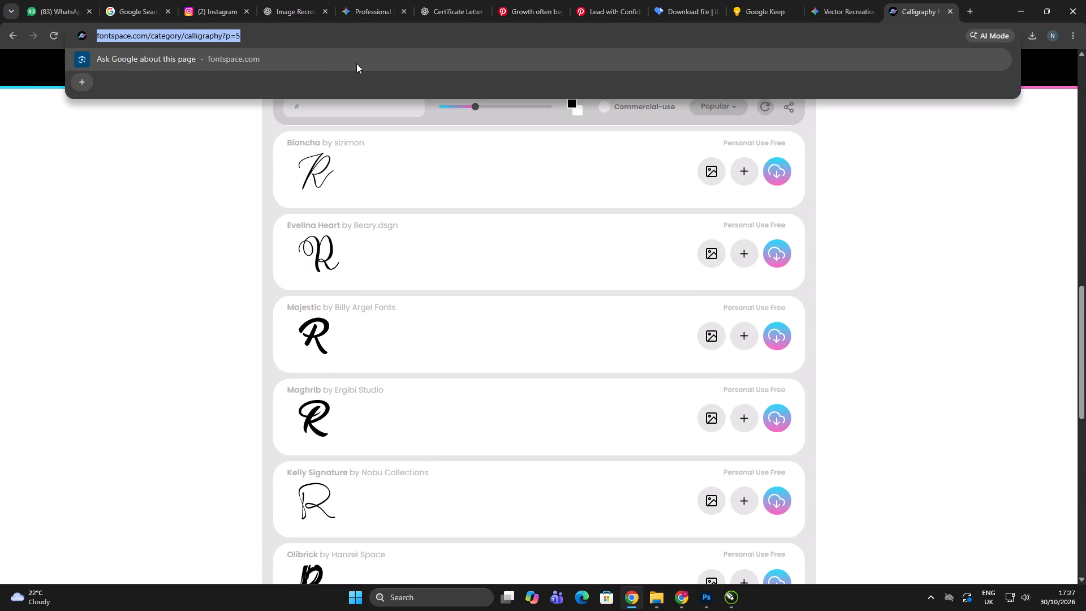
type("ca")
type("ll")
key("g")
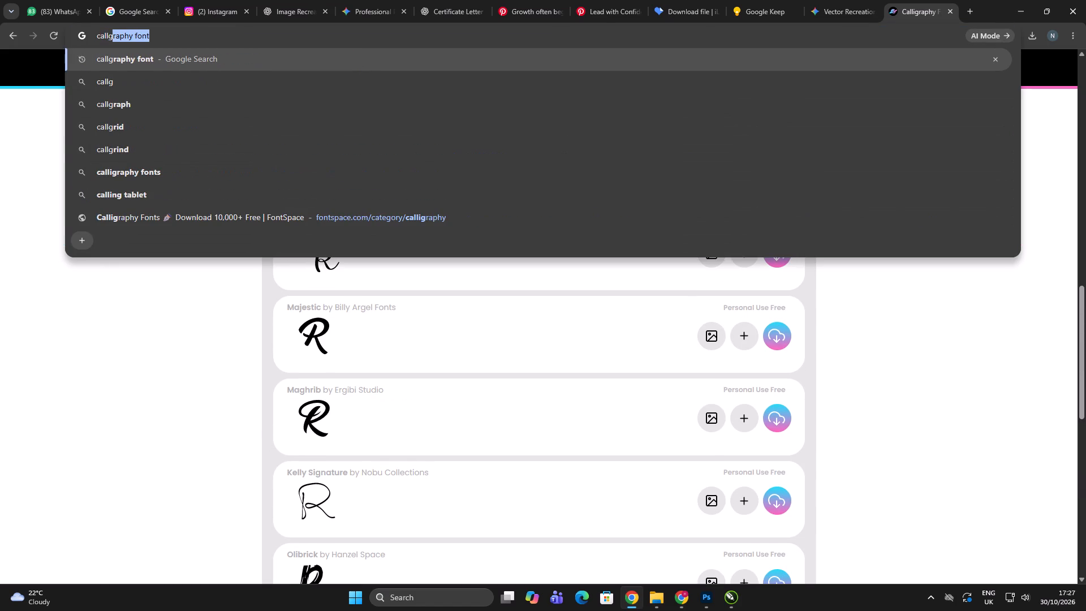
key("Right")
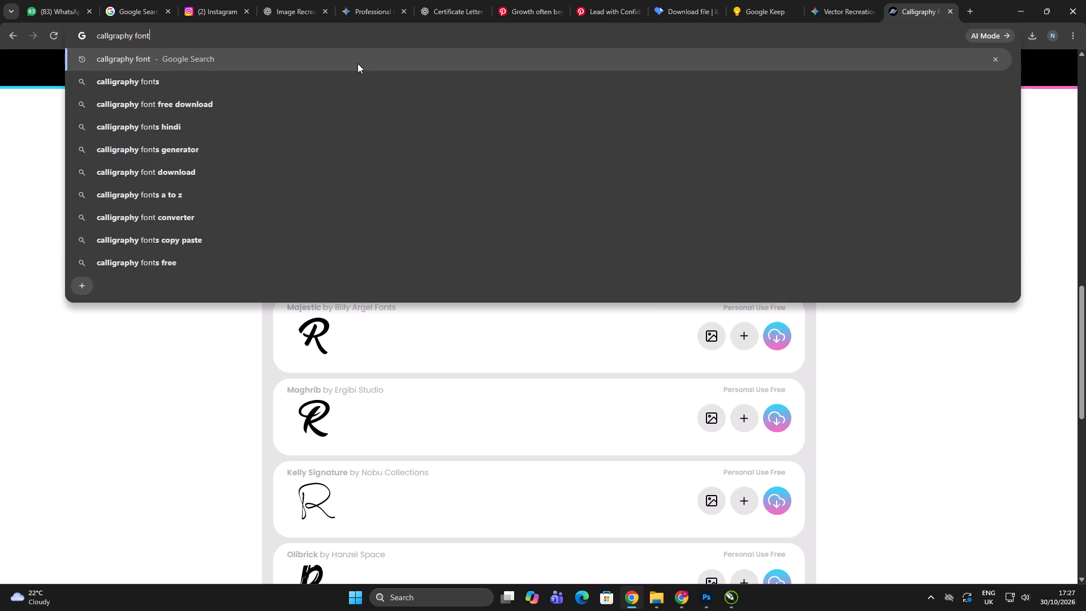
key("space")
key("shift+r")
key("Return")
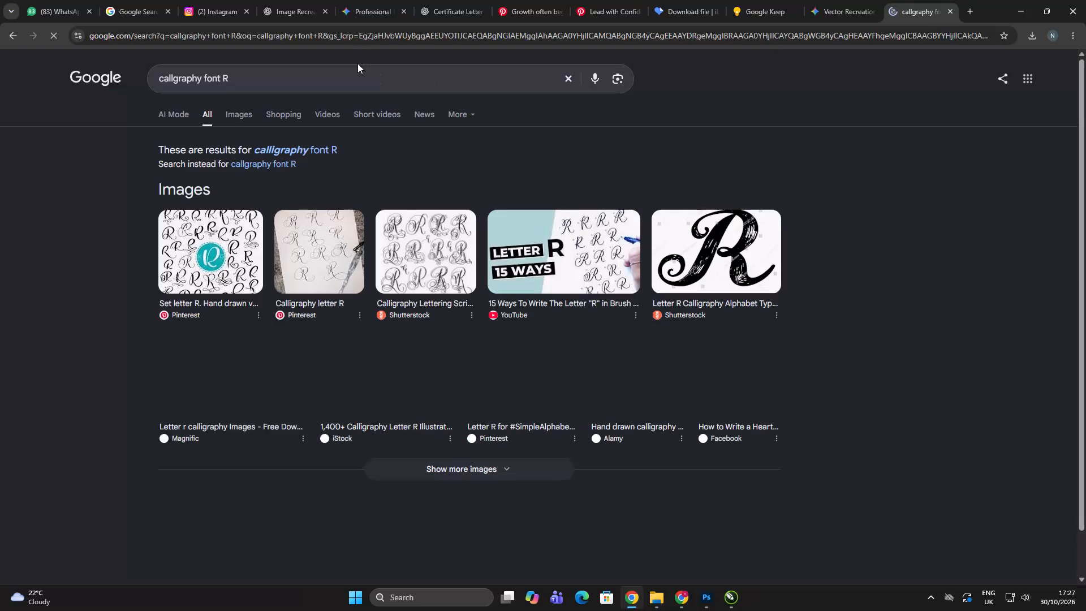
left_click(230, 105)
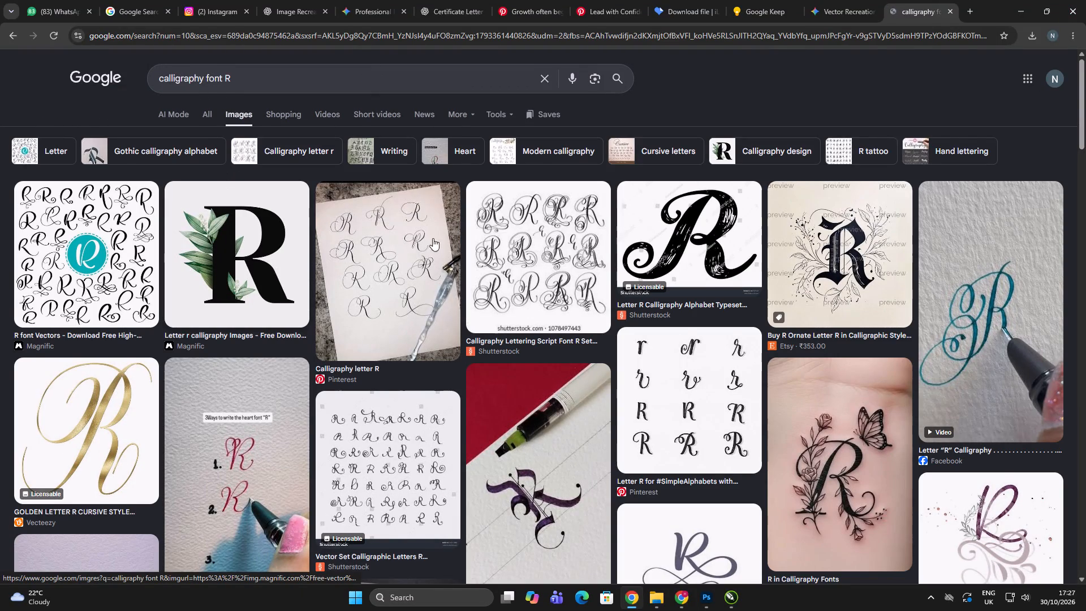
Examine the calligraphy R image results against the certificate's script letter in CorelDRAW, looking for a similar R.
scroll(492, 255, "down", 7)
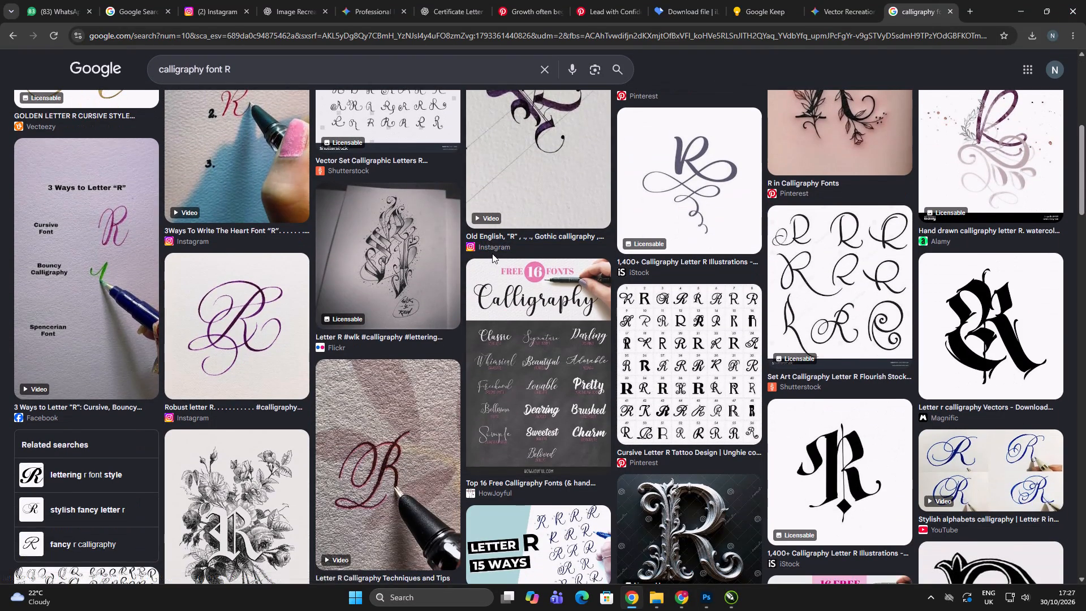
key("alt+Tab")
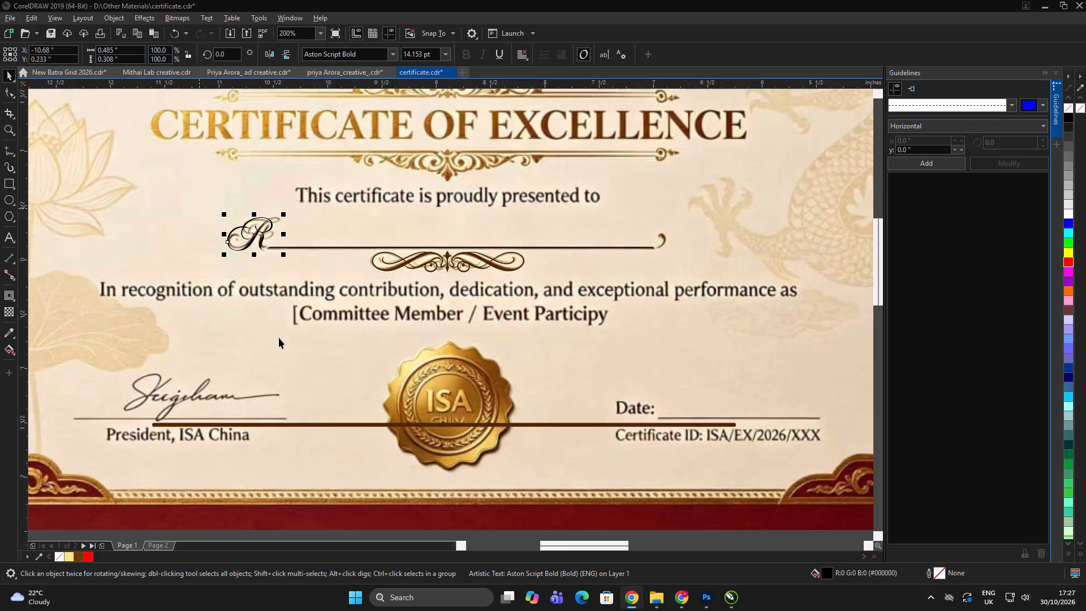
key("alt+Tab")
key("alt+Tab")
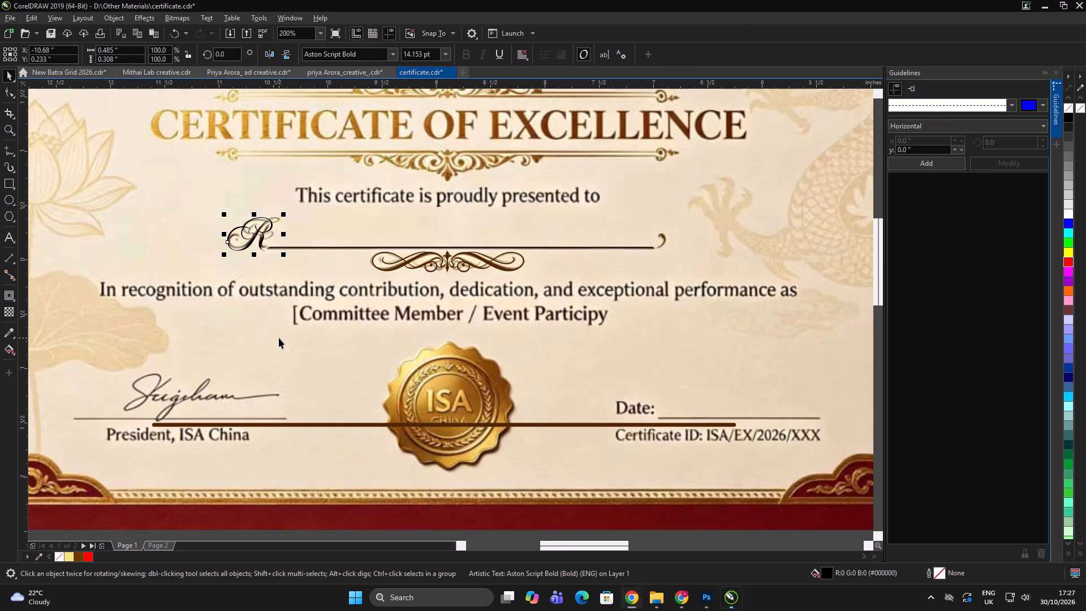
key("alt+Tab")
scroll(315, 259, "down", 1)
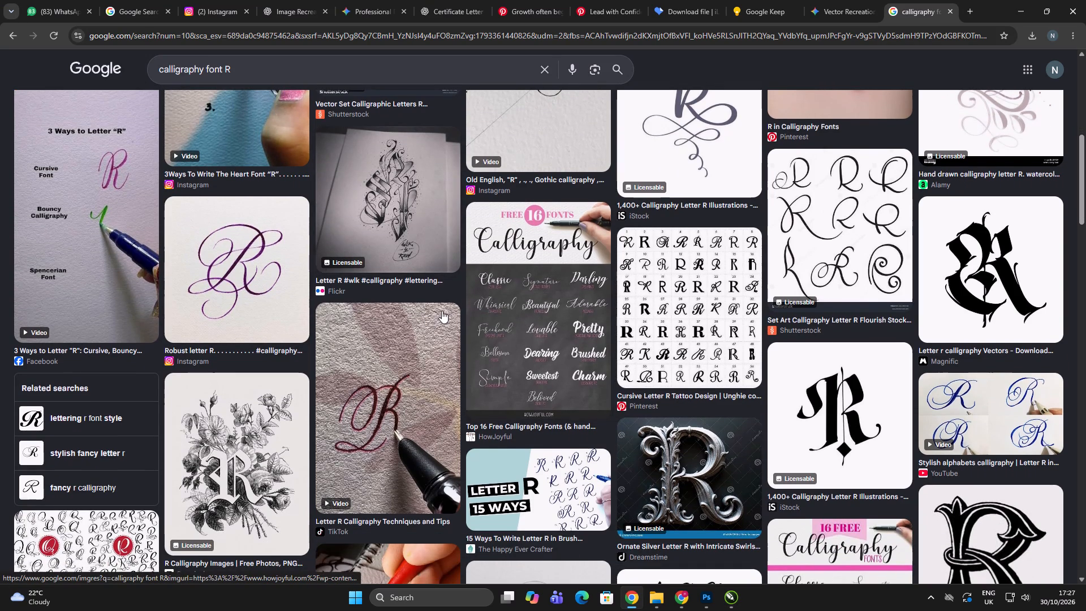
scroll(447, 308, "down", 10)
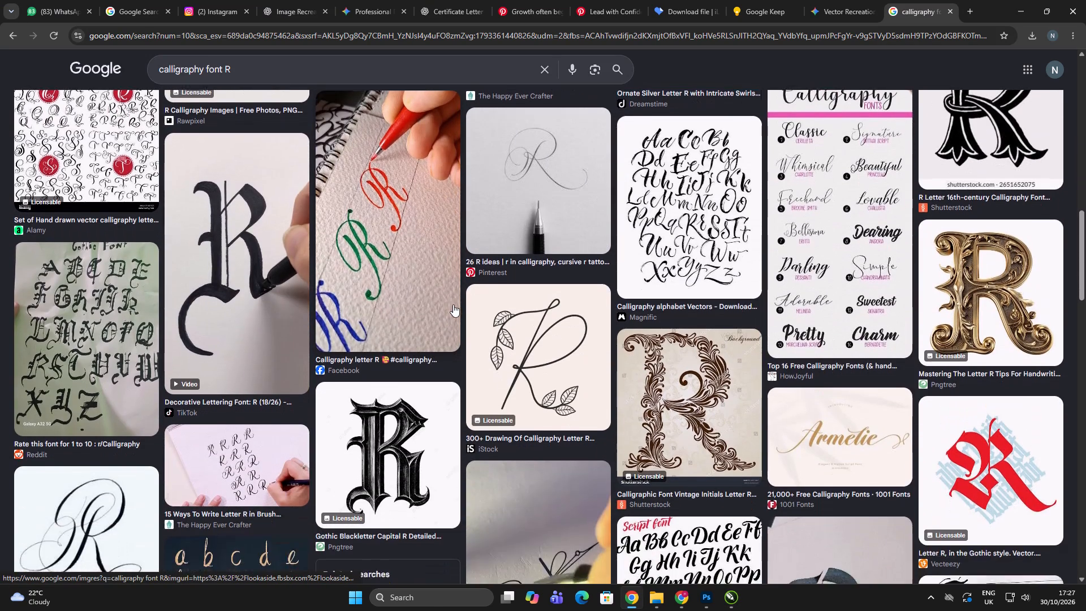
scroll(453, 304, "down", 2)
Preview the Pinterest "26 R ideas" image of a thin looped R and examine its related images.
left_click(127, 325)
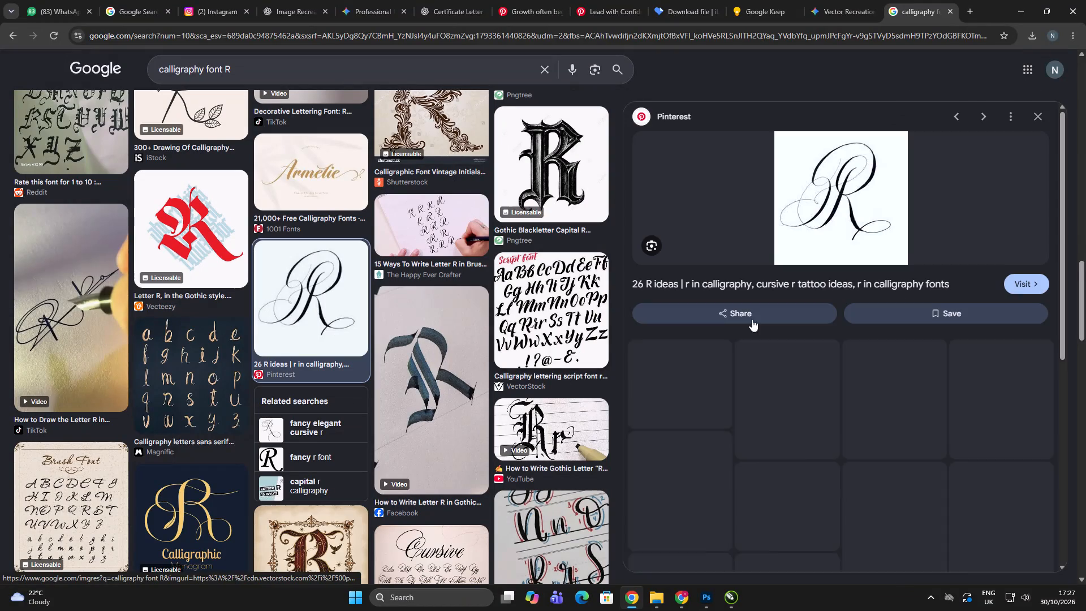
scroll(770, 321, "down", 6)
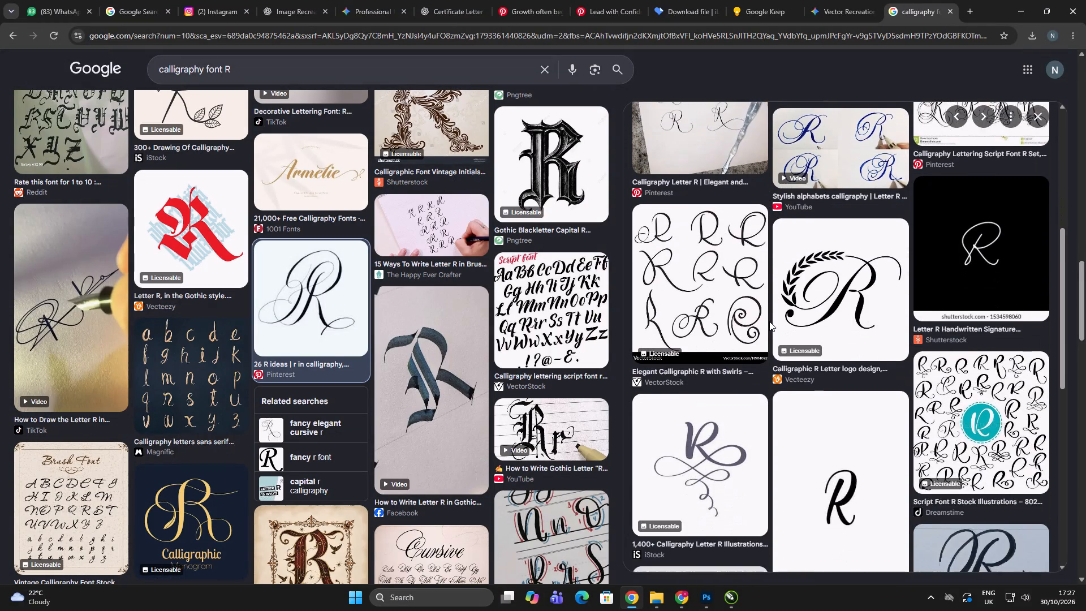
scroll(769, 321, "down", 6)
Open the full set of images related to the looped Pinterest R and look for lettering resembling the certificate's R.
left_click(825, 484)
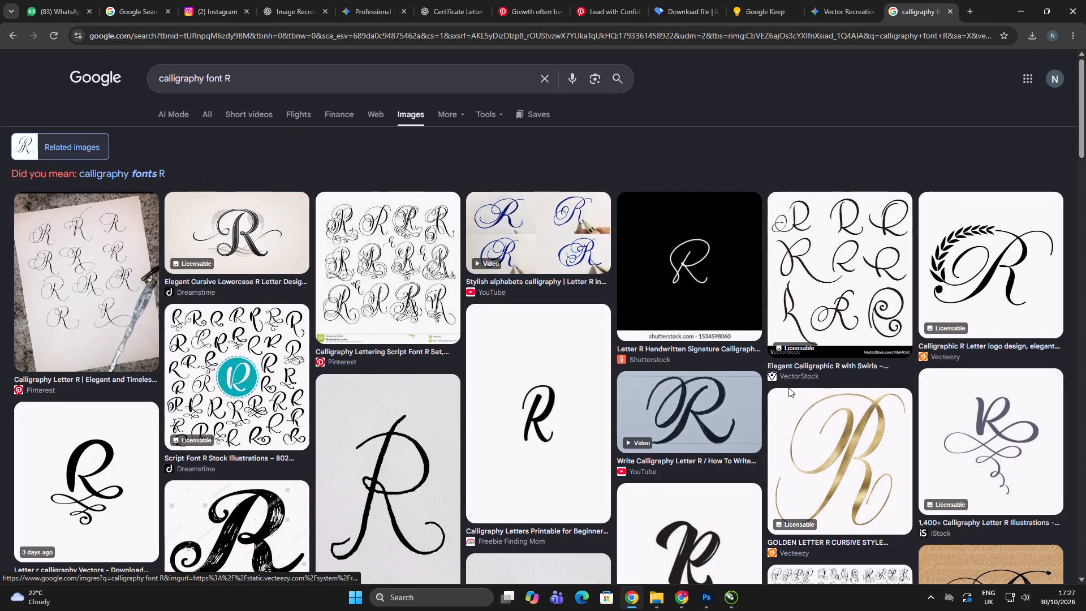
scroll(788, 388, "down", 5)
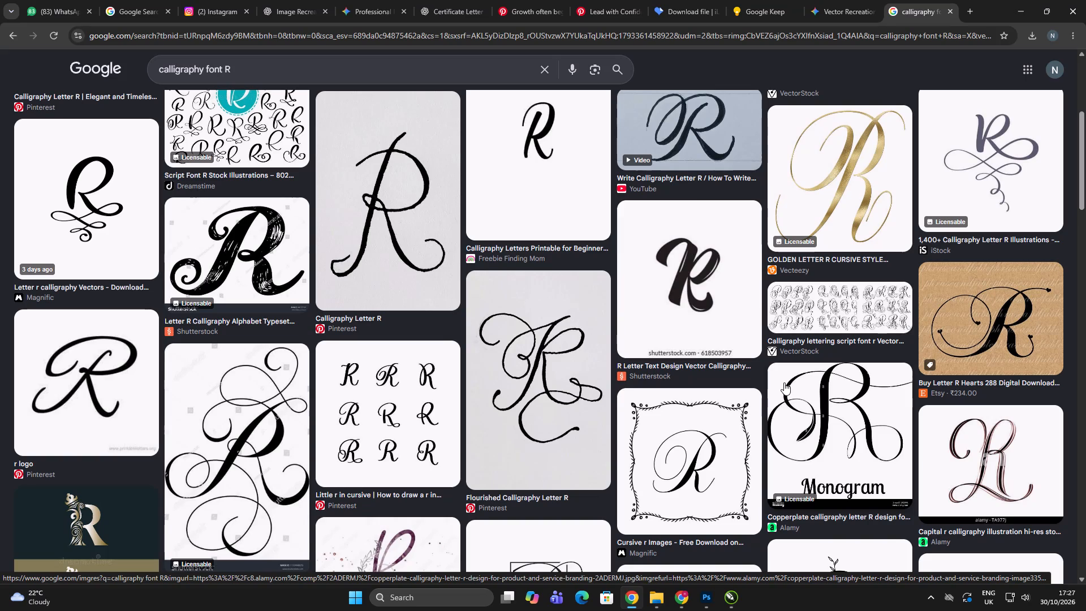
scroll(783, 382, "down", 2)
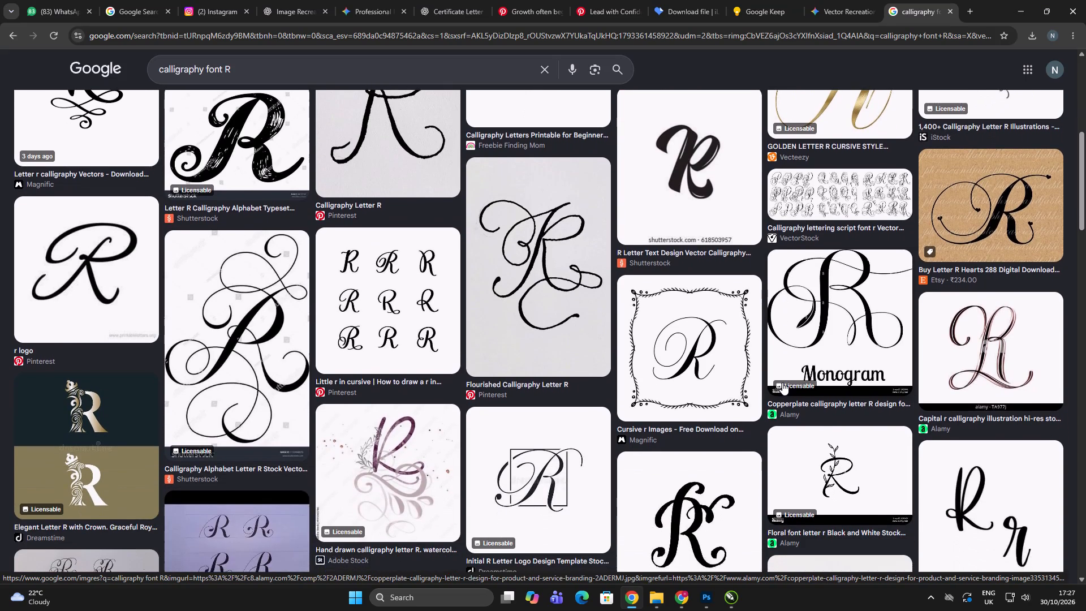
scroll(782, 382, "down", 9)
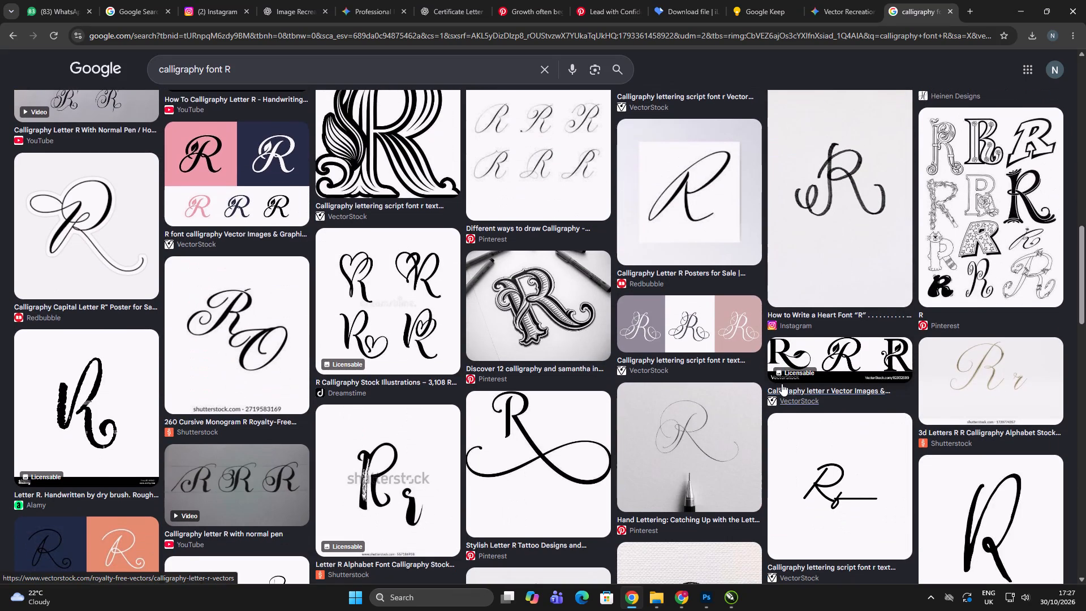
scroll(782, 384, "down", 7)
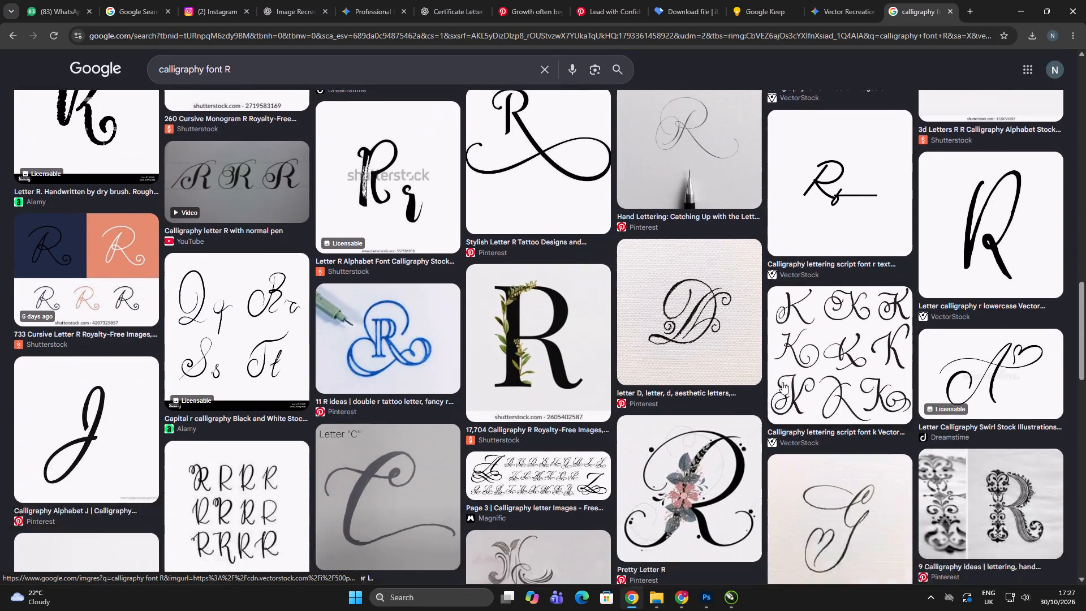
scroll(782, 382, "down", 5)
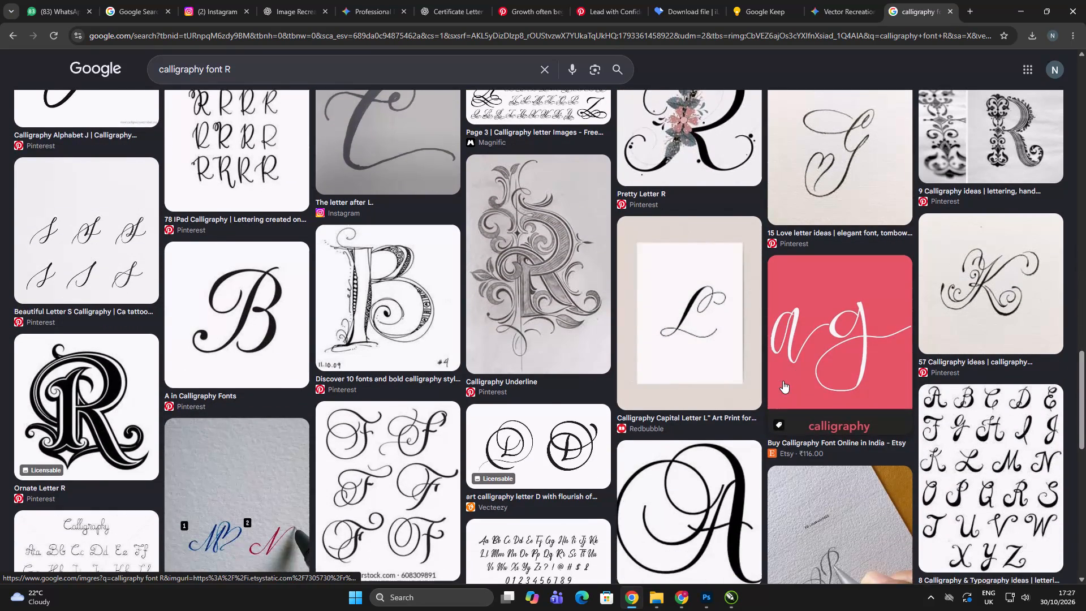
scroll(783, 381, "down", 9)
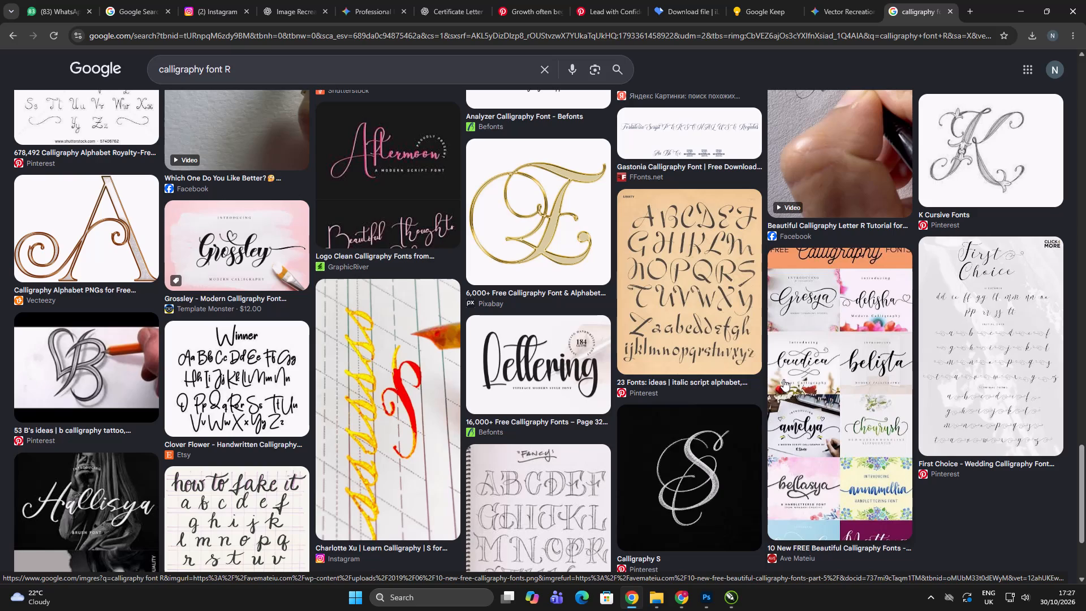
scroll(647, 423, "down", 3)
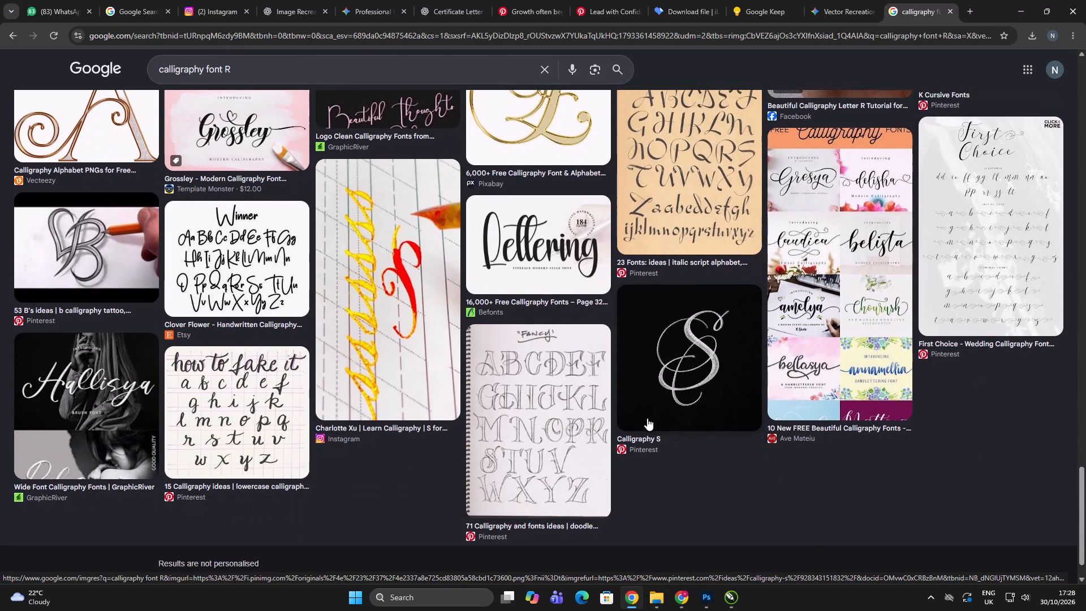
scroll(647, 418, "down", 1)
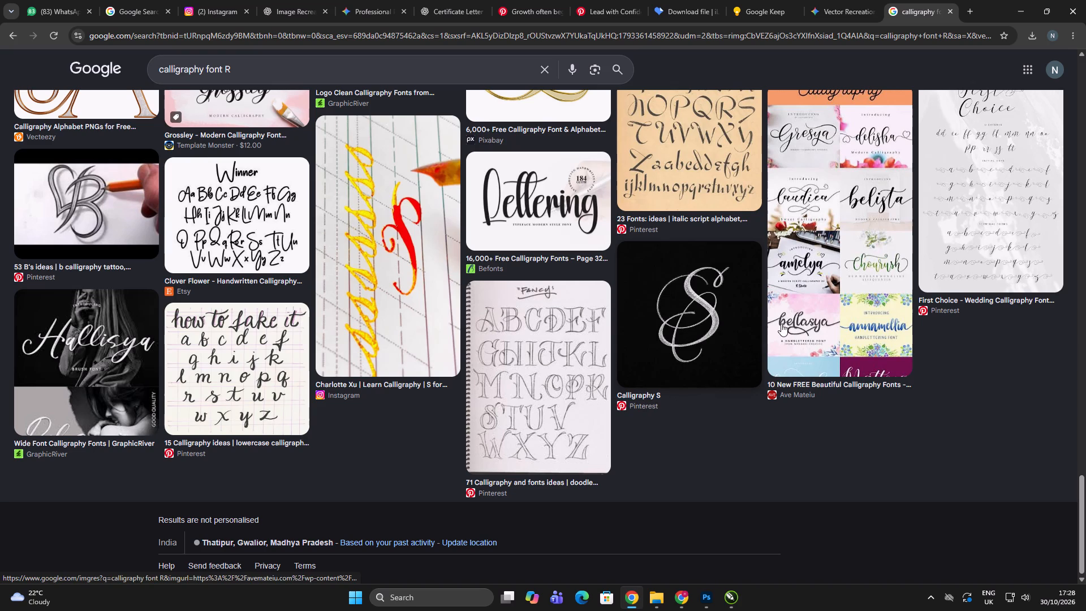
scroll(662, 354, "down", 6)
scroll(291, 329, "up", 3)
scroll(397, 340, "up", 4)
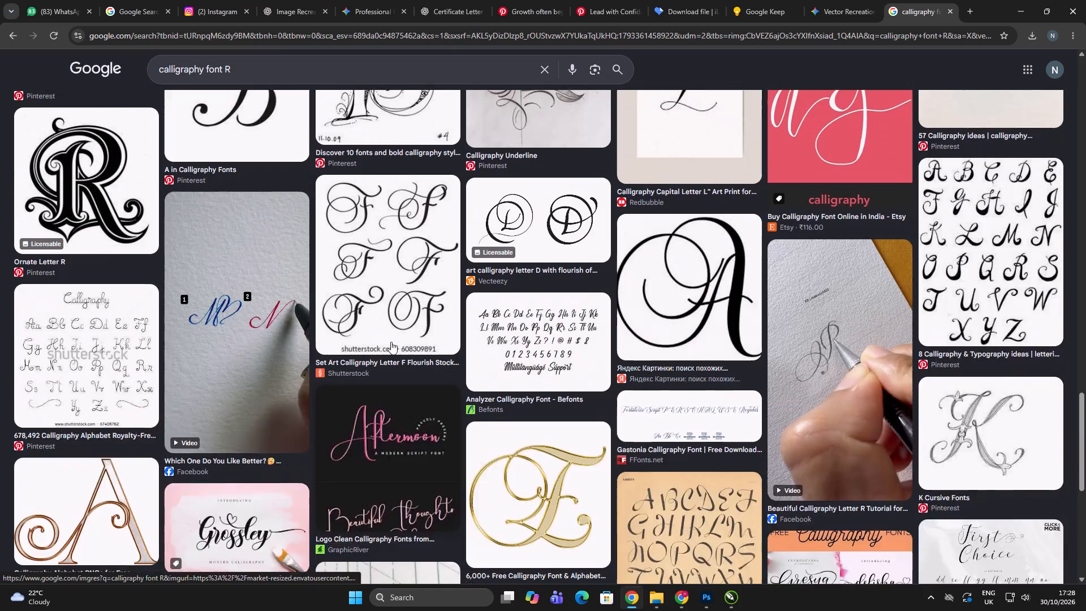
scroll(391, 342, "up", 12)
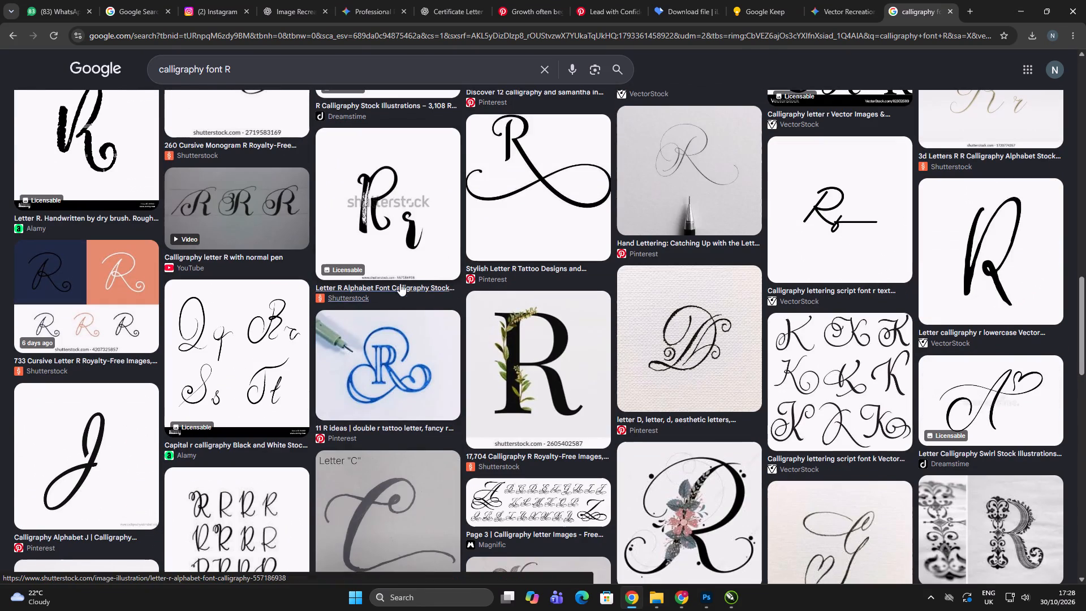
Preview the YouTube image "Calligraphy letter R with normal pen" and examine its related images.
left_click(275, 215)
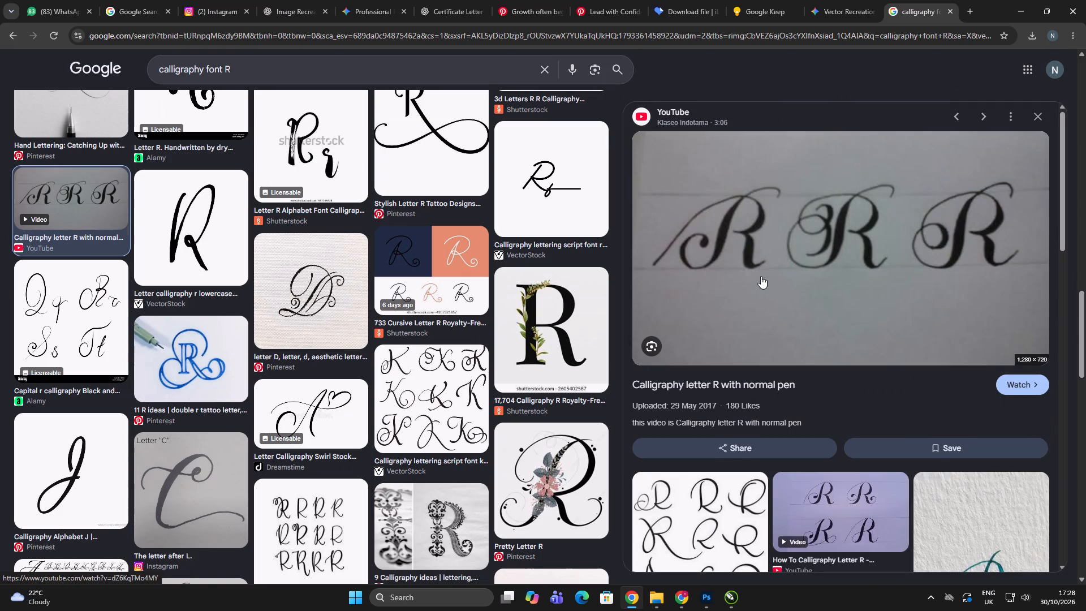
scroll(772, 289, "down", 10)
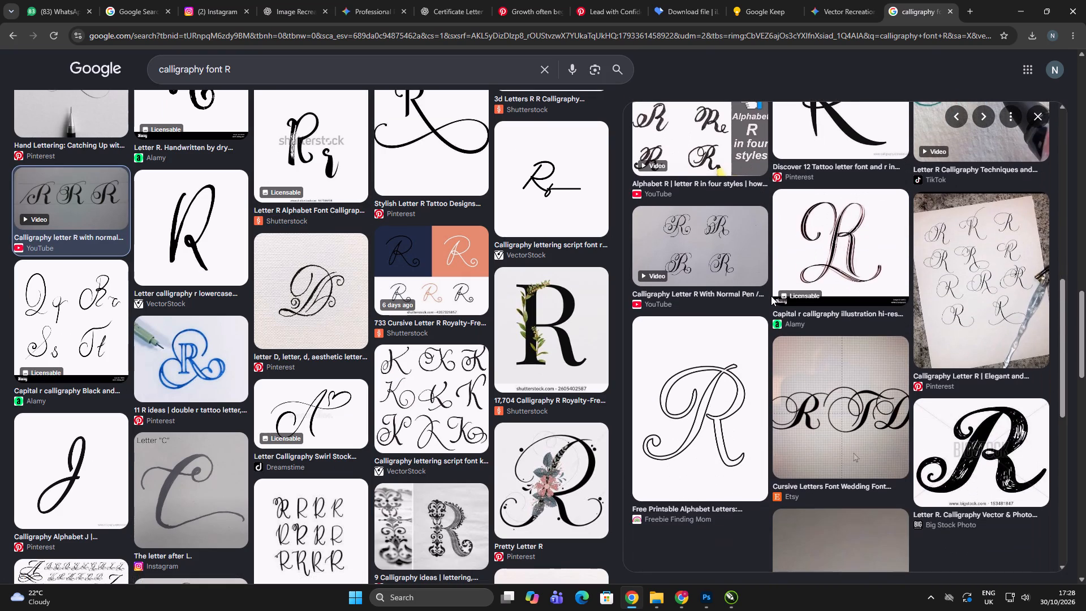
scroll(770, 298, "down", 7)
Open the full set of images related to the YouTube pen-lettered R and look for one resembling the certificate's R.
left_click(833, 417)
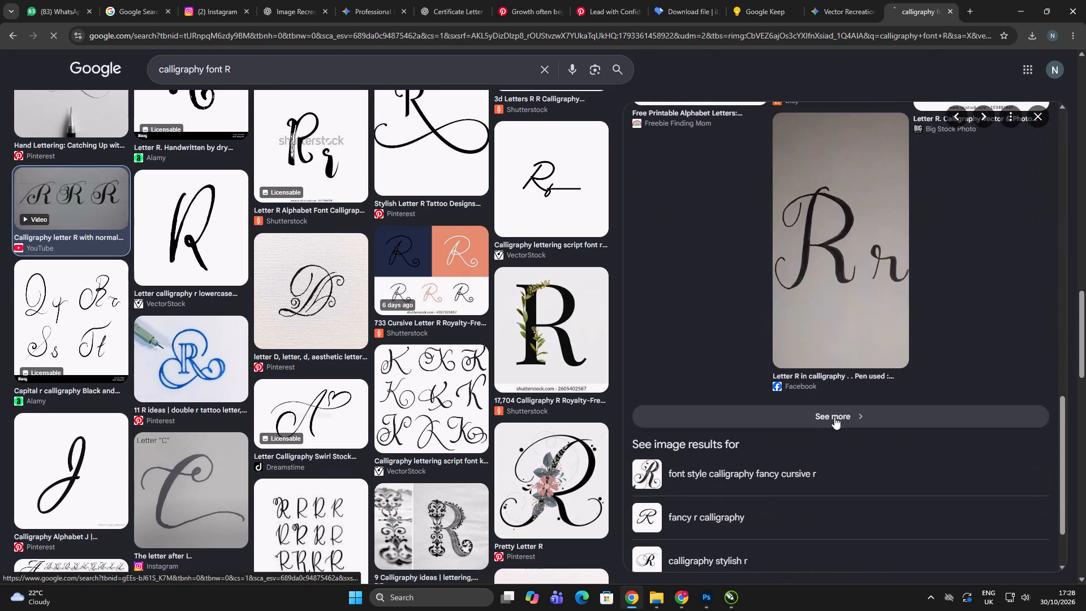
scroll(841, 407, "down", 4)
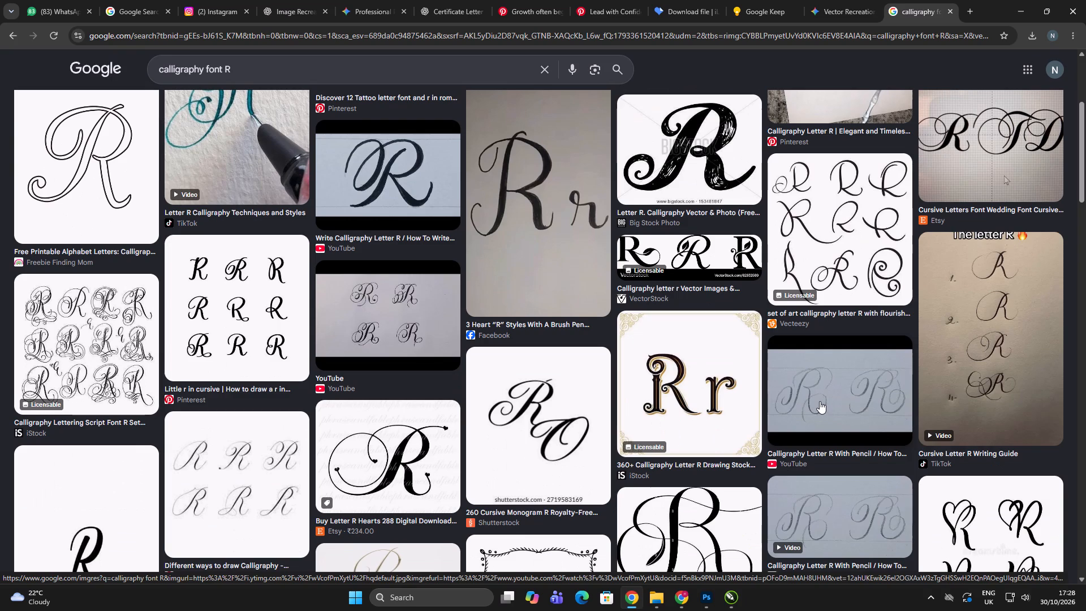
scroll(820, 404, "down", 4)
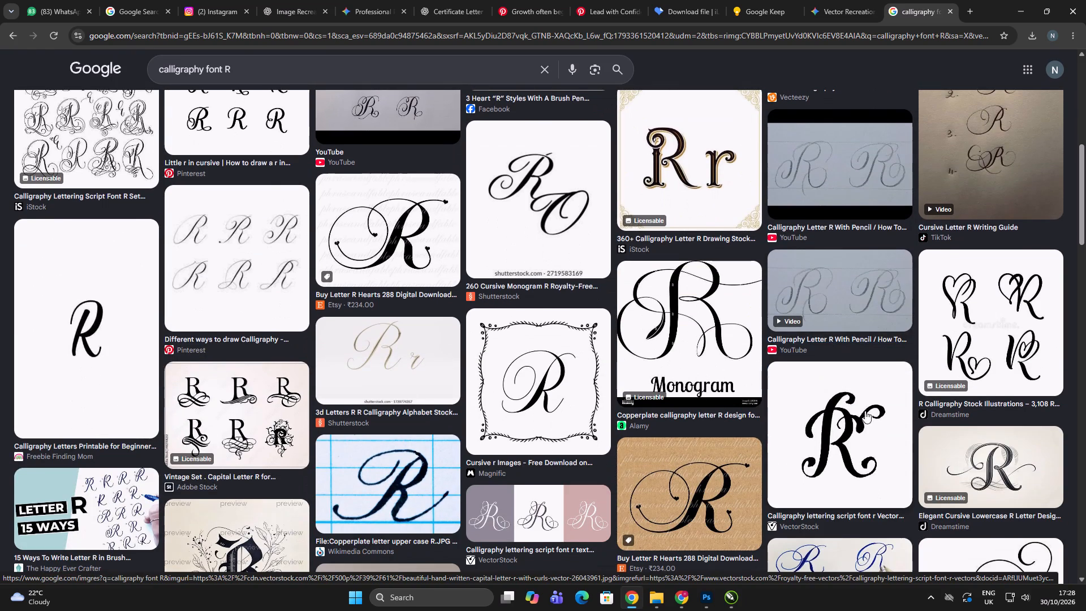
key("alt+Tab")
key("alt+Tab")
scroll(602, 381, "down", 2)
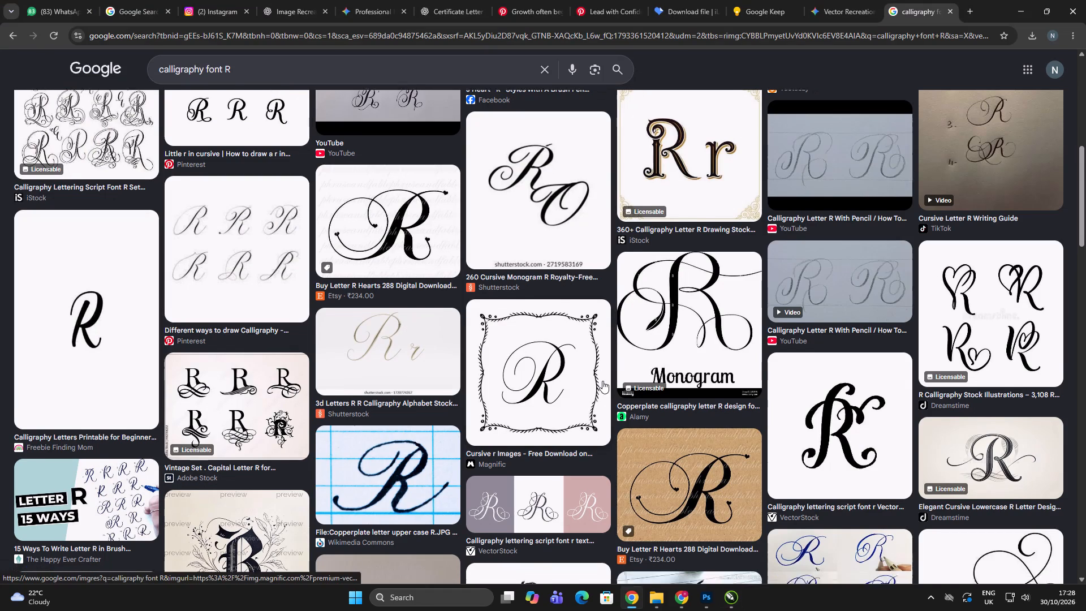
scroll(602, 381, "down", 1)
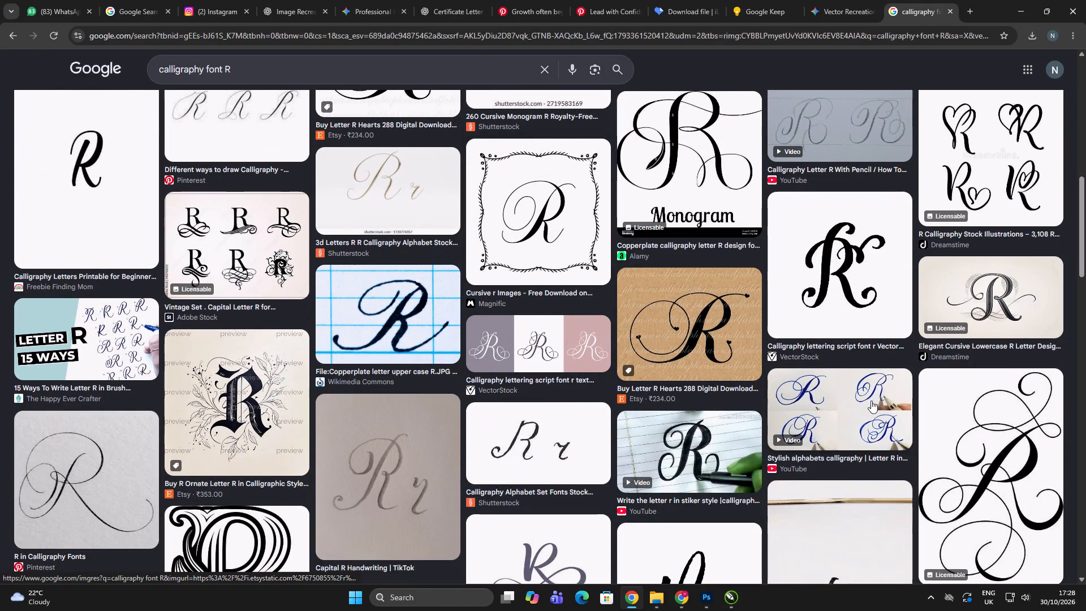
scroll(812, 444, "down", 3)
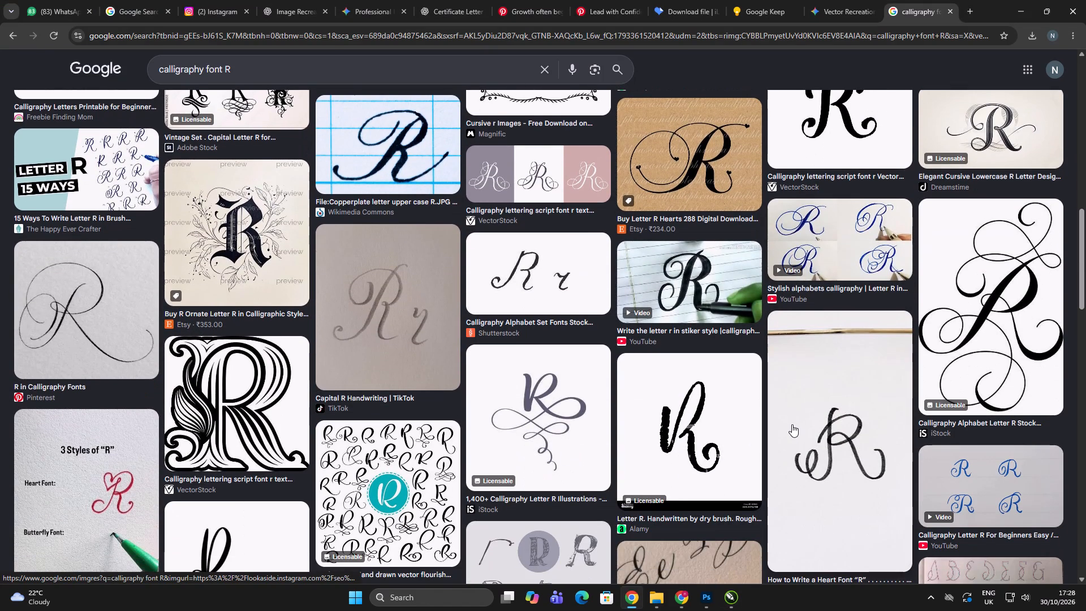
In CorelDRAW, move the Aston Script Bold R off the certificate's script letter to about X -11.47", Y -0.26".
key("alt+Tab")
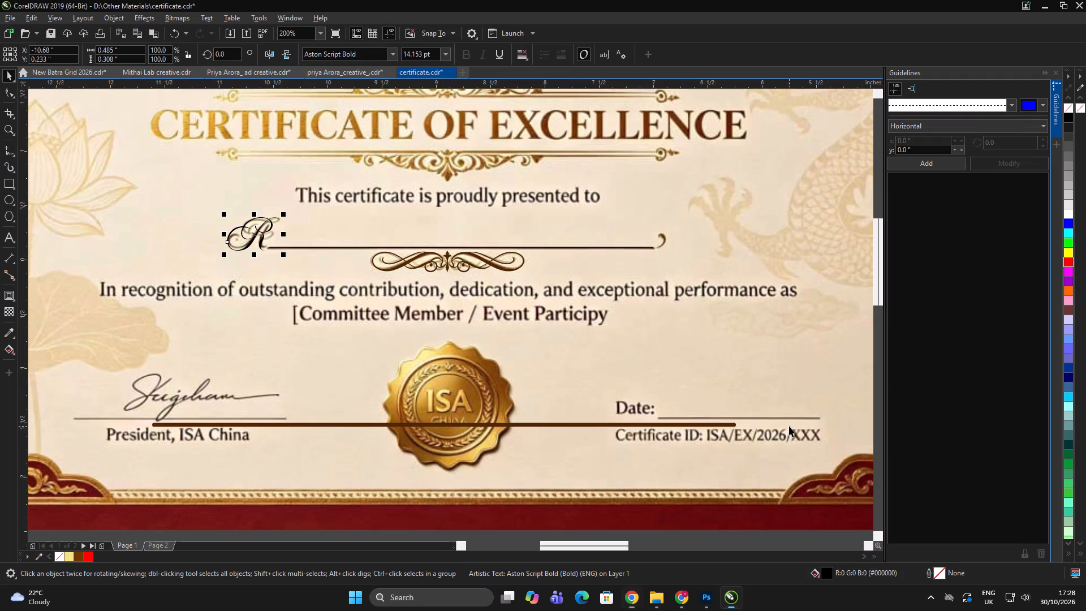
left_click_drag(261, 238, 175, 292)
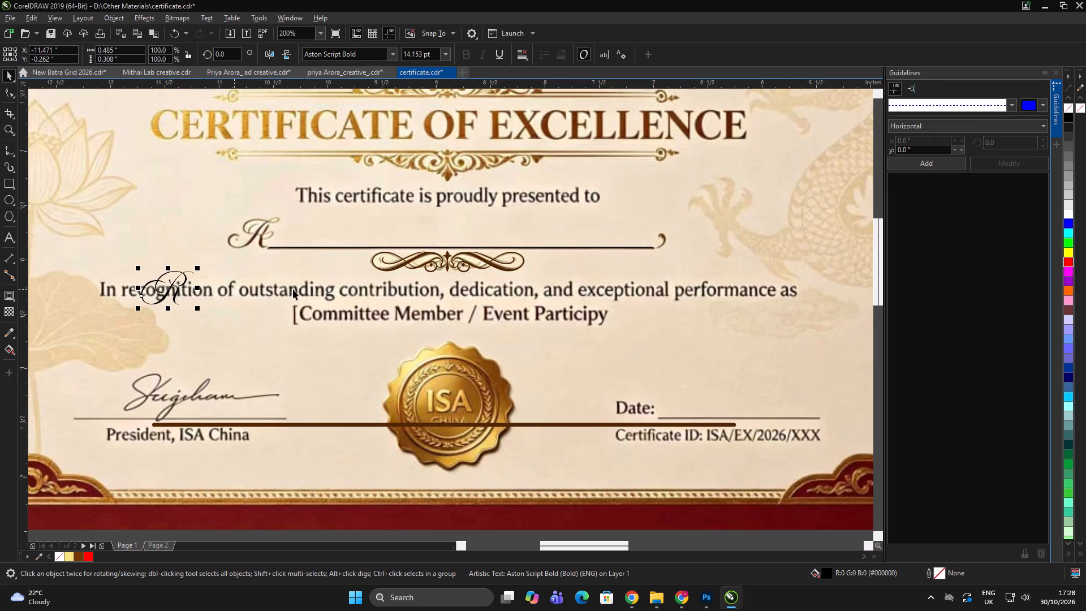
Back in the Chrome image results, examine further calligraphy samples for an R resembling the certificate's uncovered script letter.
key("alt+Tab")
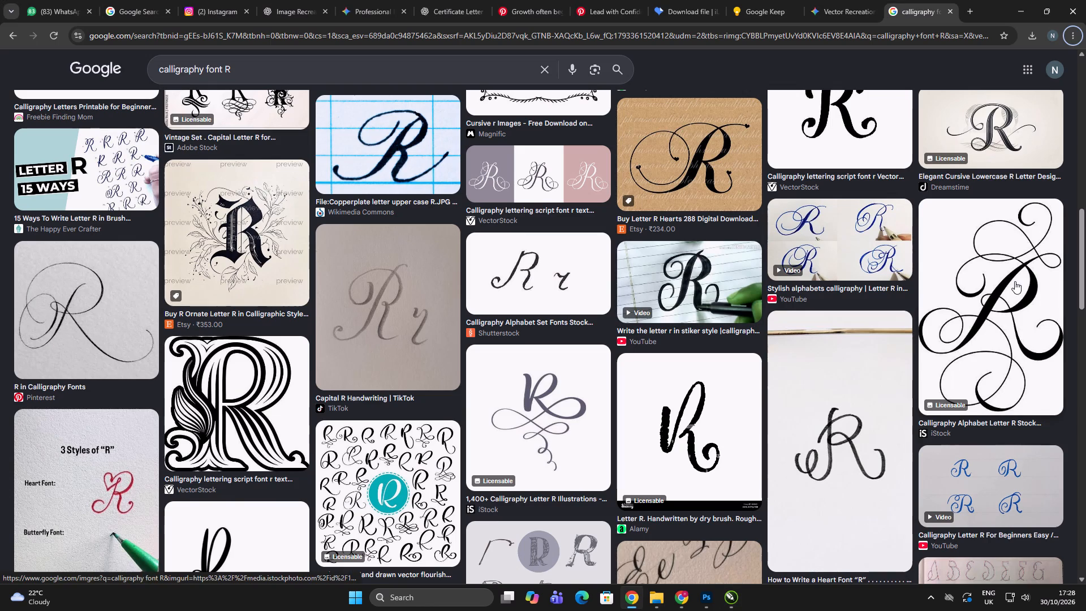
scroll(924, 266, "down", 7)
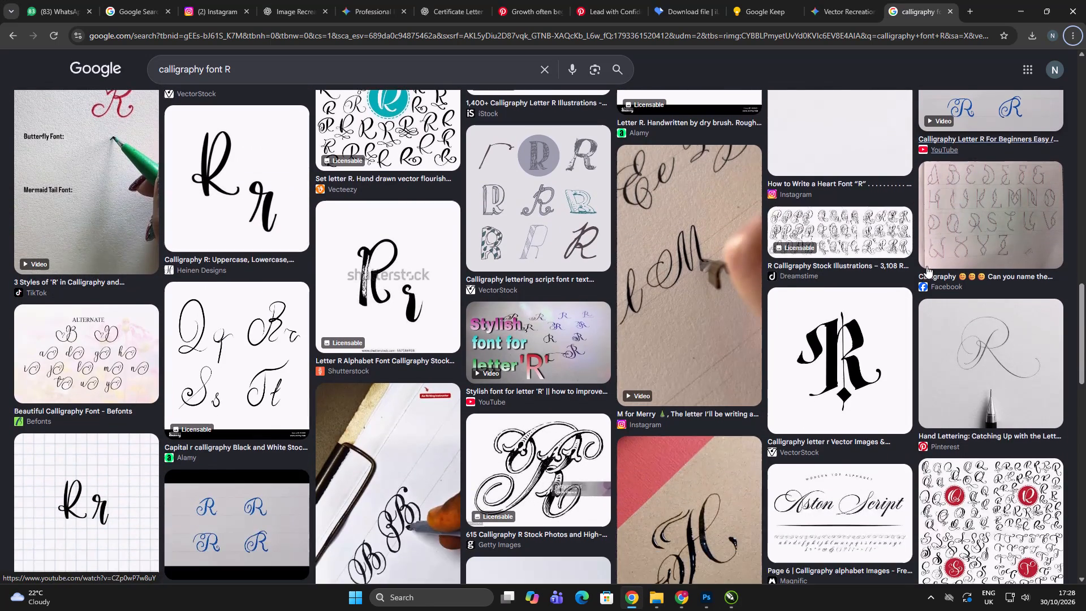
scroll(927, 266, "down", 8)
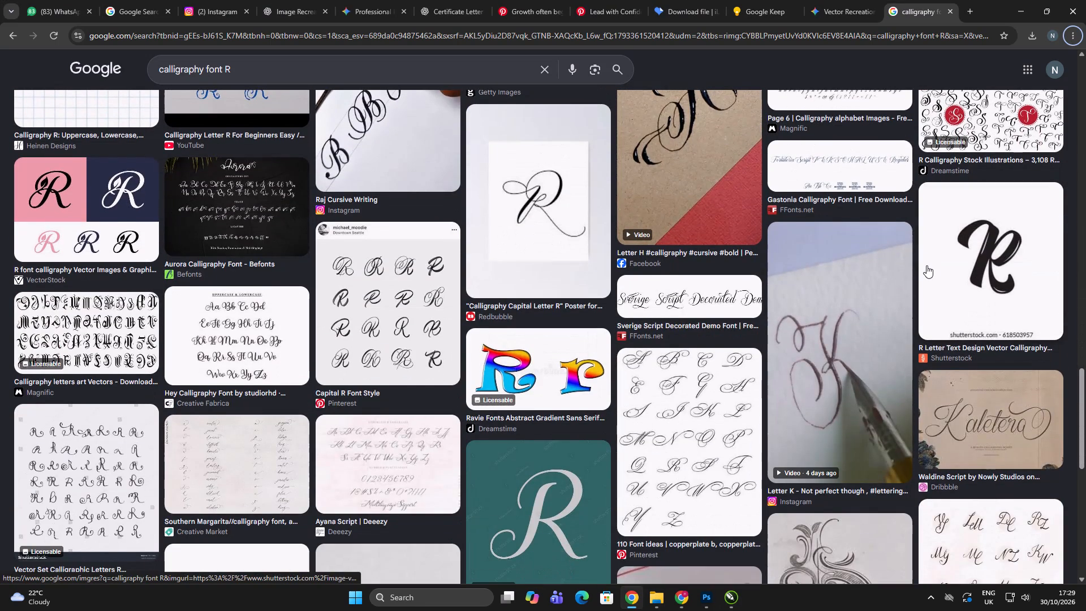
scroll(926, 265, "down", 4)
scroll(819, 395, "up", 1)
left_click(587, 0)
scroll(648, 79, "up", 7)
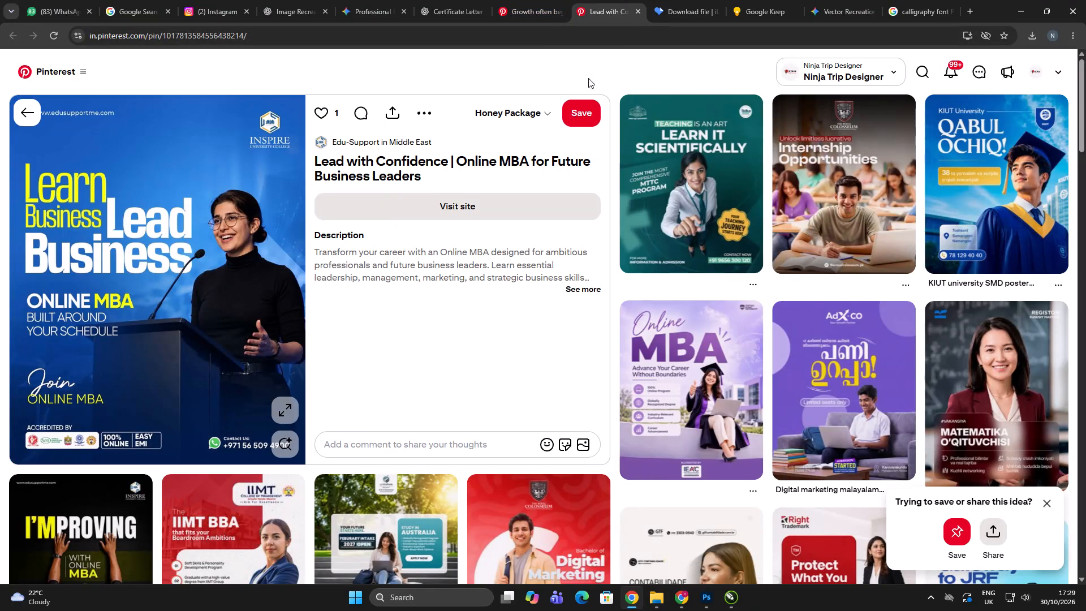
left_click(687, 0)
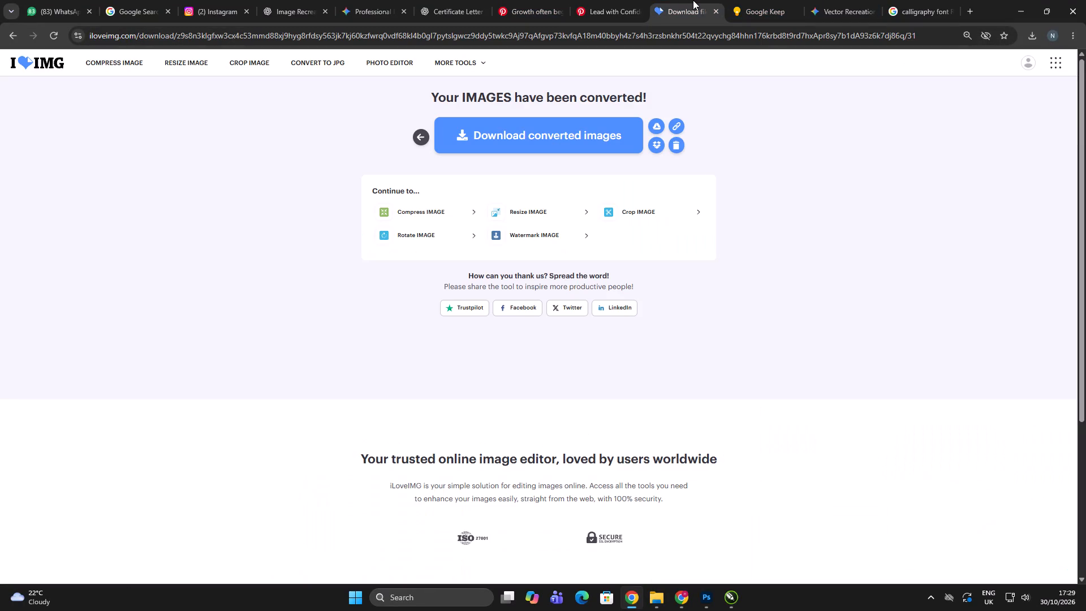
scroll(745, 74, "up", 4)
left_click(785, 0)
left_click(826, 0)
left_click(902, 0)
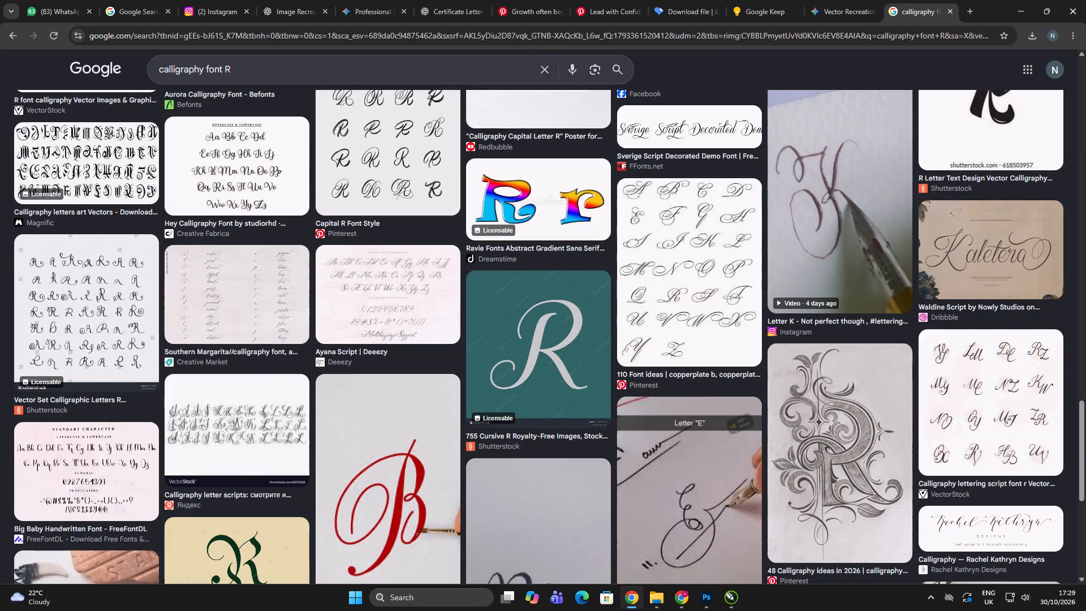
Preview the Pinterest "Capital R Font Style" image and examine its letter variants and related images for a matching R.
left_click(421, 156)
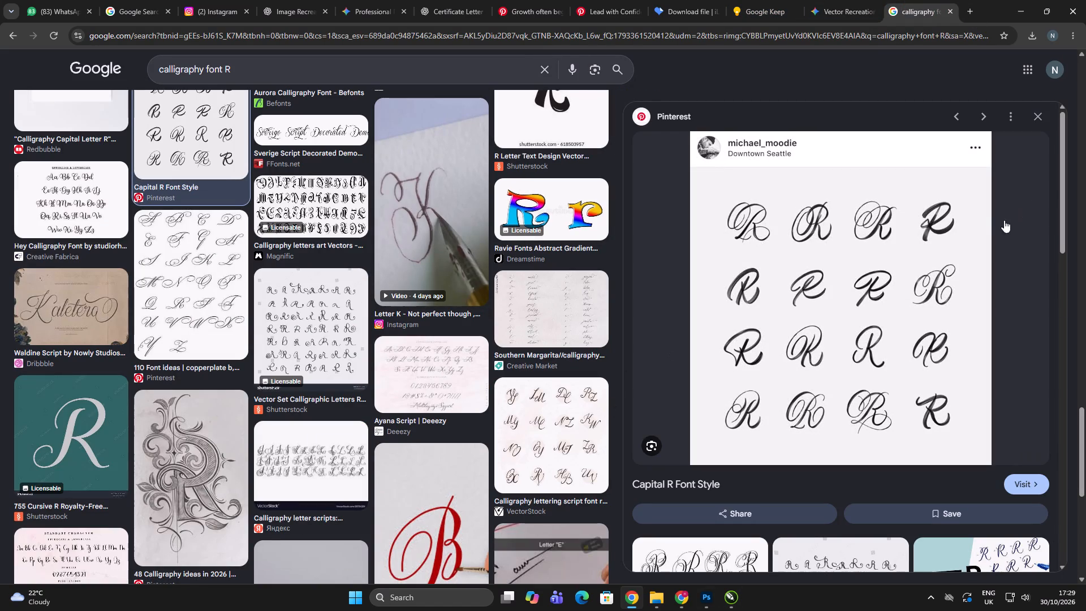
key("alt+Tab")
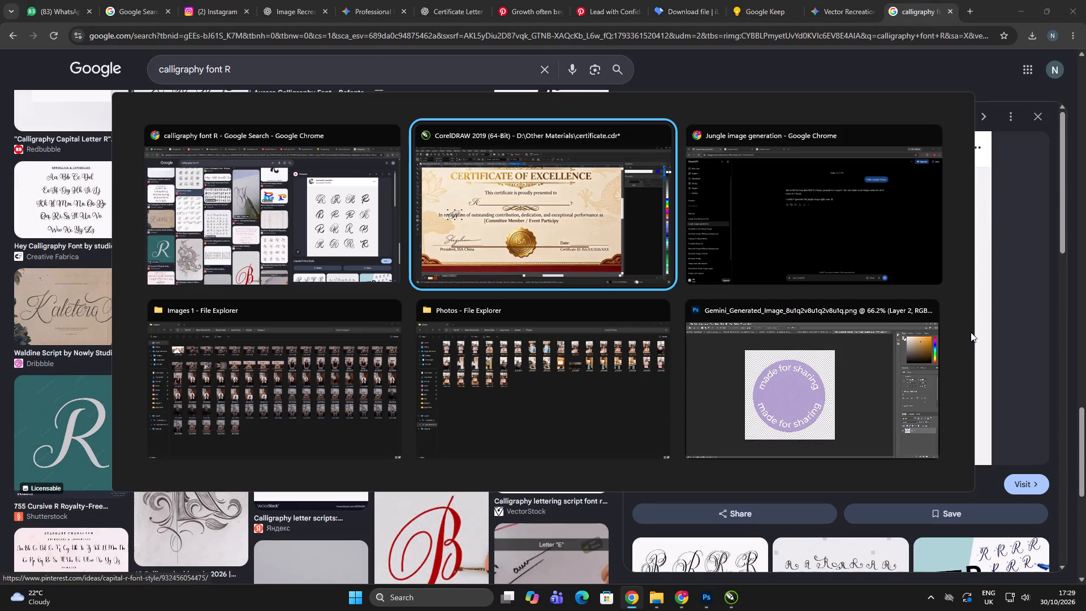
key("alt+Tab")
key("alt+Tab")
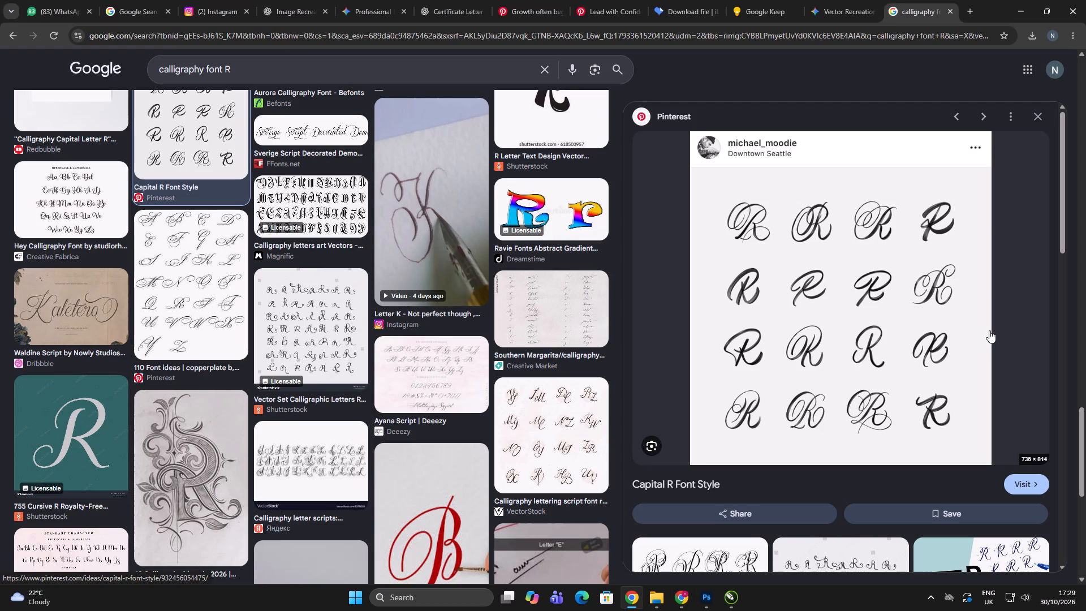
scroll(835, 283, "down", 4)
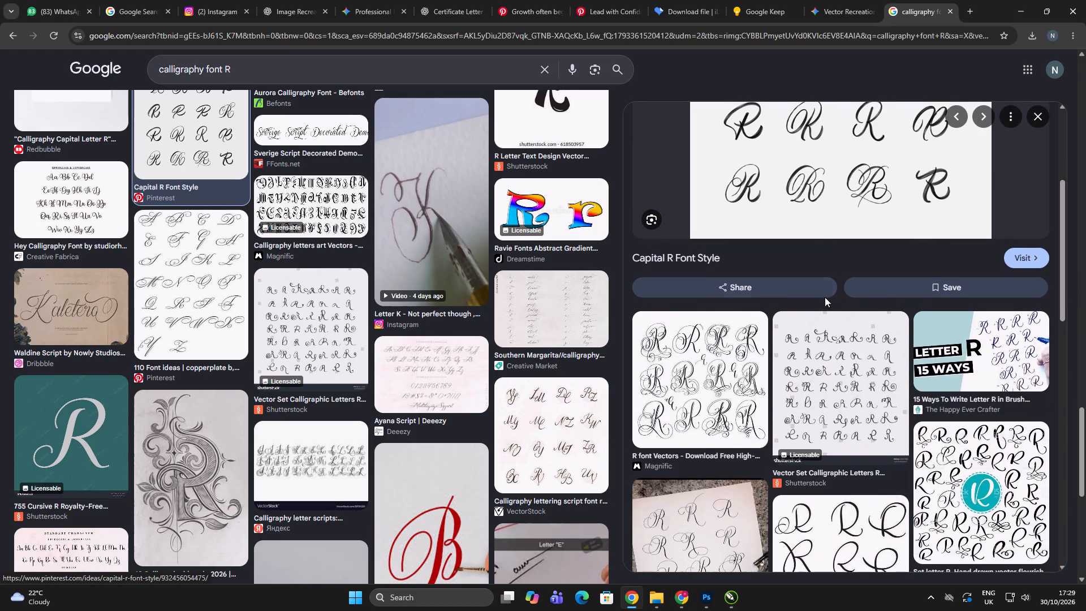
scroll(825, 296, "down", 4)
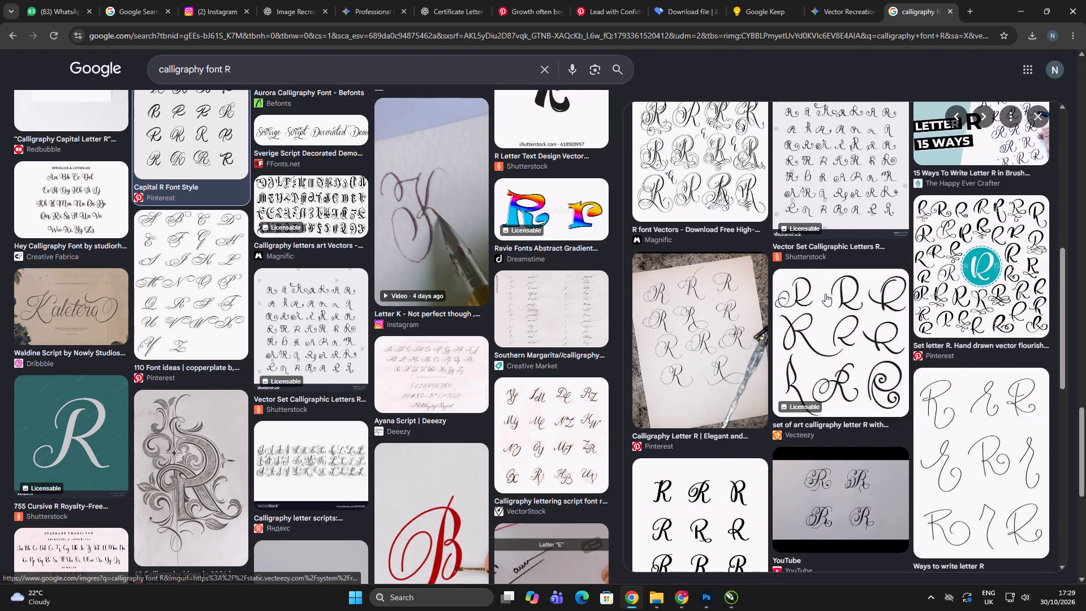
scroll(825, 294, "down", 4)
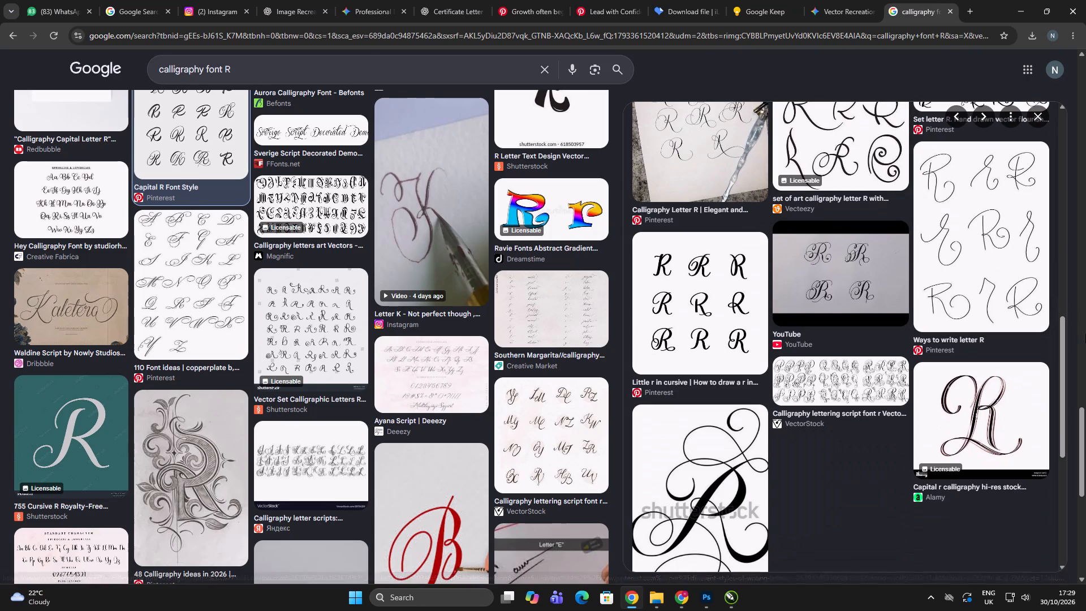
Preview the Pinterest "Little r in cursive" sheet of R styles and examine its related images.
left_click(678, 343)
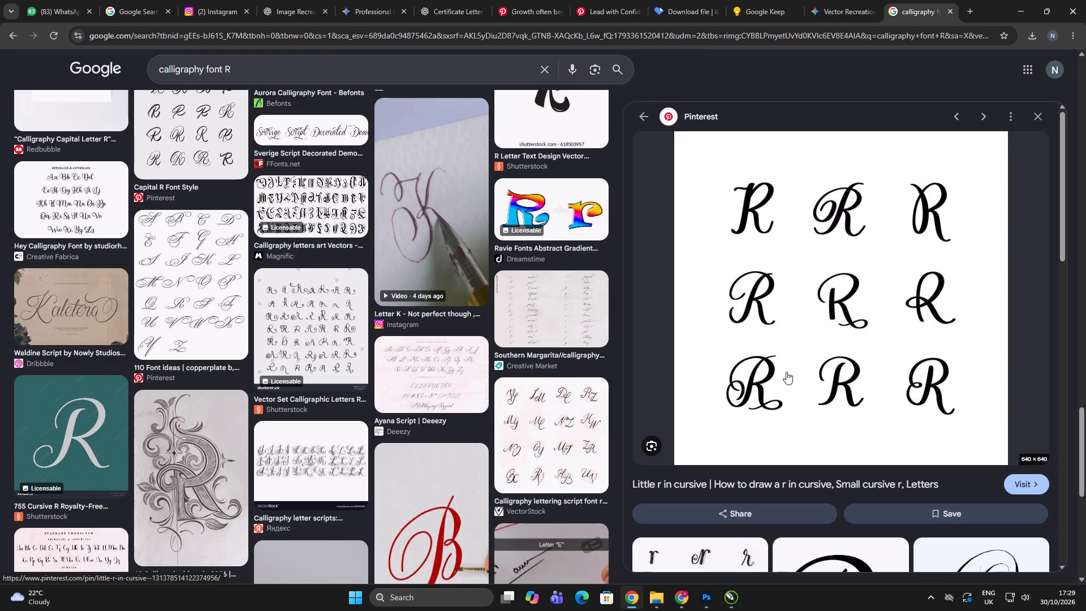
scroll(893, 389, "down", 6)
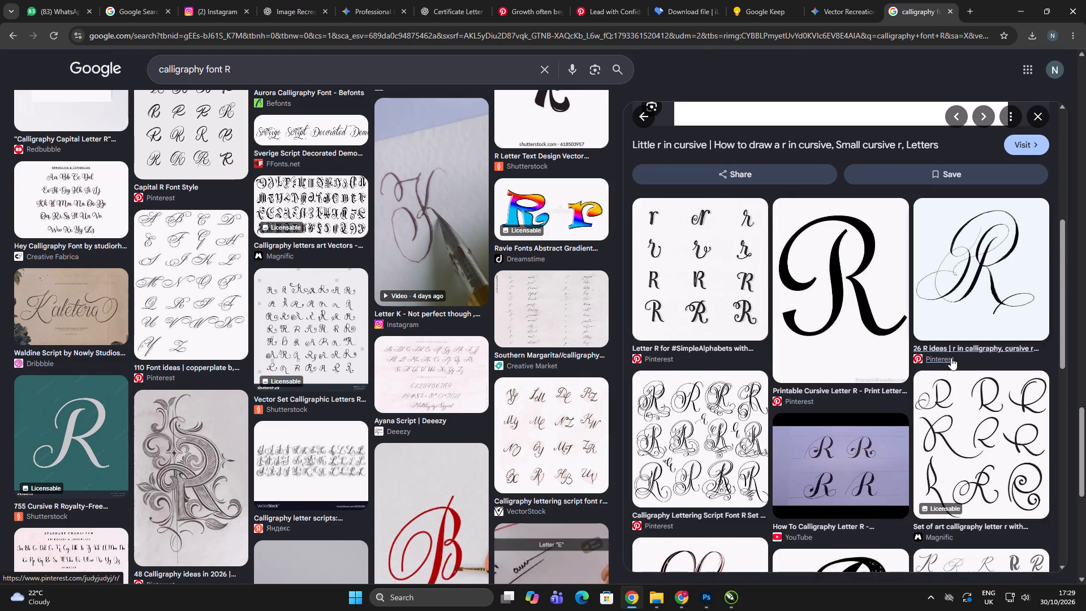
scroll(947, 360, "down", 6)
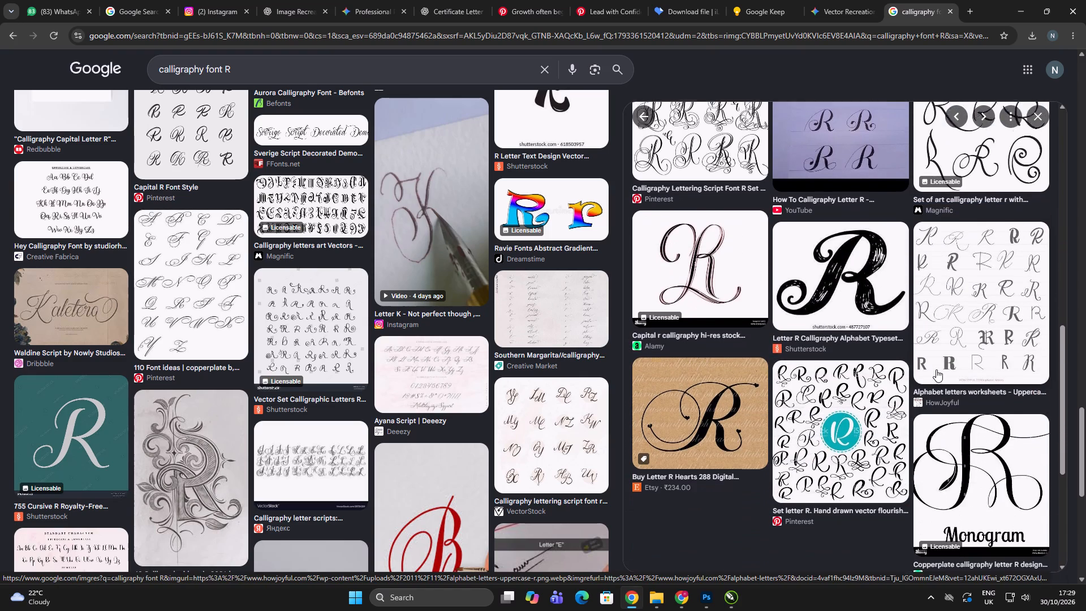
scroll(930, 371, "down", 2)
scroll(928, 372, "up", 4)
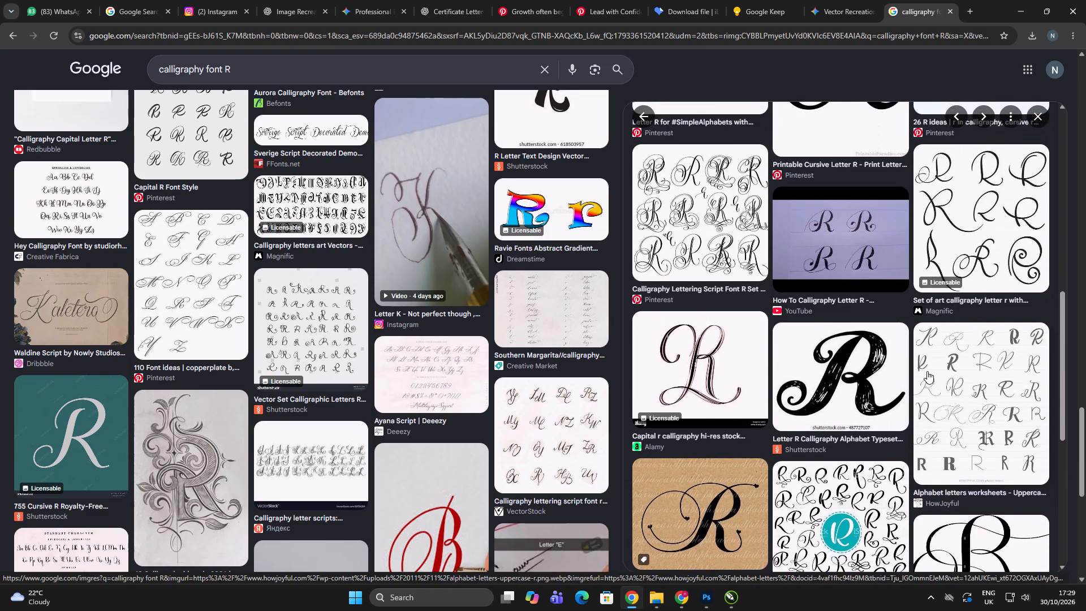
scroll(927, 371, "up", 2)
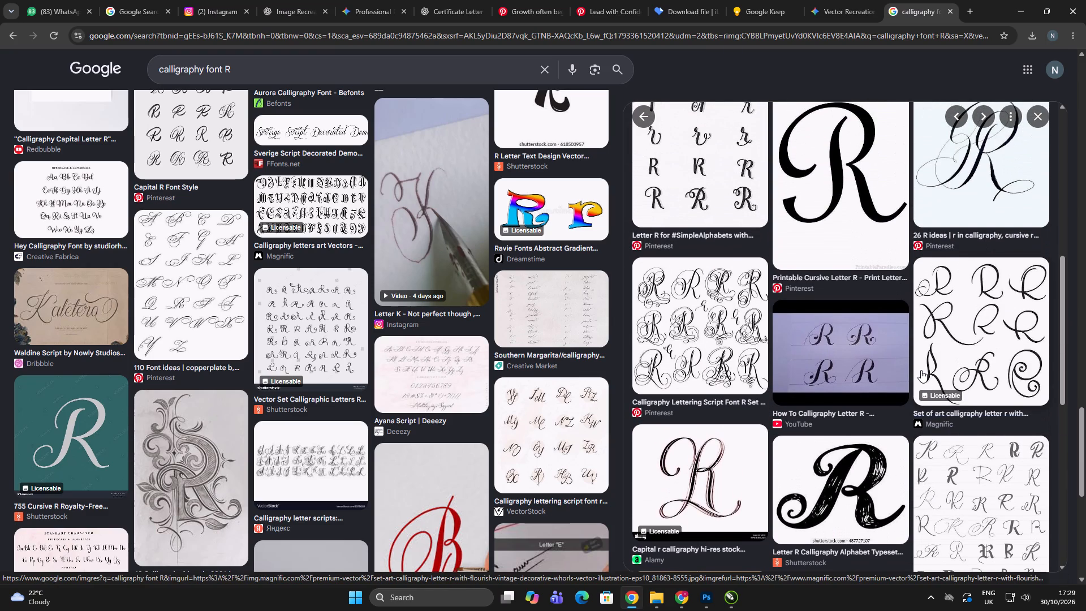
scroll(921, 370, "up", 2)
scroll(922, 366, "down", 6)
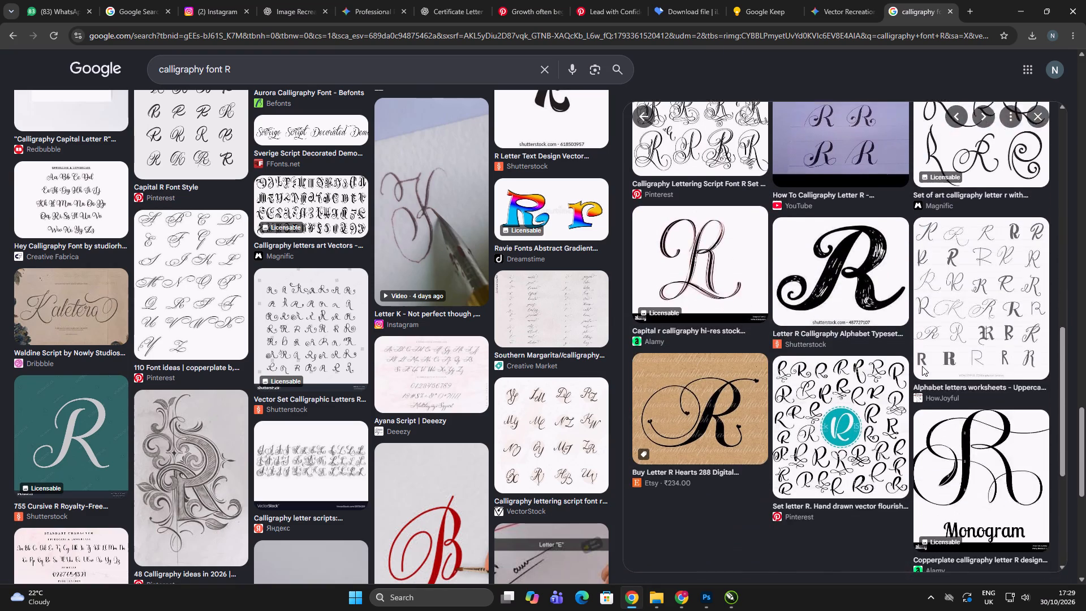
scroll(922, 366, "down", 4)
Open the full set of images related to the "Little r in cursive" sheet and look for a similar R.
left_click(841, 368)
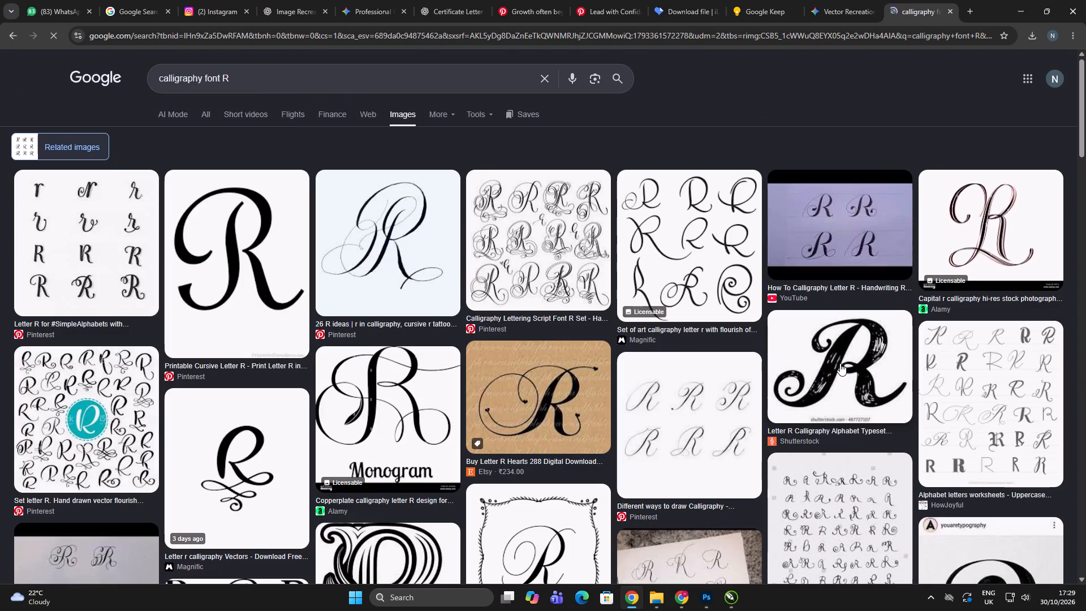
scroll(839, 363, "down", 3)
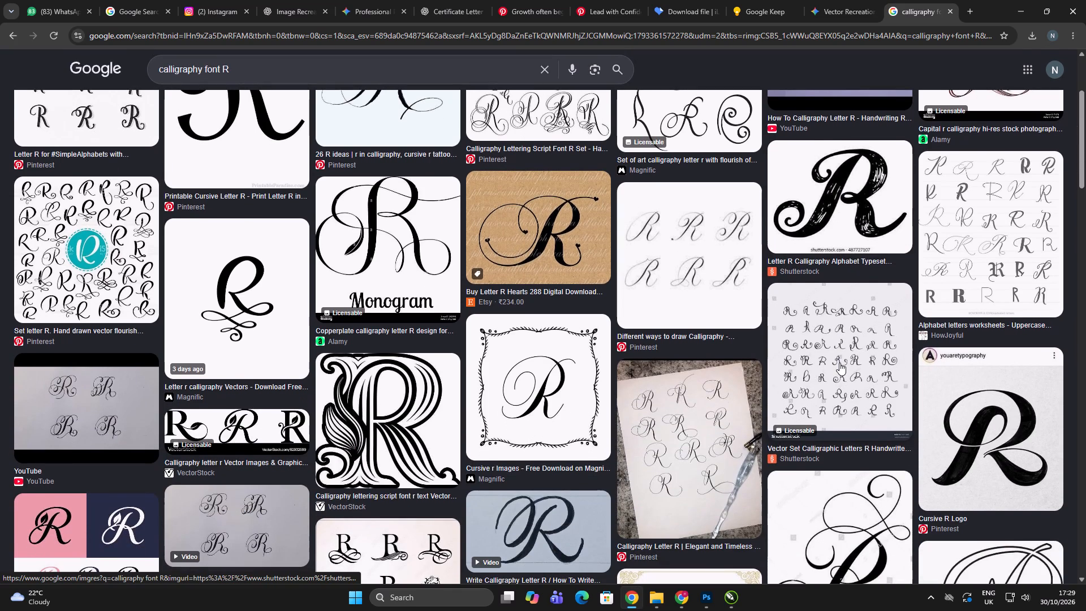
scroll(839, 363, "down", 2)
scroll(839, 363, "up", 2)
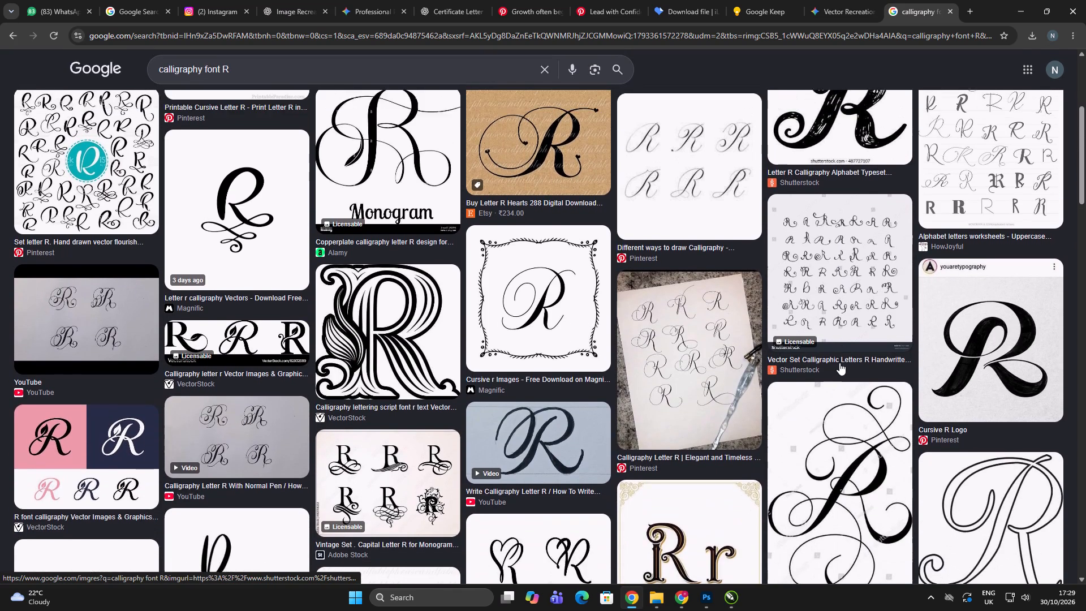
scroll(839, 363, "down", 7)
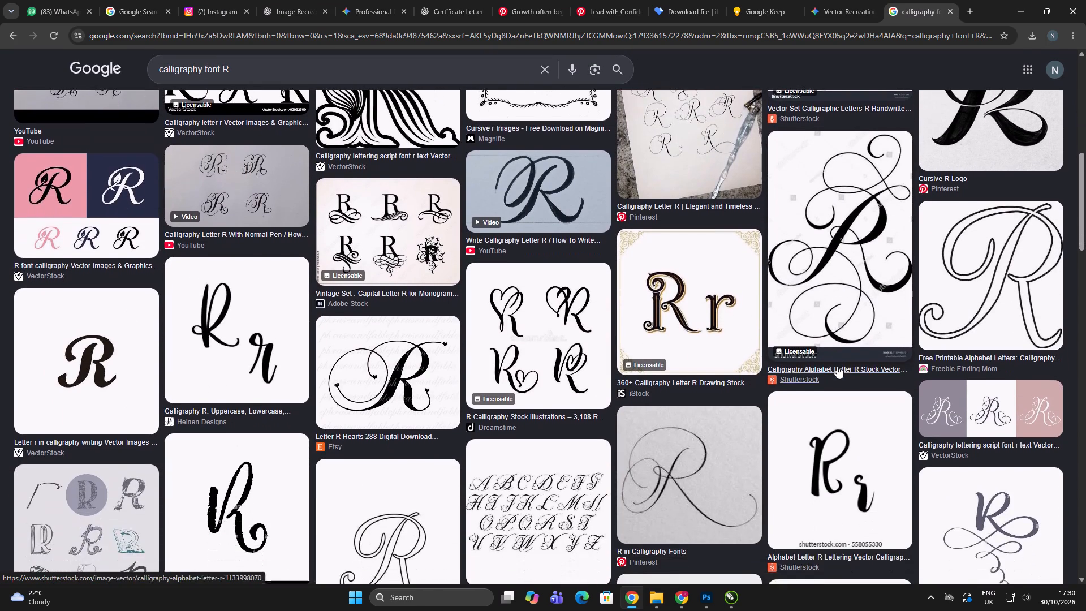
scroll(837, 366, "down", 5)
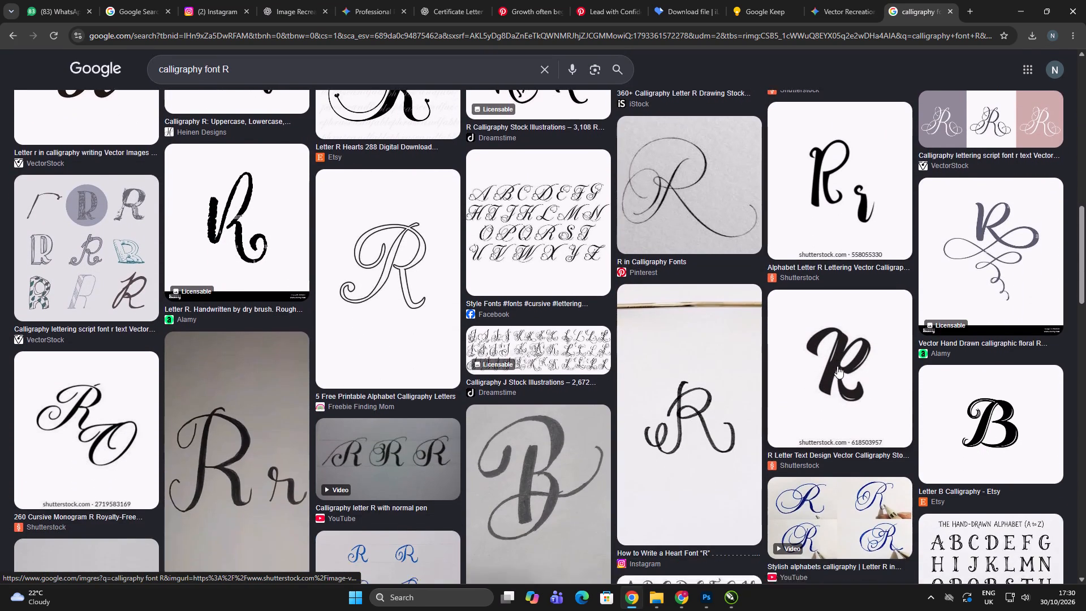
scroll(837, 366, "down", 3)
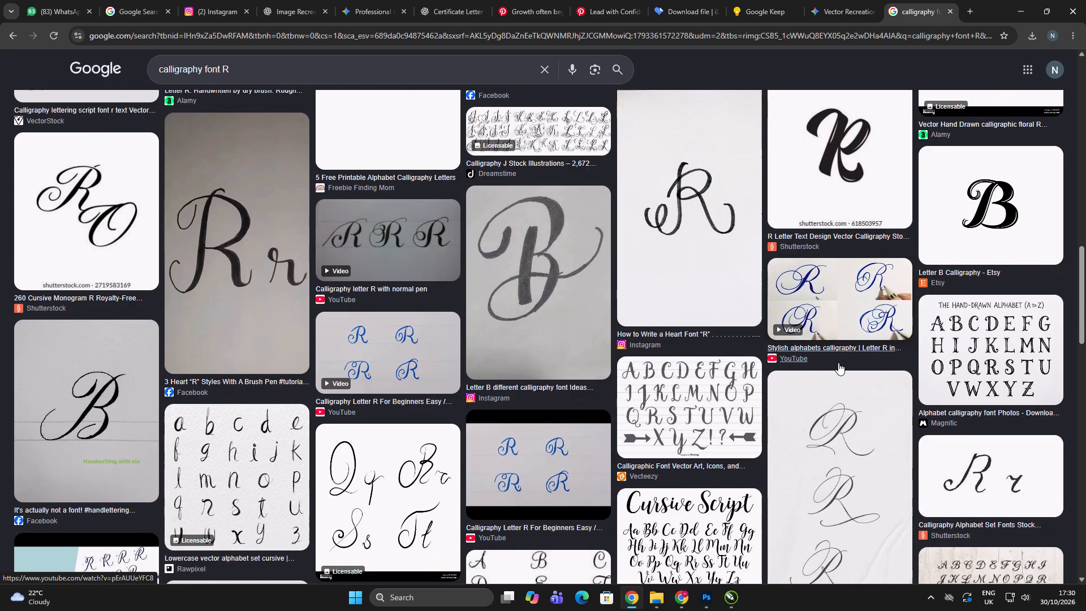
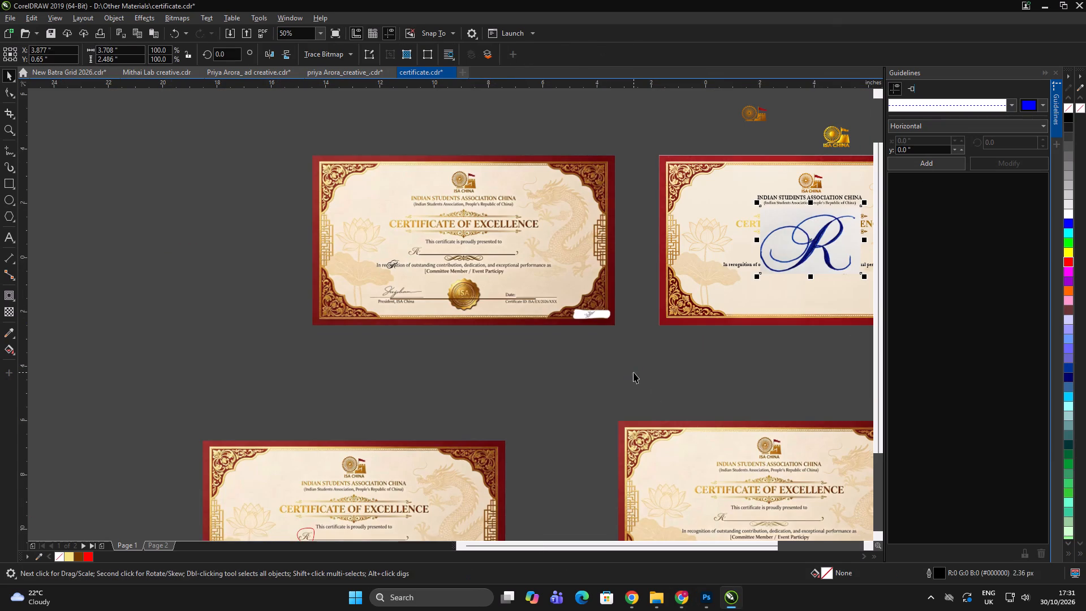
left_click_drag(813, 235, 214, 266)
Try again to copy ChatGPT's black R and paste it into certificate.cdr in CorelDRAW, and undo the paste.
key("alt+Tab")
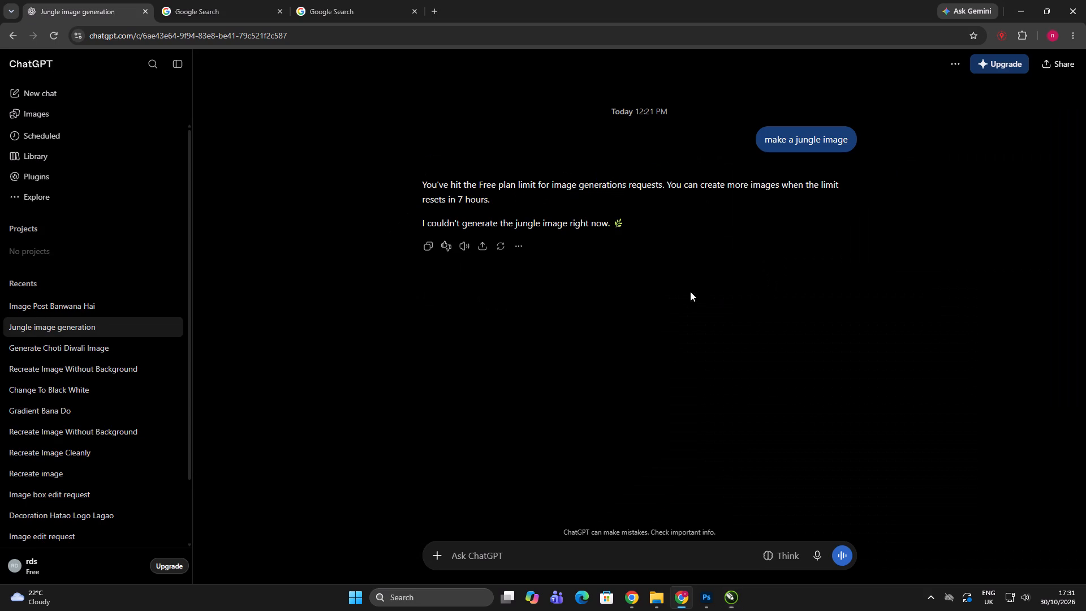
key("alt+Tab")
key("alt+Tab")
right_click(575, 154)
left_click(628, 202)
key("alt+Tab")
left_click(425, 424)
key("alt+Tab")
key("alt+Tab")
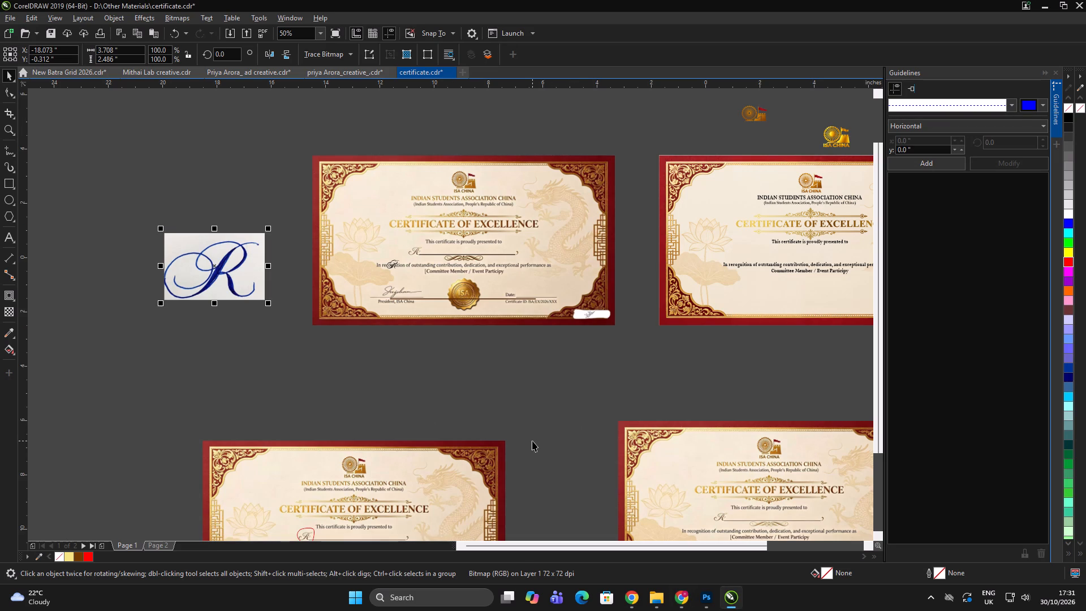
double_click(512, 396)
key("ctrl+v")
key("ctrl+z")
Return to the ChatGPT "Recreate R Sharp Logo" conversation in Chrome and download the generated black R image.
key("alt+Tab")
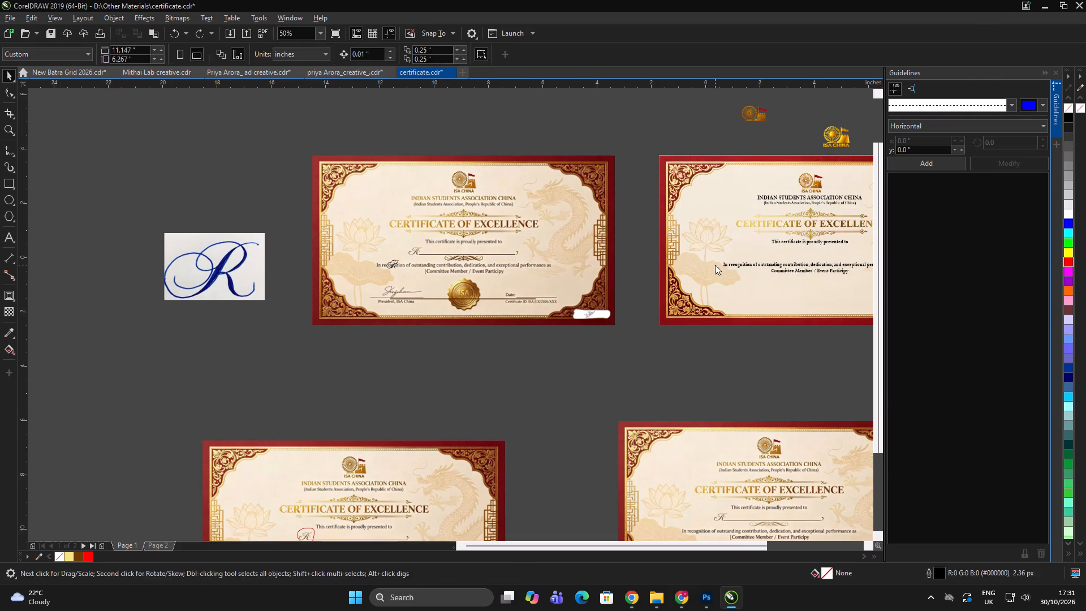
key("alt+Tab")
key("alt+Tab")
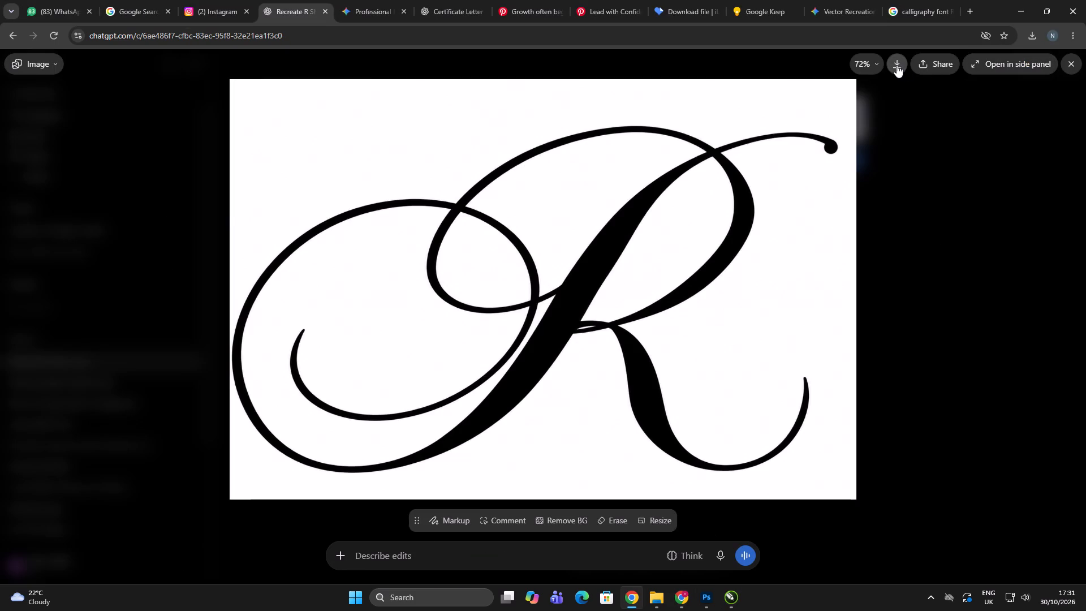
left_click(897, 64)
left_click(983, 562)
Switch to the certificate.cdr drawing in CorelDRAW.
key("alt+Tab")
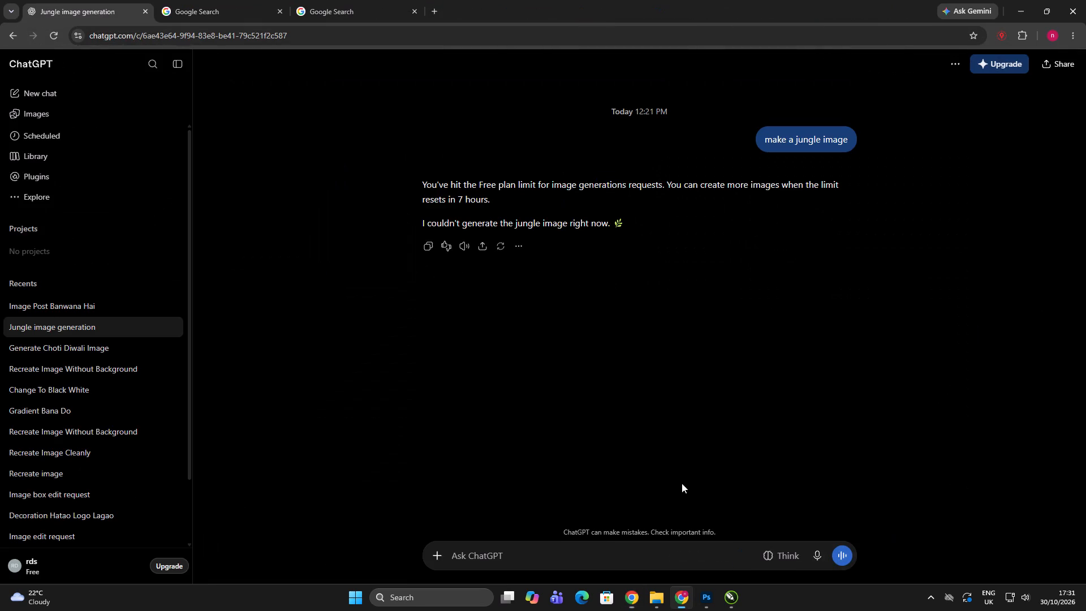
key("alt+Tab")
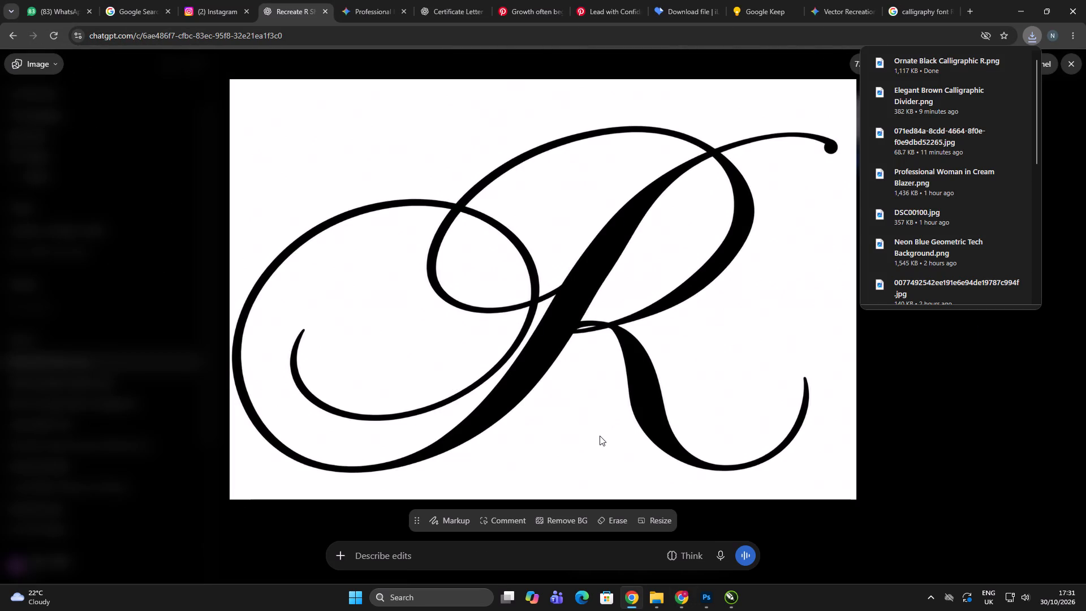
key("alt+Tab")
key("alt+Tab")
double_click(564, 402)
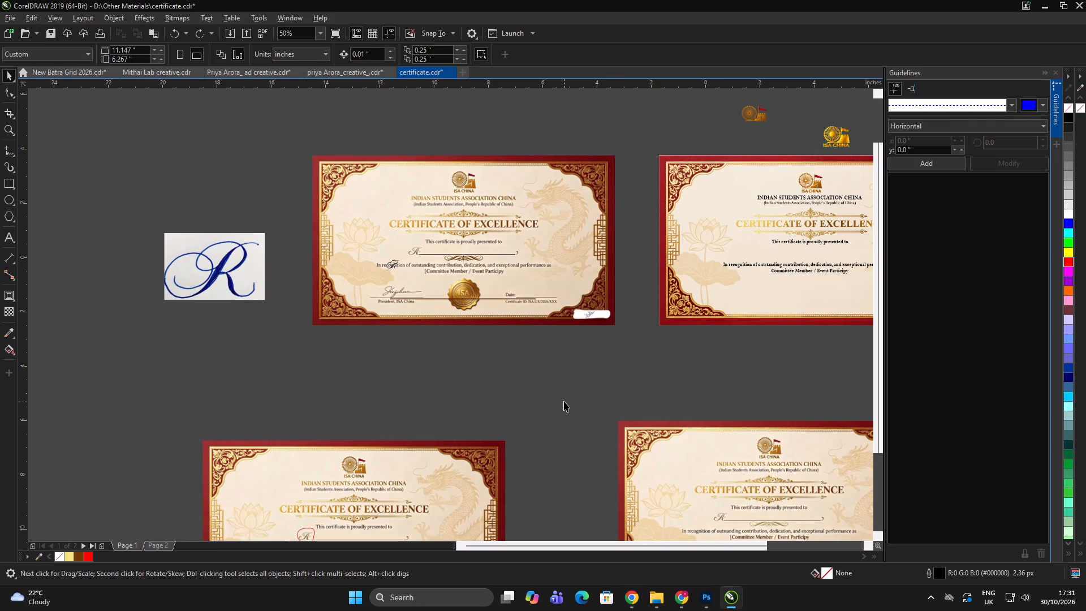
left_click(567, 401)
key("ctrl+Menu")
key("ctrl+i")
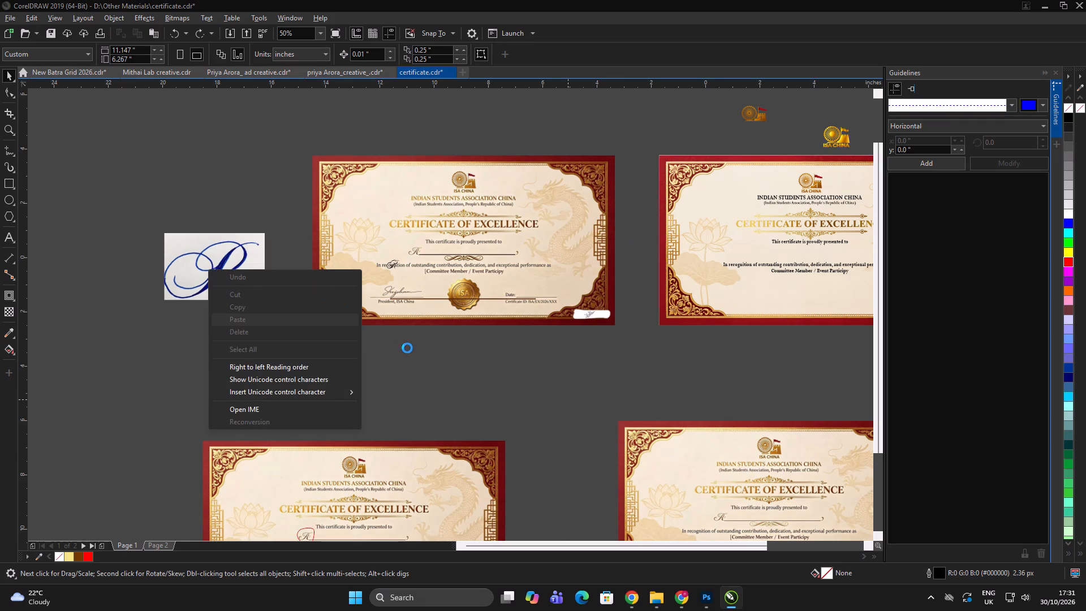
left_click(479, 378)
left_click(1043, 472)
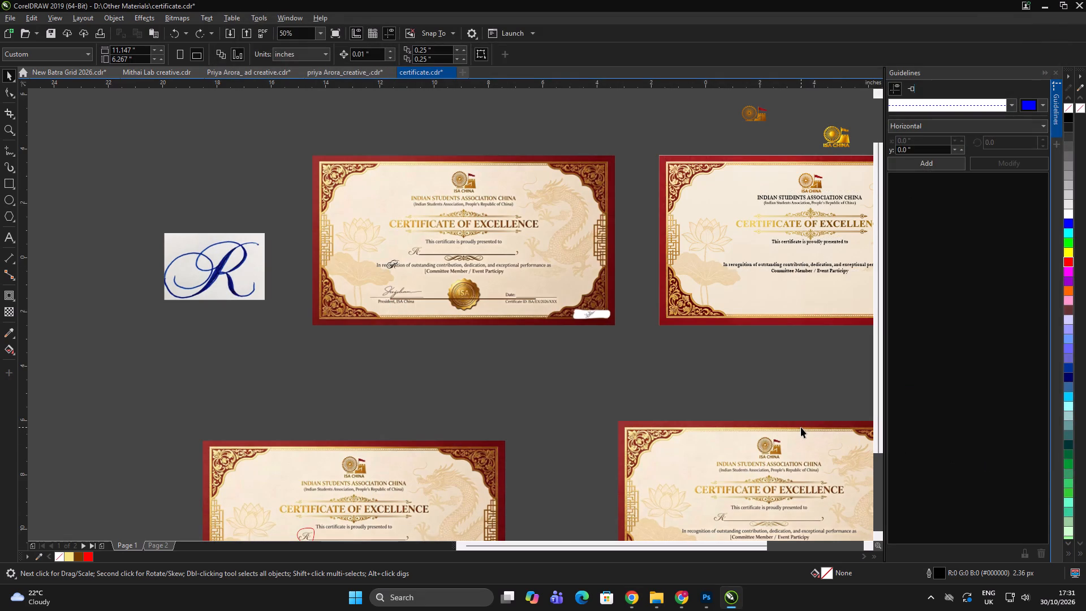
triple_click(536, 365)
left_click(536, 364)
Import "Ornate Black Calligraphic R" from Downloads and place it about 0.55 in wide over the first certificate's script R.
key("ctrl+i")
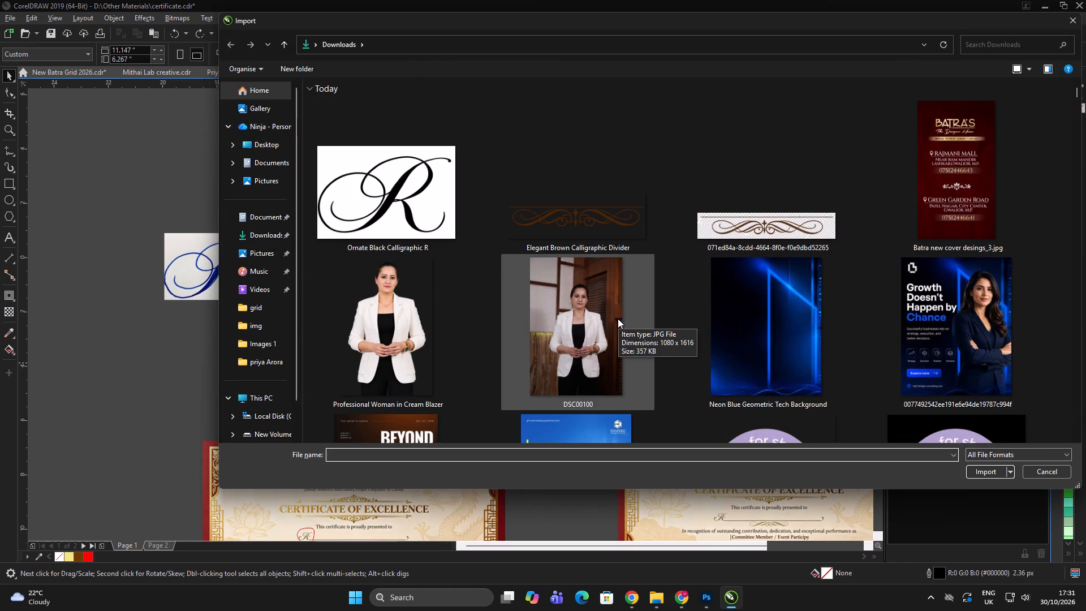
left_click(407, 193)
left_click(988, 476)
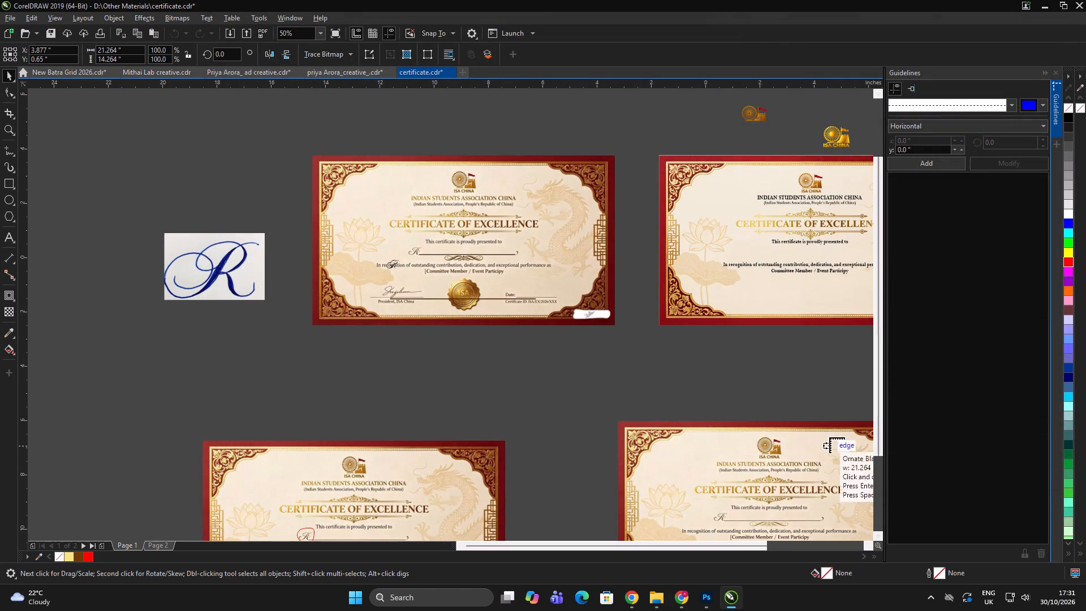
scroll(423, 234, "up", 2)
left_click_drag(359, 282, 419, 330)
Trace the imported R bitmap with PowerTRACE as an outline, using the Clipart image type and the preset settings.
scroll(421, 320, "up", 1)
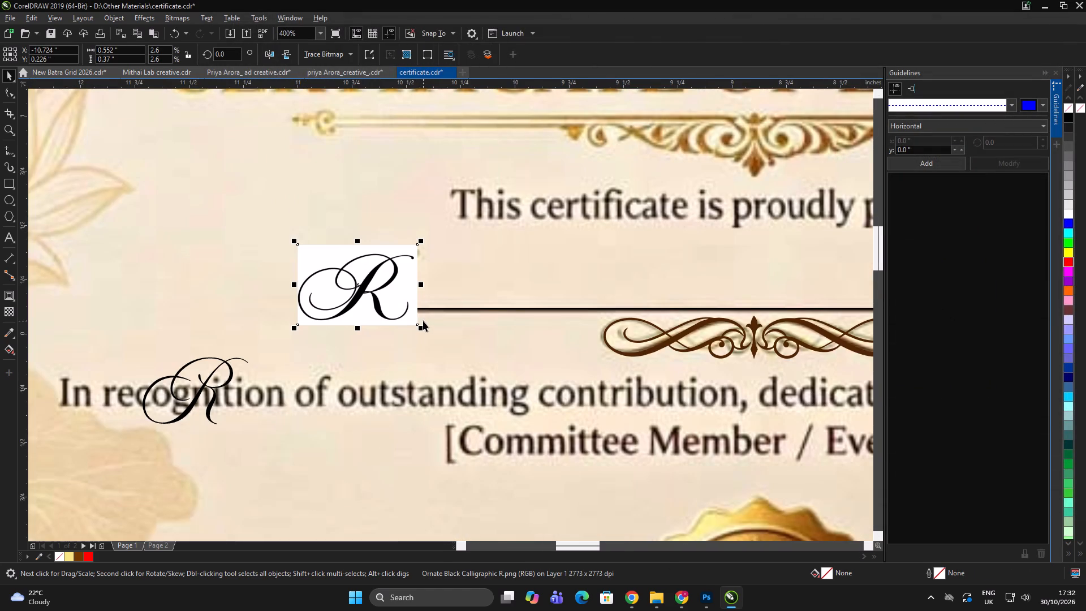
scroll(410, 288, "up", 1)
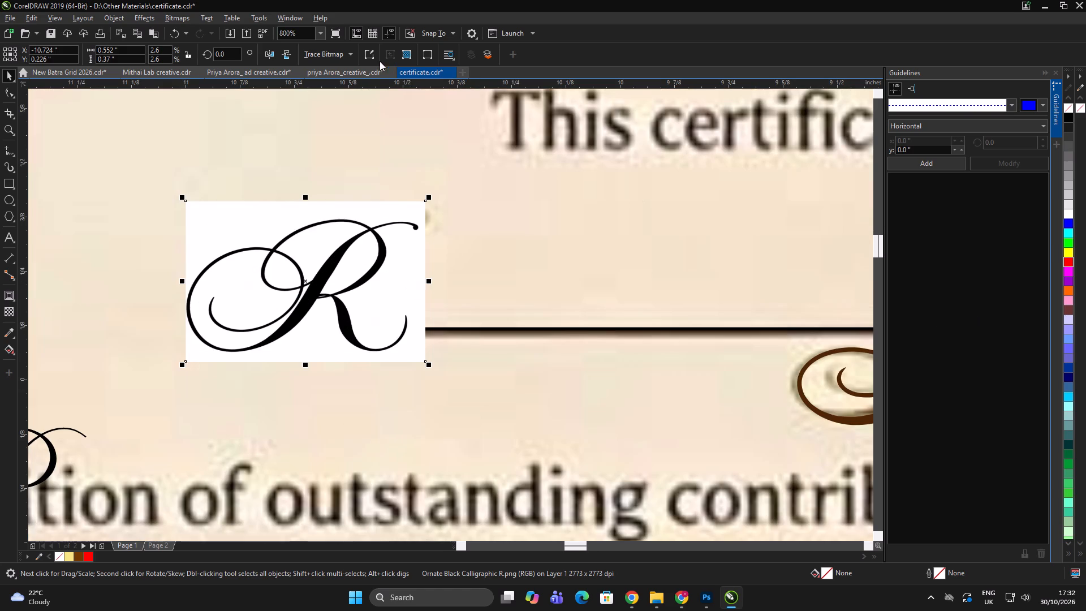
left_click(332, 49)
left_click(428, 134)
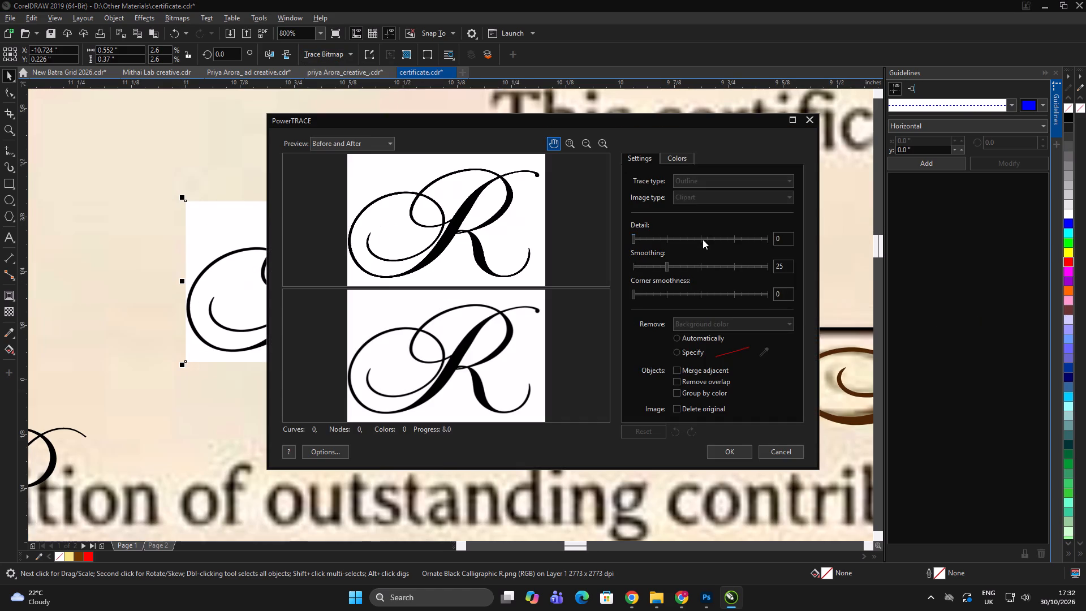
left_click(732, 451)
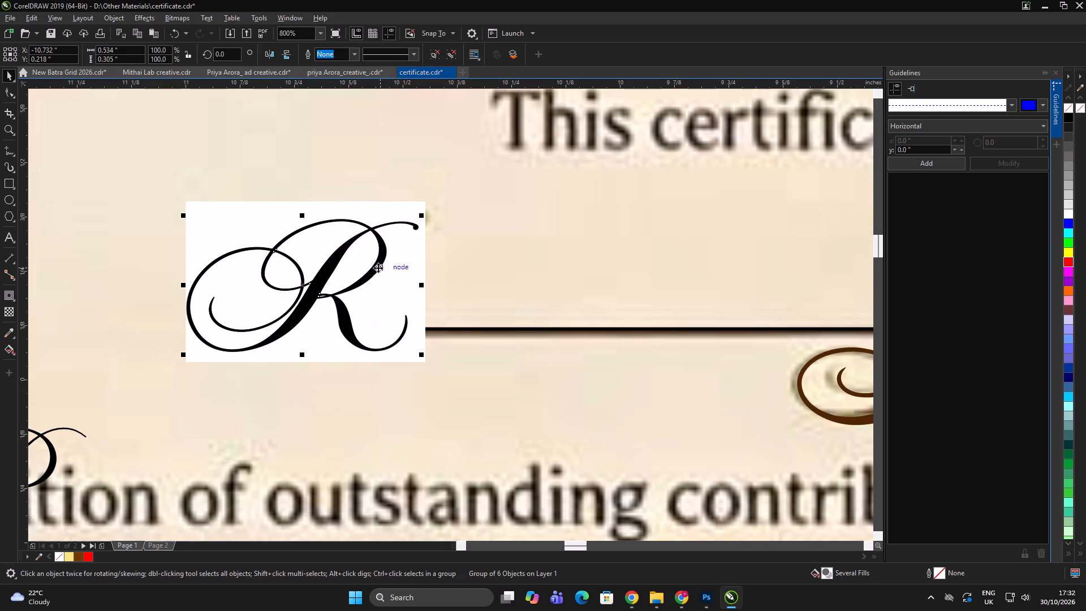
Move the traced R onto the name line beside its source bitmap and delete the bitmap.
left_click_drag(378, 266, 652, 283)
left_click(387, 273)
key("Delete")
Ungroup the traced R and delete the white fill shapes inside its loops, keeping only the black letter.
scroll(617, 290, "down", 1)
left_click(609, 290)
scroll(613, 289, "up", 1)
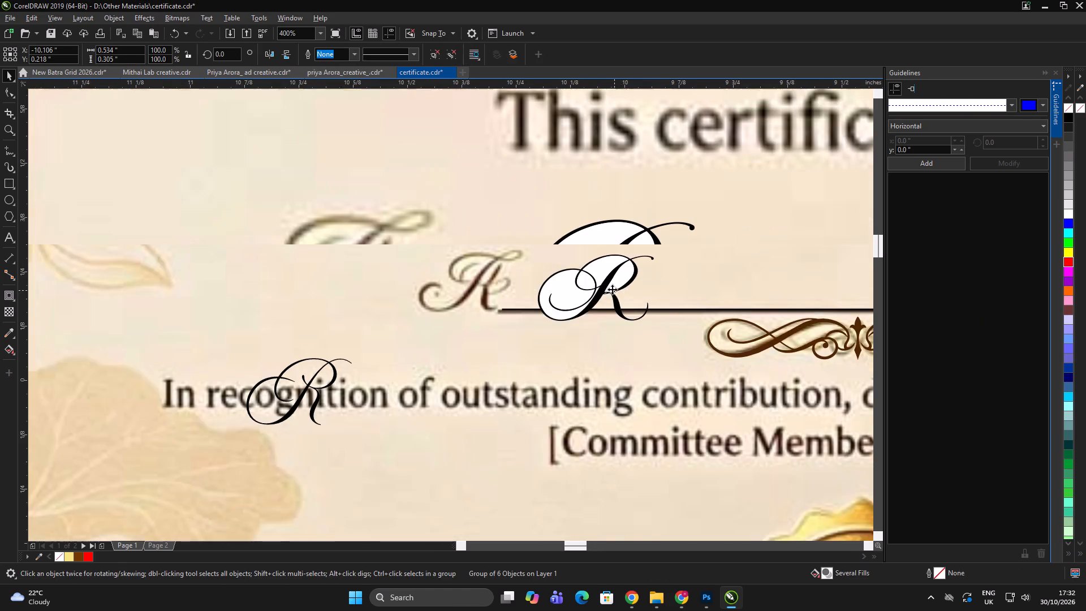
key("ctrl+u")
left_click_drag(690, 281, 684, 279, "ctrl")
left_click(638, 267)
key("numbersign")
key("Delete")
left_click(594, 253)
key("Delete")
left_click(521, 291)
key("Delete")
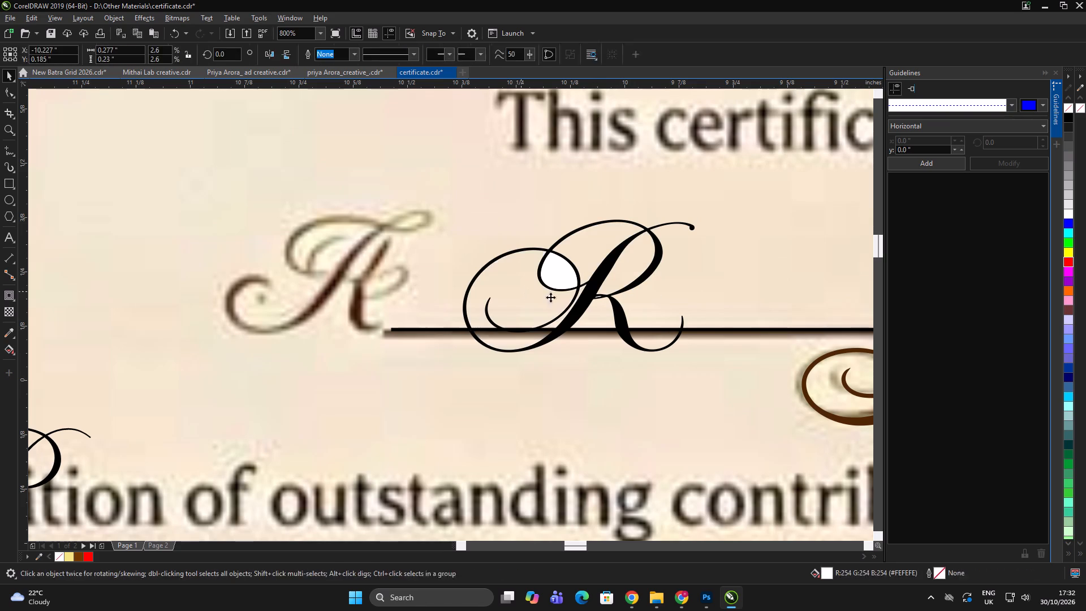
left_click(559, 272)
key("Delete")
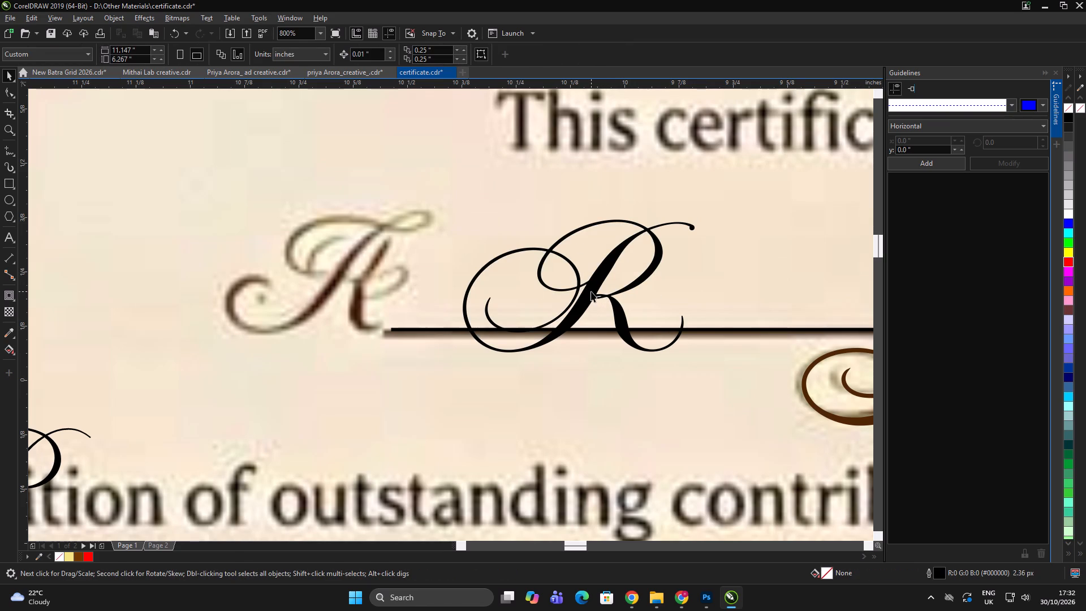
Move the black R over the certificate's original script R and scale it down to about 0.51 in wide.
left_click_drag(591, 291, 327, 292)
scroll(426, 225, "up", 1)
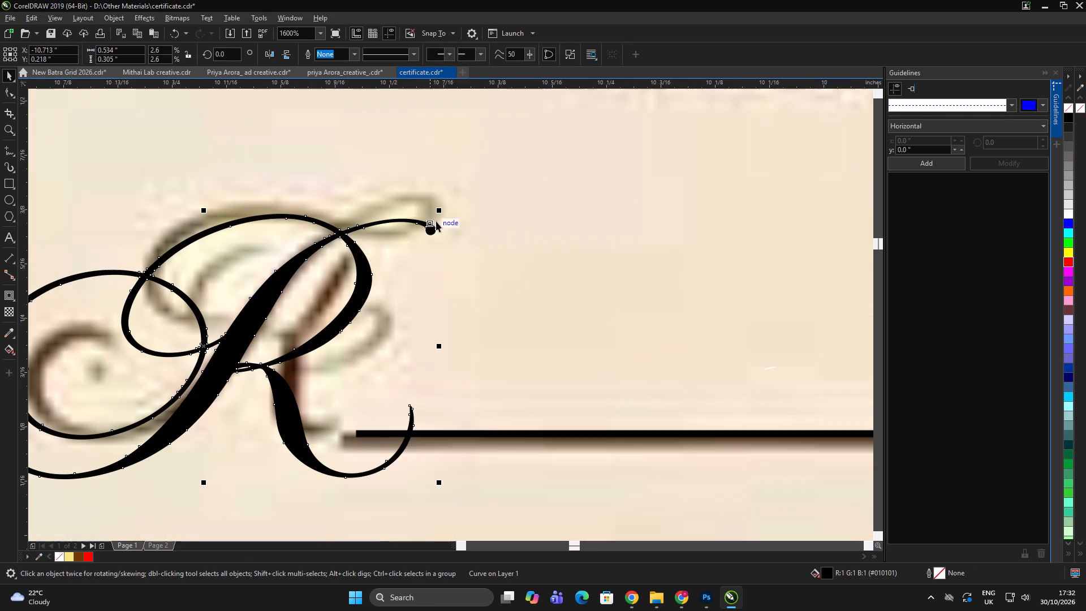
left_click(440, 212)
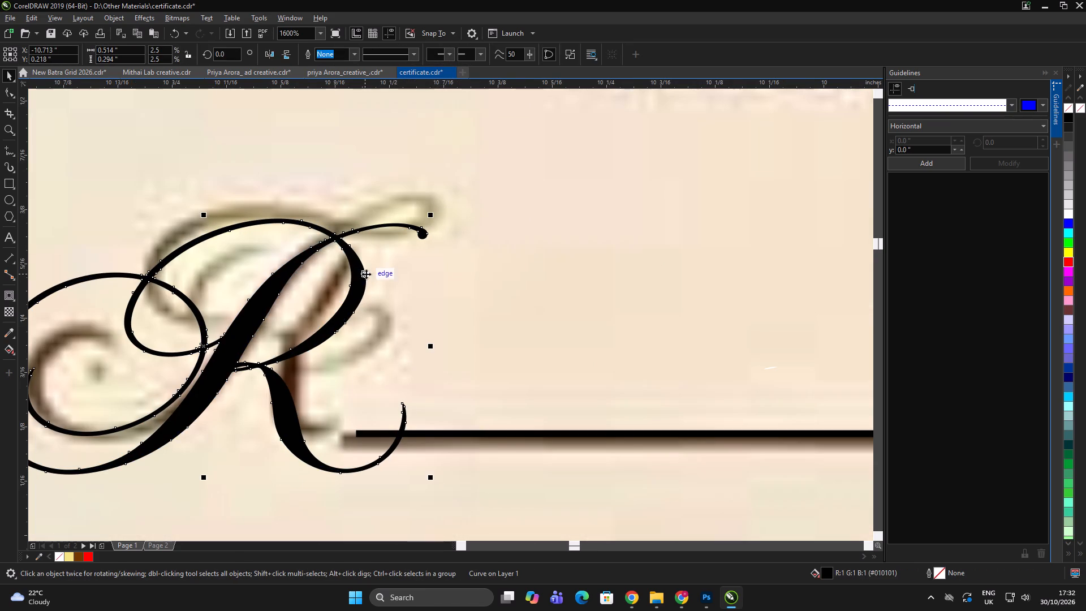
left_click_drag(362, 276, 376, 256)
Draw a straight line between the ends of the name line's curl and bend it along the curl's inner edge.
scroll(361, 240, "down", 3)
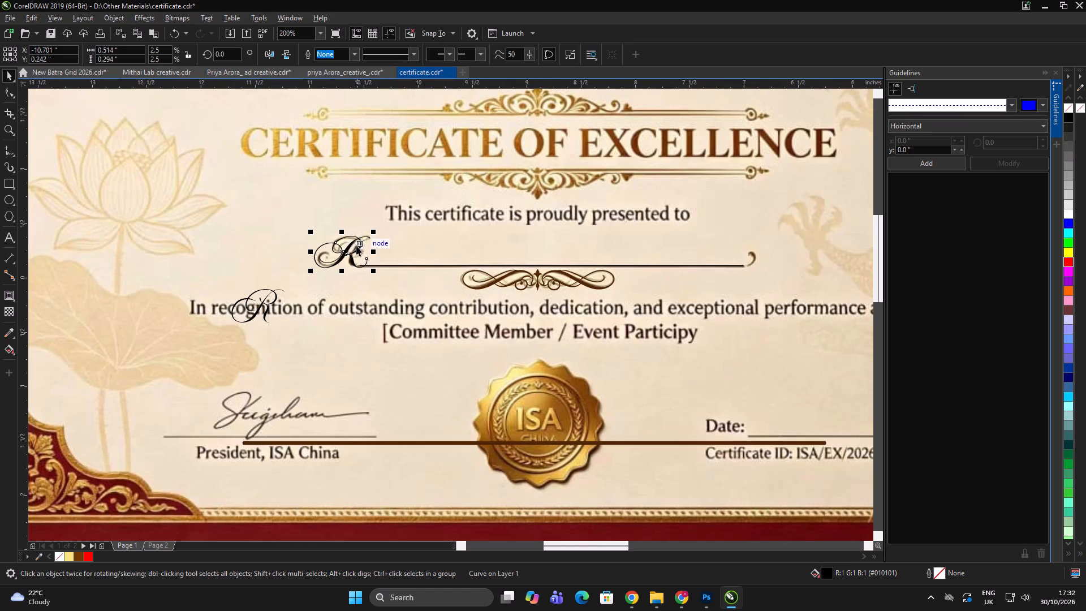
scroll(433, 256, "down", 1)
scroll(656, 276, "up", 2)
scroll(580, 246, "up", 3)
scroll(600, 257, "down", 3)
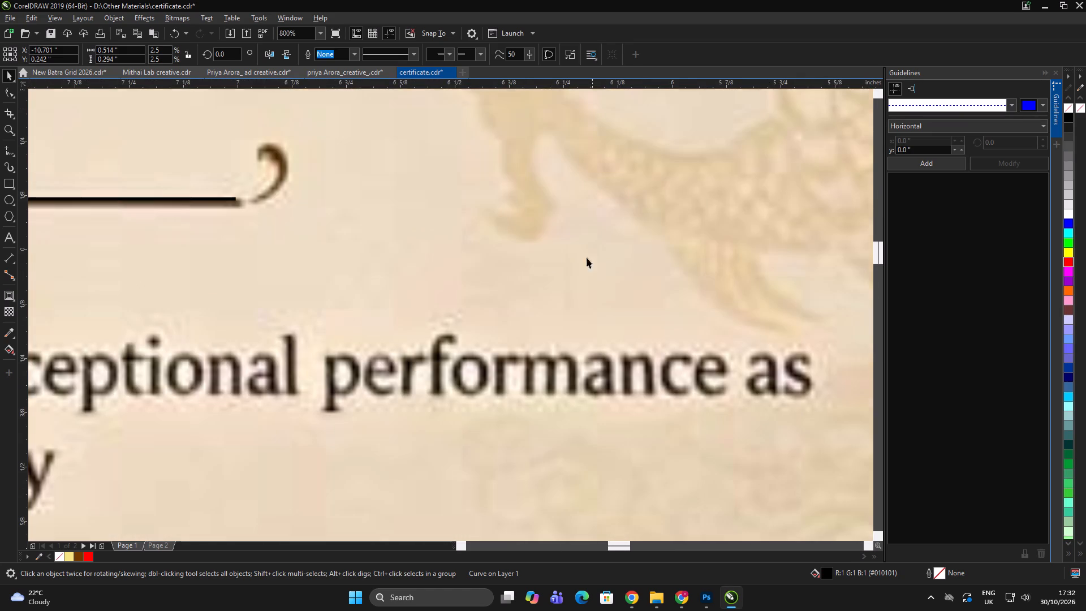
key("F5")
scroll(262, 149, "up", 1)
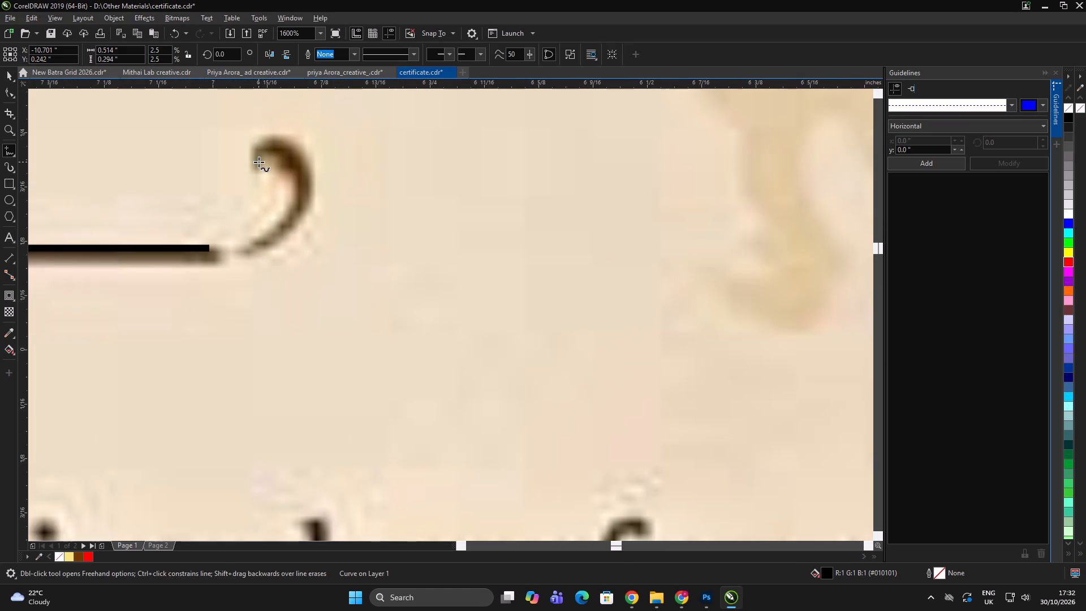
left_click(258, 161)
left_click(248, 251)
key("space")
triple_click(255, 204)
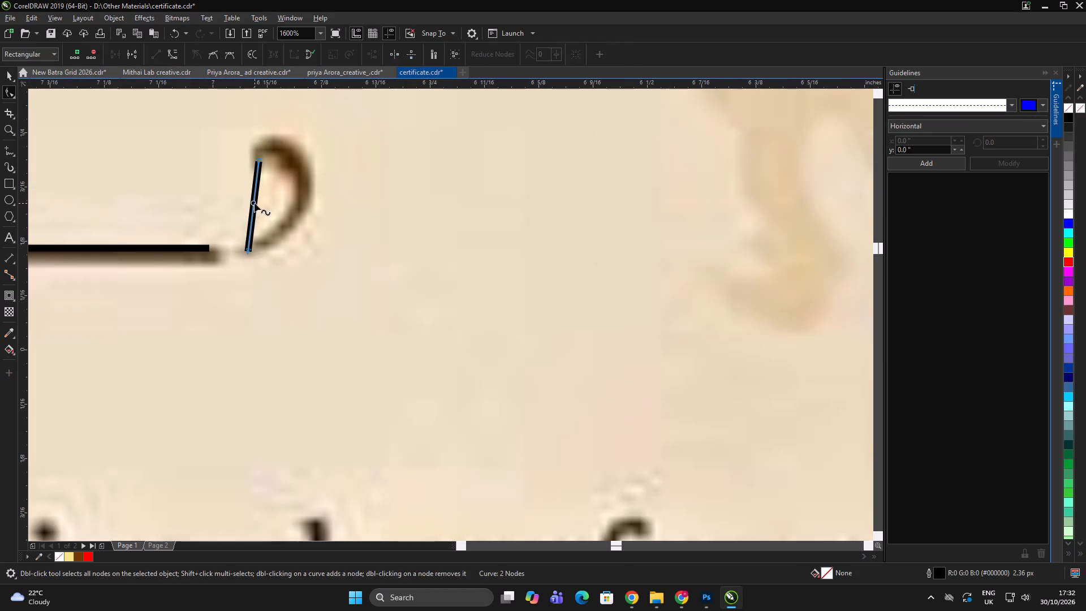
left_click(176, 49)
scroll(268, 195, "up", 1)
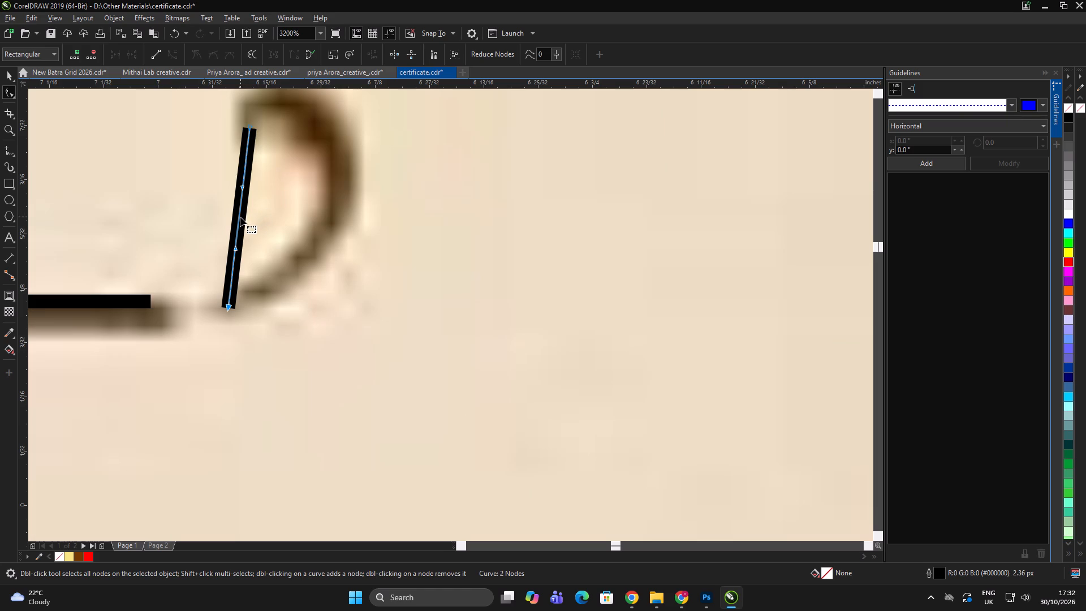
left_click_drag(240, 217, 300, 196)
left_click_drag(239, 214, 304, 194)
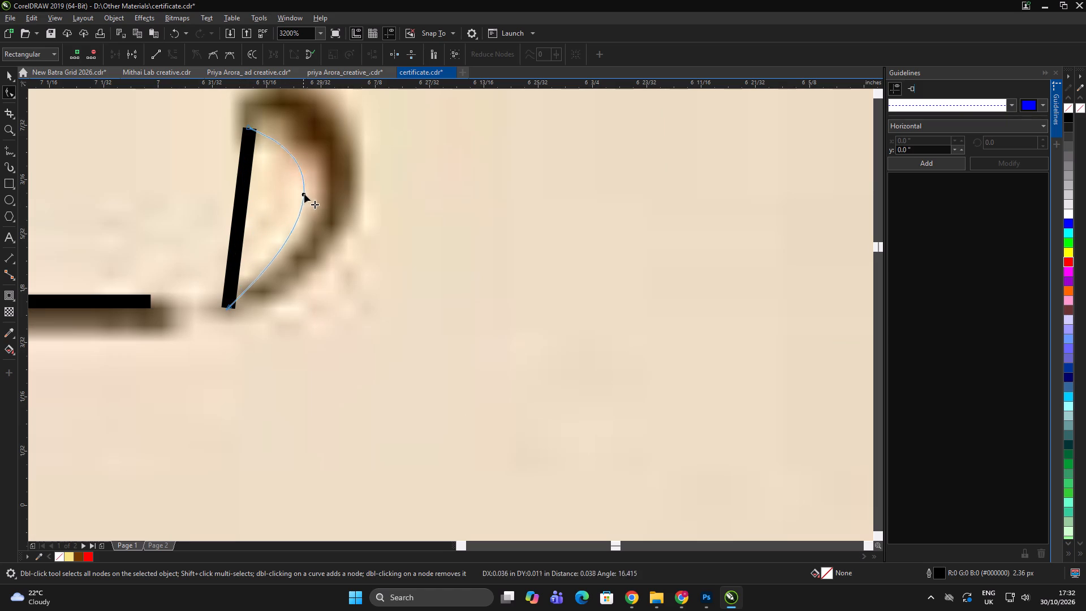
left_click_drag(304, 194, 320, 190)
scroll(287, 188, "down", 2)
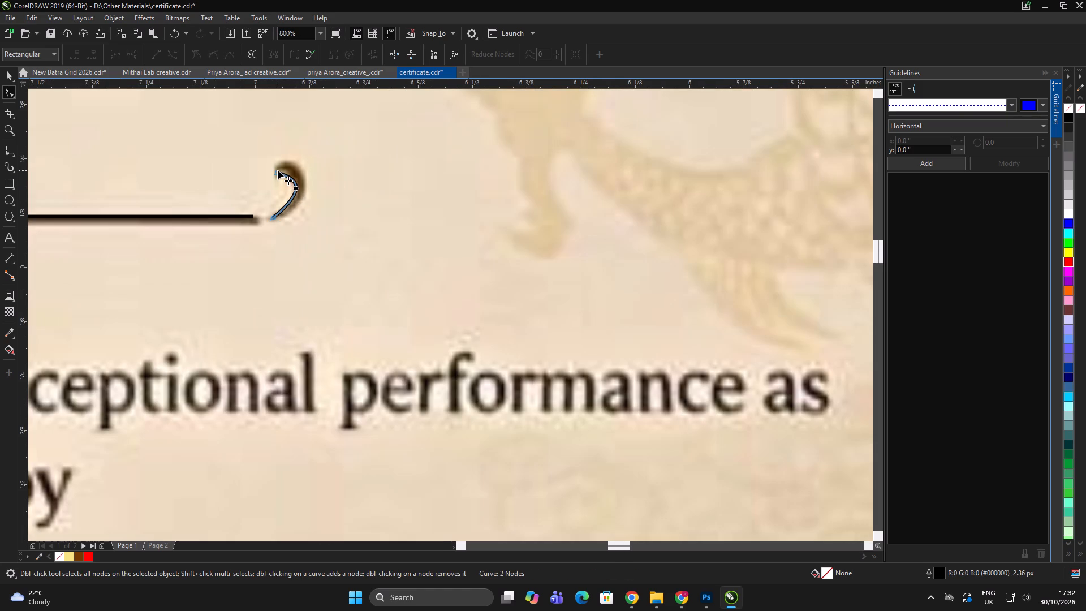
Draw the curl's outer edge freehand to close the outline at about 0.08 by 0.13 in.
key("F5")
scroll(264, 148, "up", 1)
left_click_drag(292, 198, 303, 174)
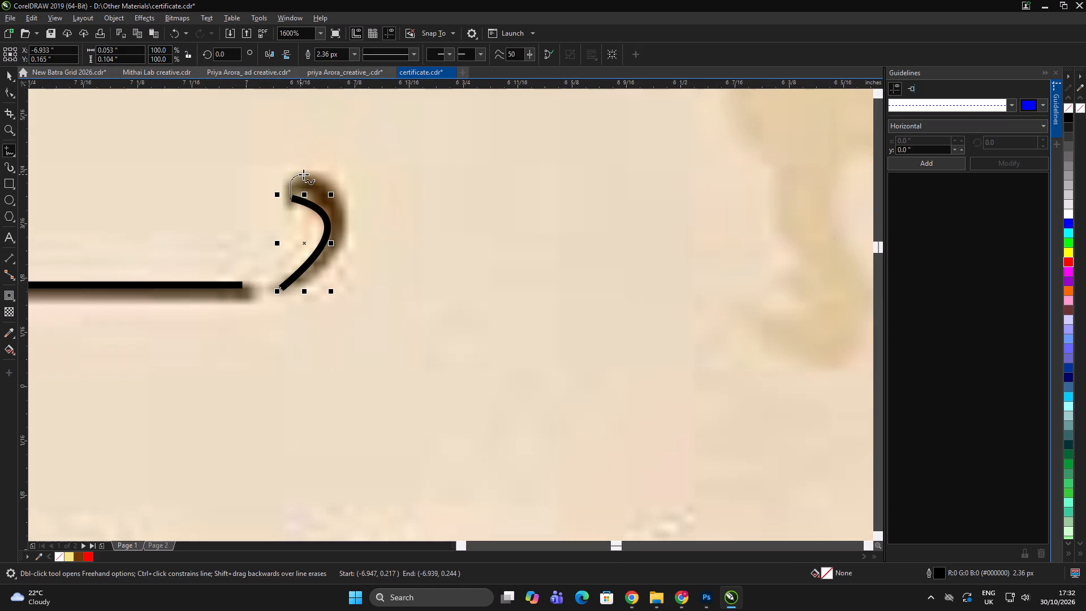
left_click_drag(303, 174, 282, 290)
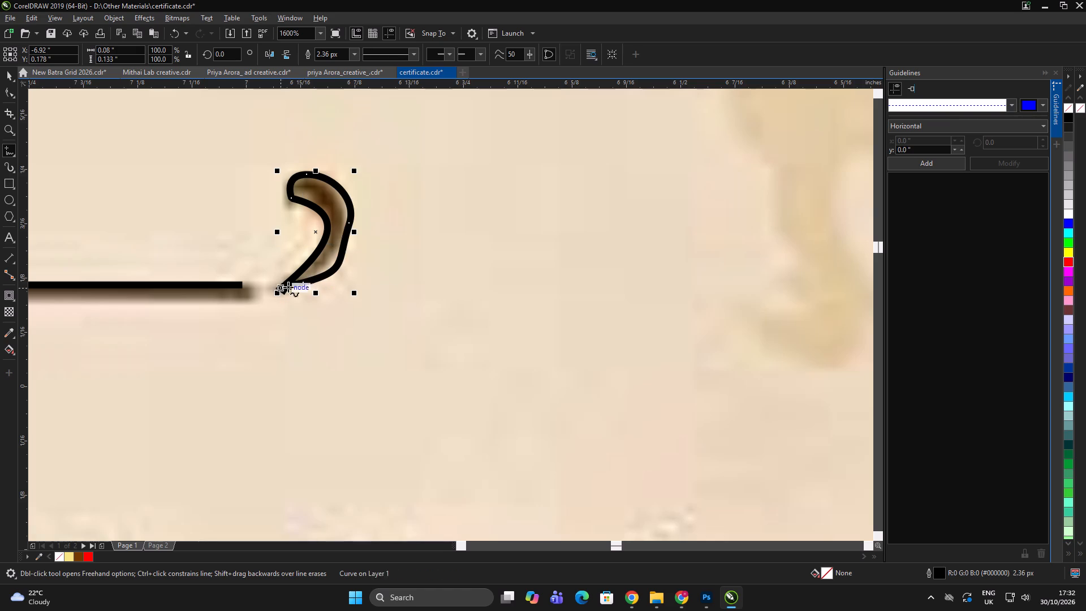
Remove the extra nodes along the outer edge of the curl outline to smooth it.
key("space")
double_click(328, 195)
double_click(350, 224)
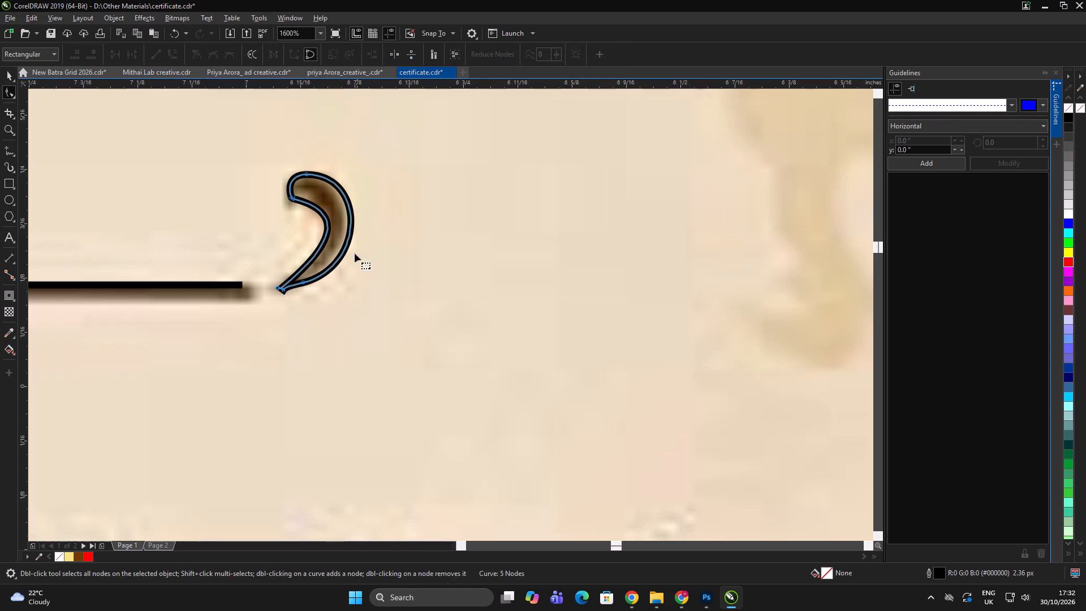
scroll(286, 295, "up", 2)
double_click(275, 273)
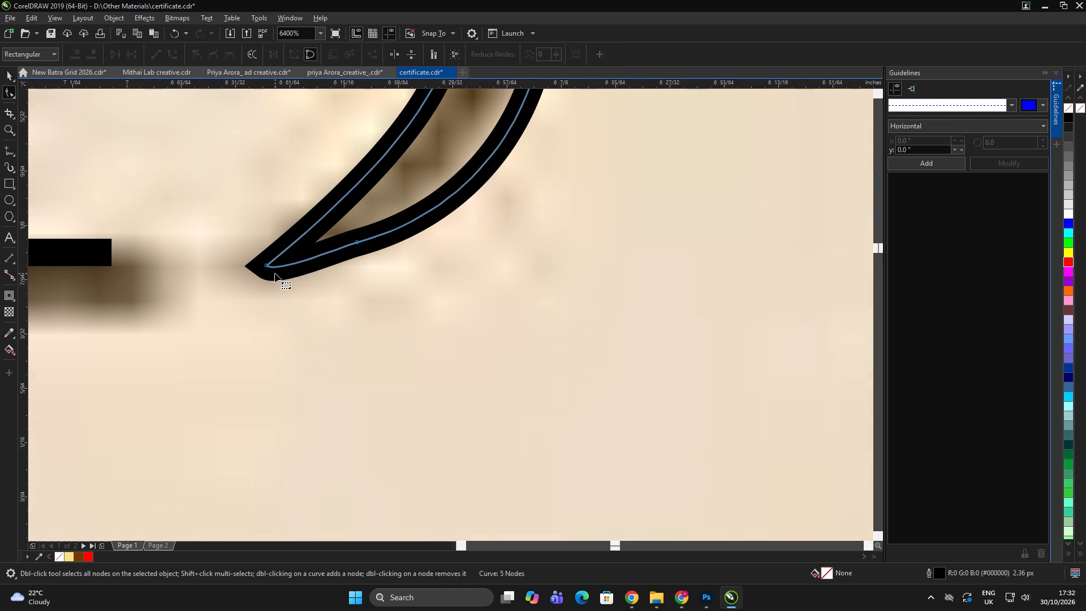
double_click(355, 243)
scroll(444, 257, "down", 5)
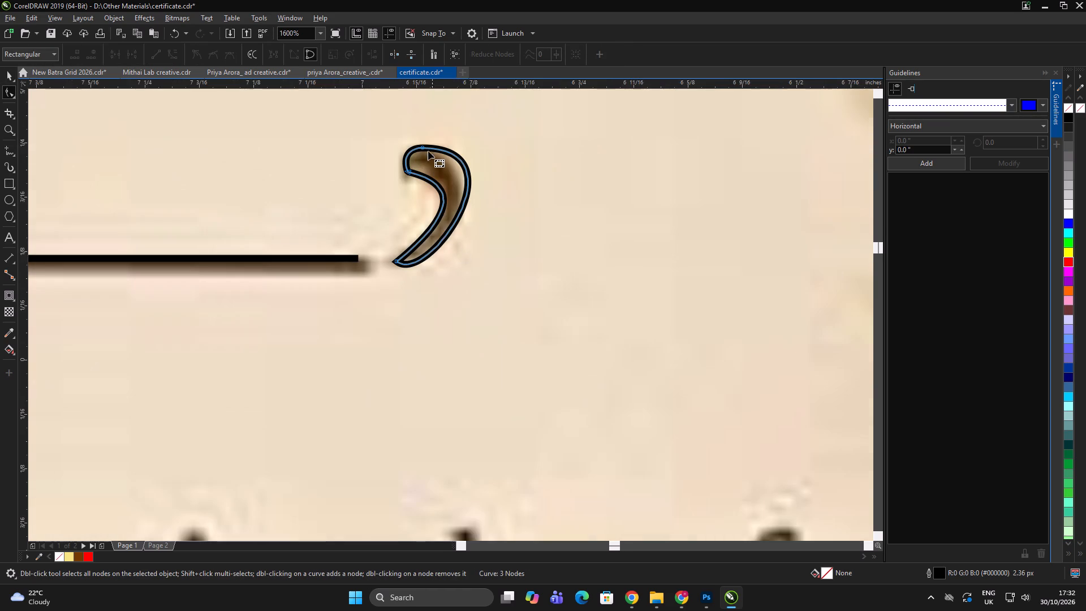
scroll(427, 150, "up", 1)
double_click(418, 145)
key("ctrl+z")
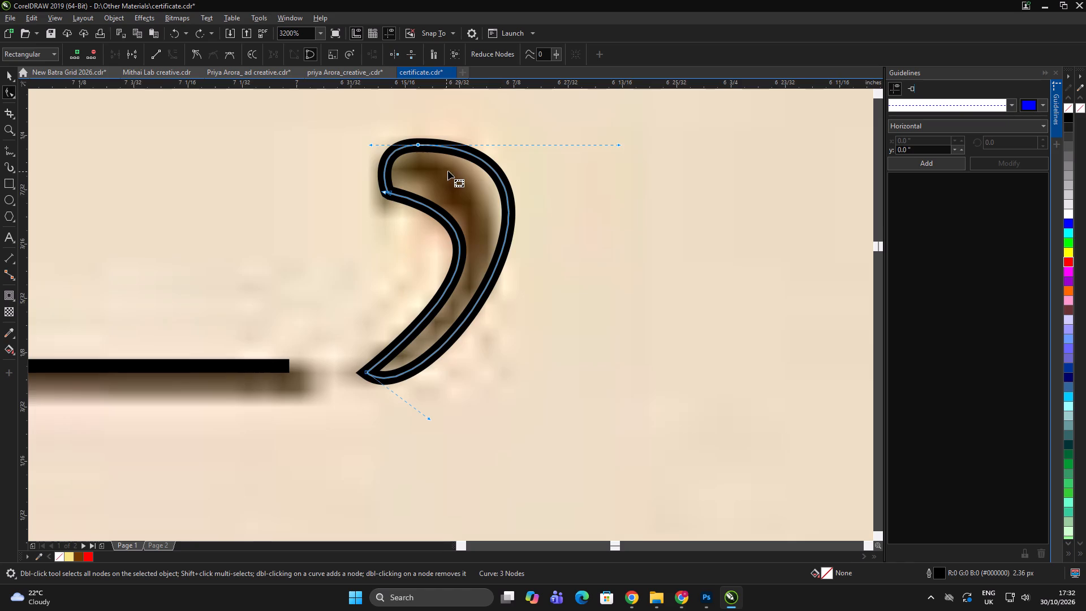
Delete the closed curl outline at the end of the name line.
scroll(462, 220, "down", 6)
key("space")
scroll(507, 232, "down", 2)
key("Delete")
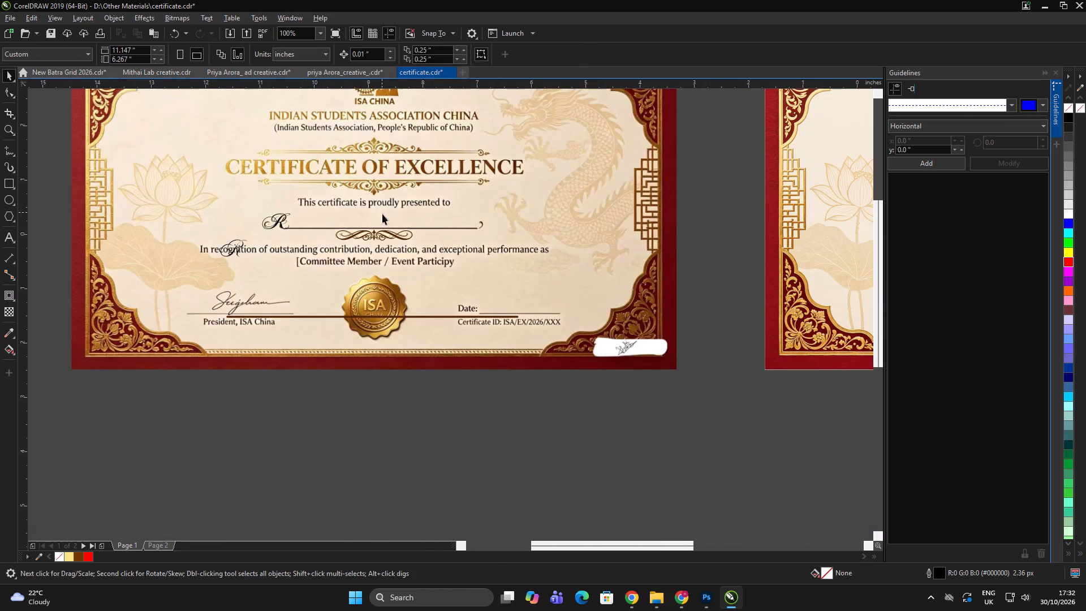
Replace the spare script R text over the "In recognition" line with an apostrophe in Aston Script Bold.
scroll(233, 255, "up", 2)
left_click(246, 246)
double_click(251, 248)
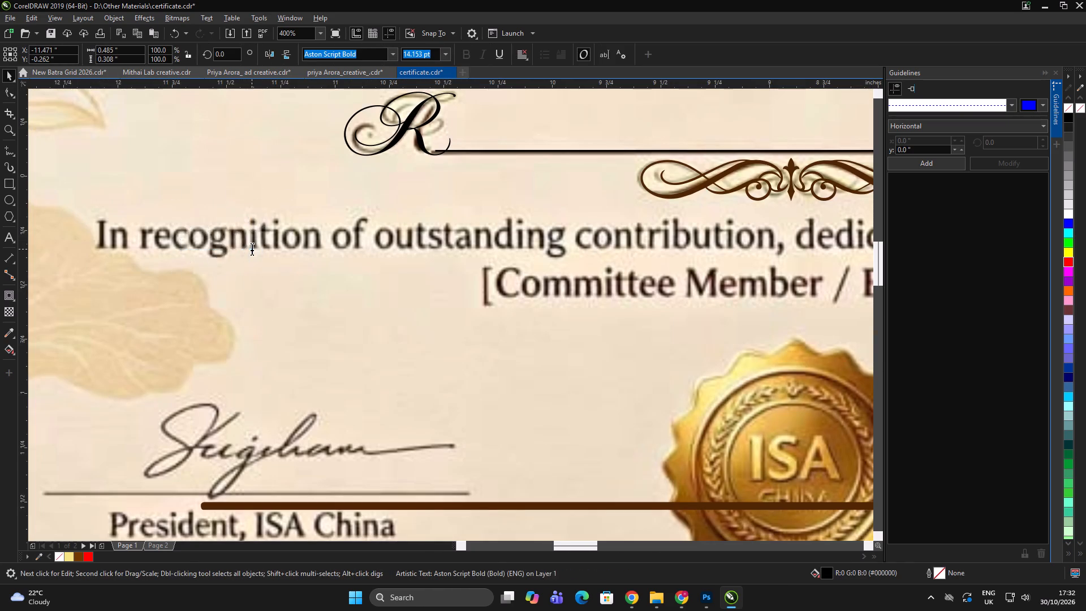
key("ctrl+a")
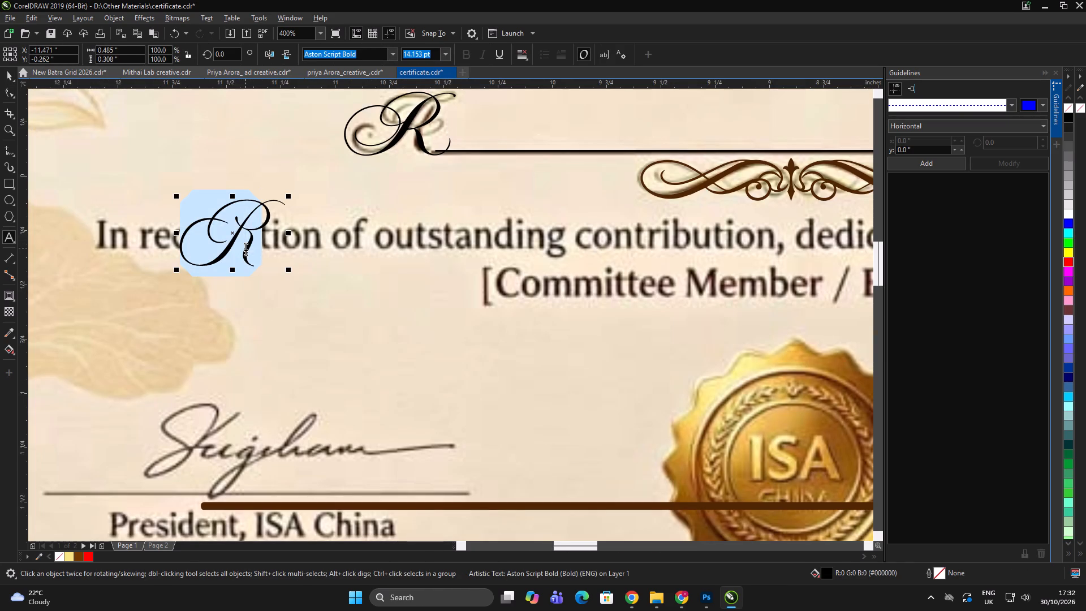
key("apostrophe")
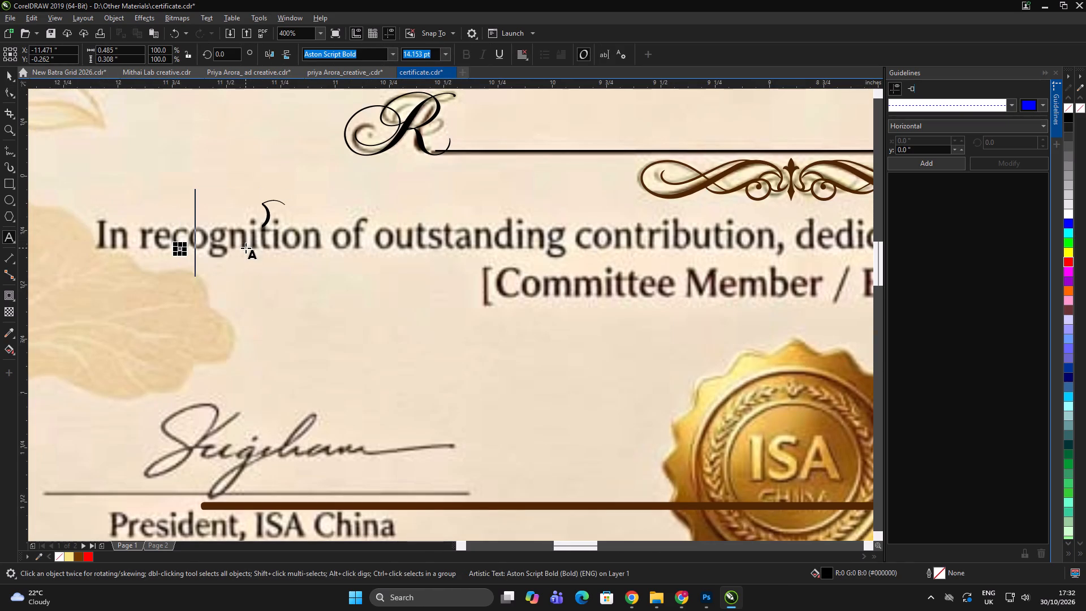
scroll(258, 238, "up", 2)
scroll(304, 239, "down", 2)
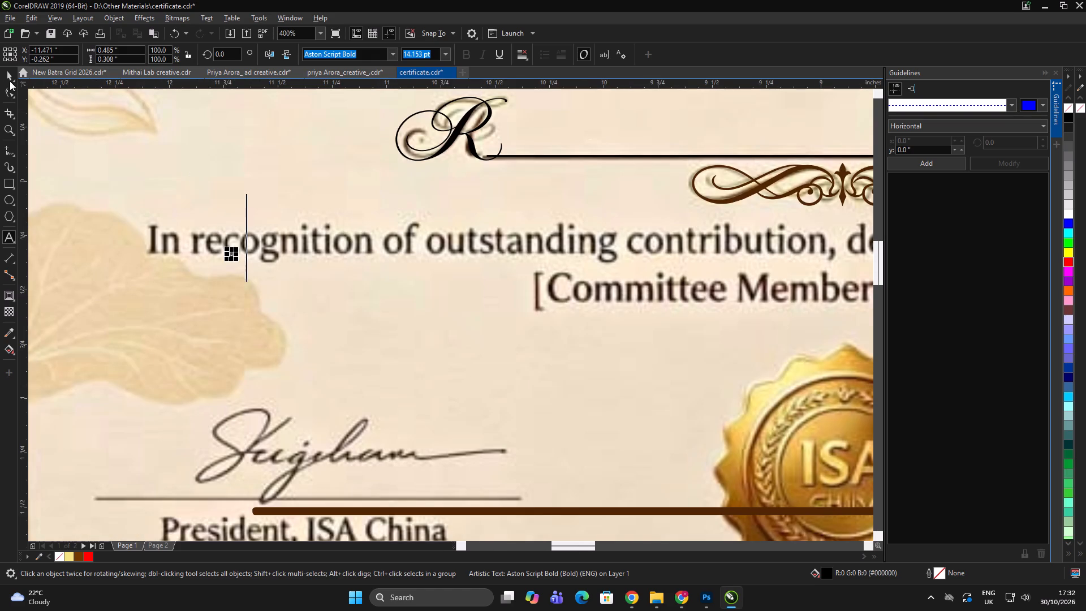
Delete the spare script text object over the "In recognition" line.
left_click(6, 76)
key("Delete")
scroll(365, 245, "down", 2)
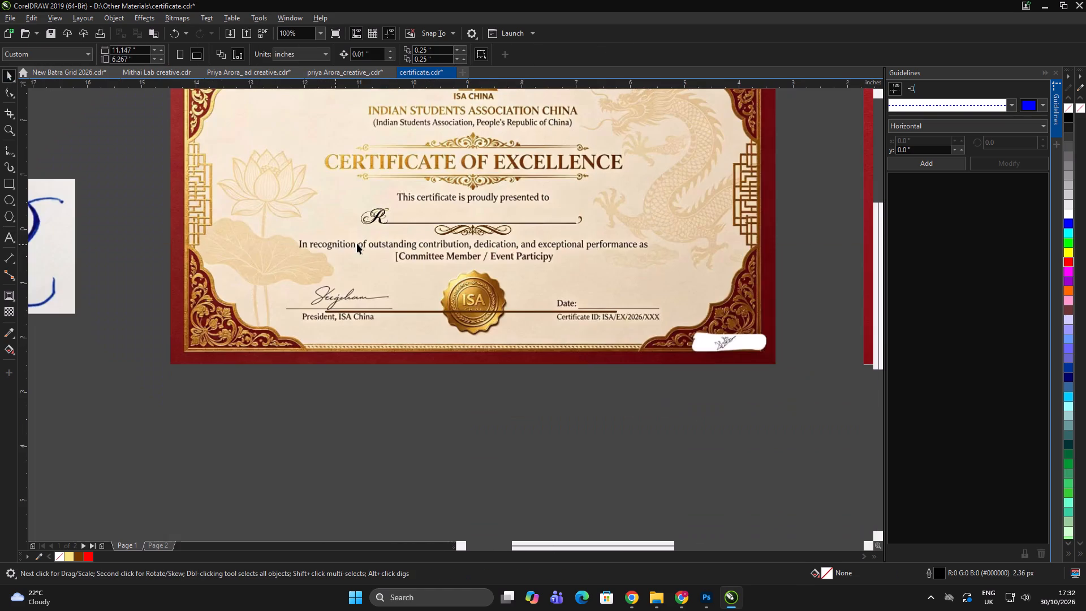
Draw a short line at the curl's upper tip and bend it into an arch following the inner hook.
scroll(588, 217, "up", 6)
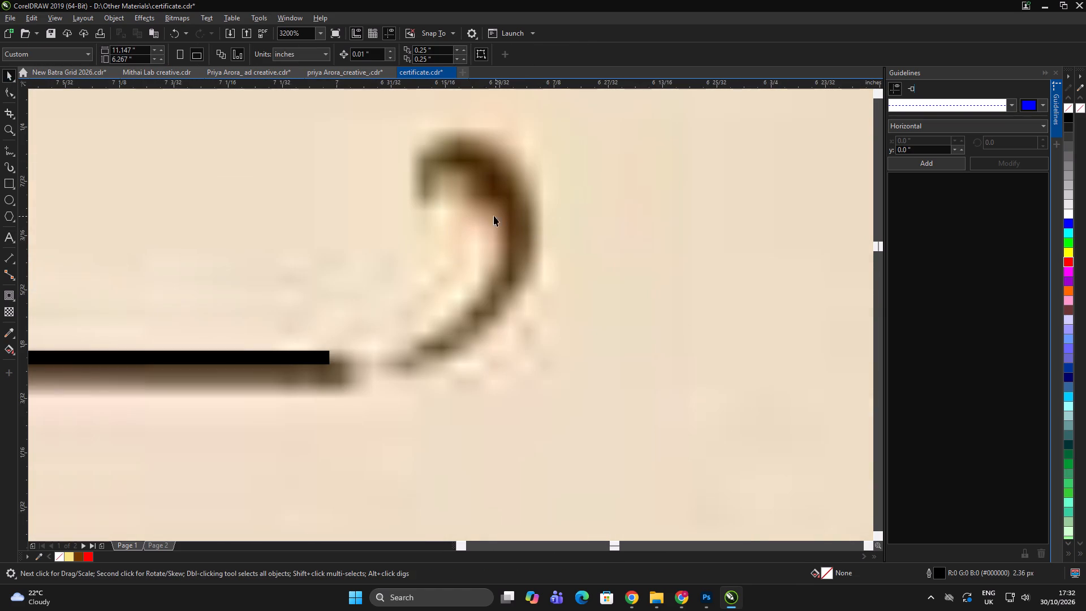
key("F5")
scroll(427, 198, "down", 1)
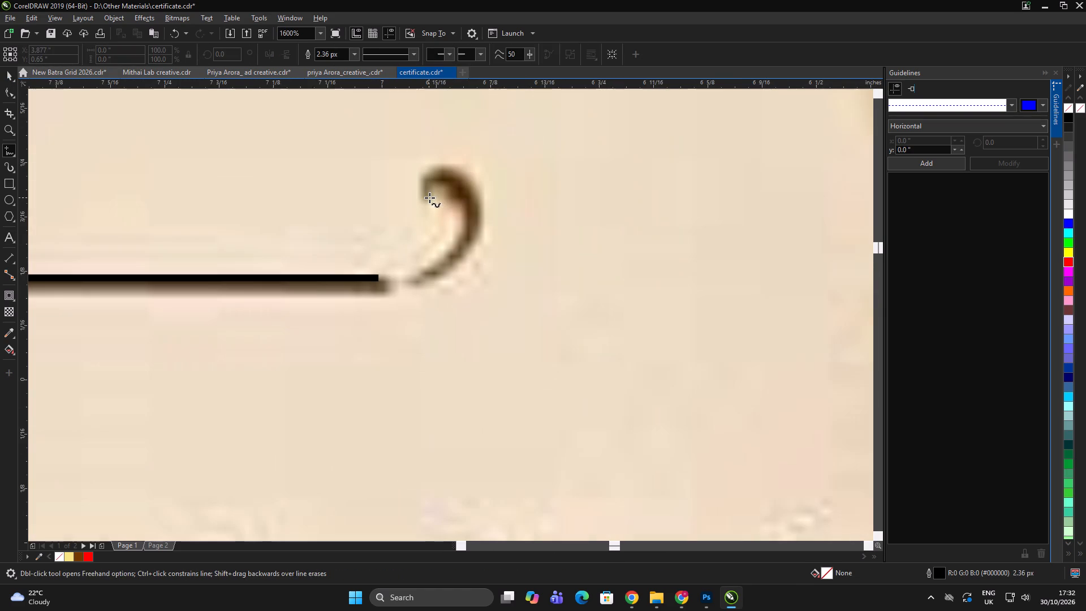
scroll(440, 195, "up", 2)
left_click(387, 215)
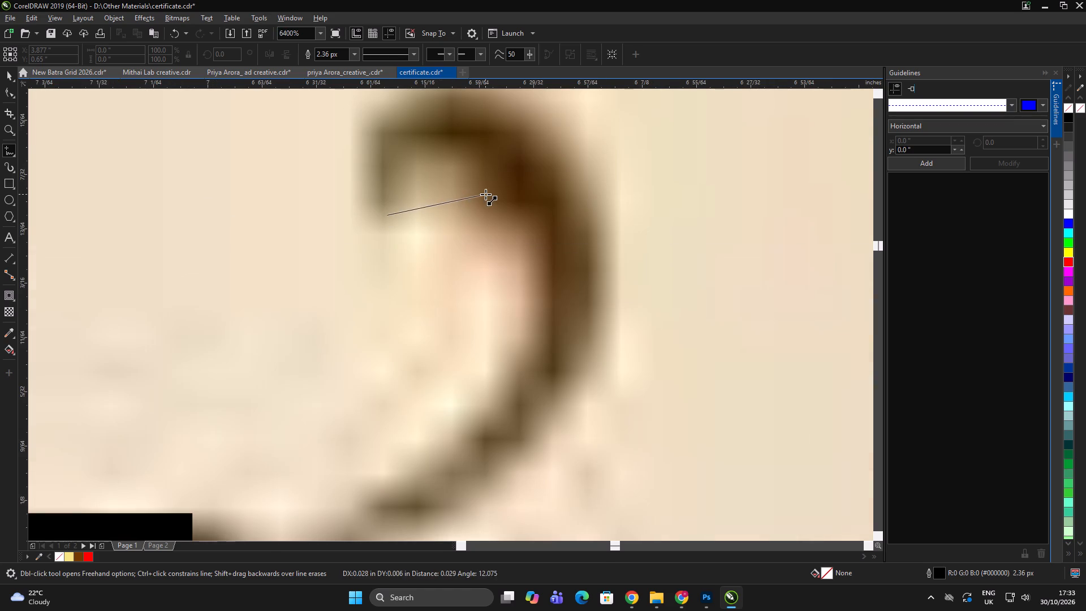
left_click(485, 194)
key("space")
double_click(444, 203)
left_click(441, 204)
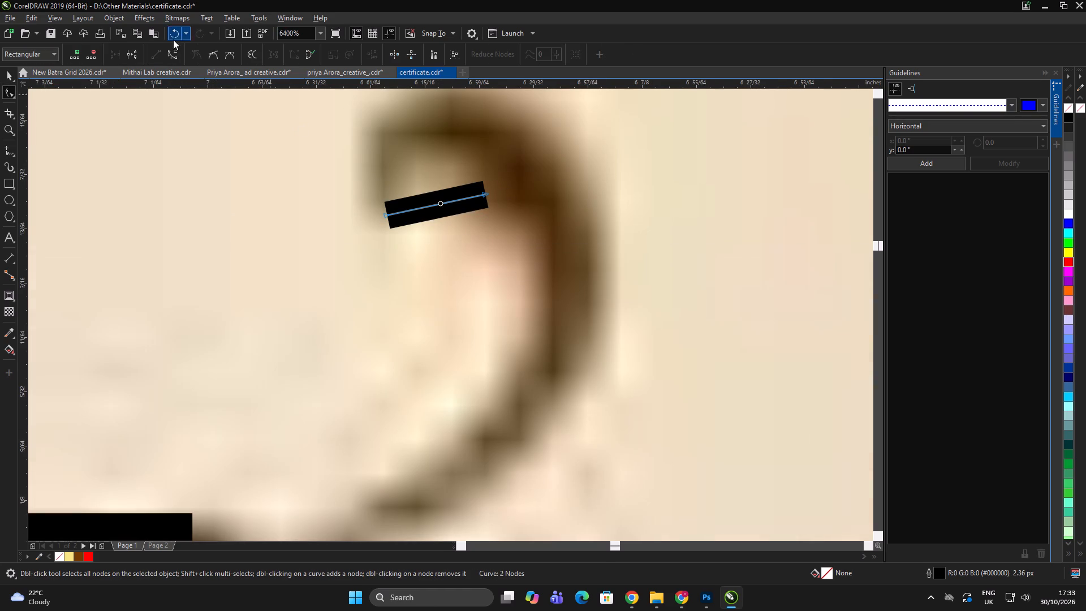
left_click(176, 55)
left_click_drag(437, 205, 431, 152)
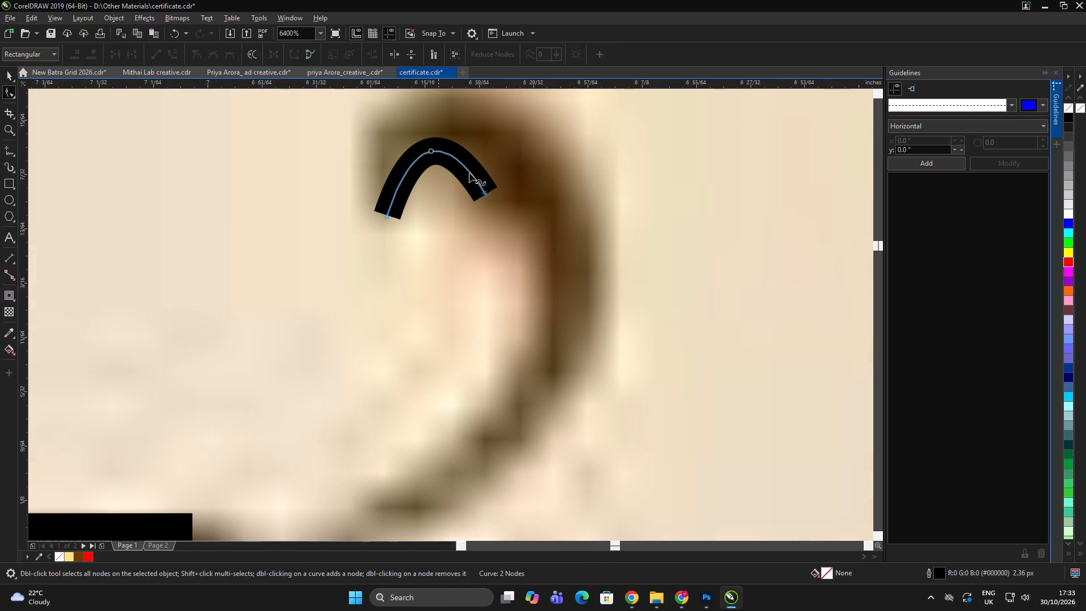
left_click(484, 196)
left_click_drag(447, 131, 464, 133)
left_click_drag(413, 136, 393, 126)
Extend the hook with a line to the curl's lower tip and shape it along the curl's inner edge.
scroll(422, 139, "down", 2)
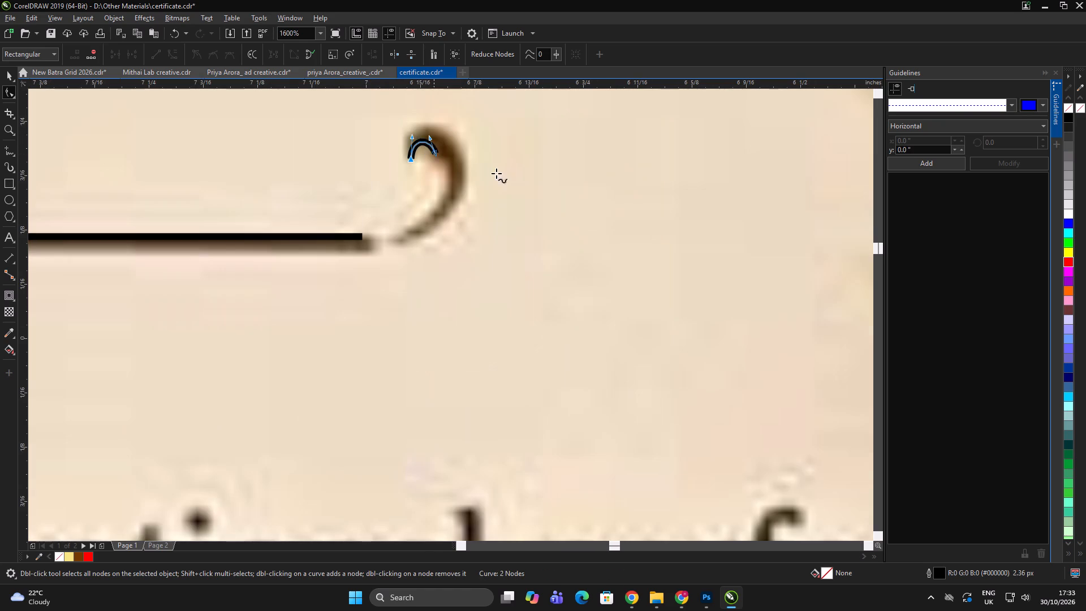
key("F5")
left_click(434, 154)
left_click(397, 236)
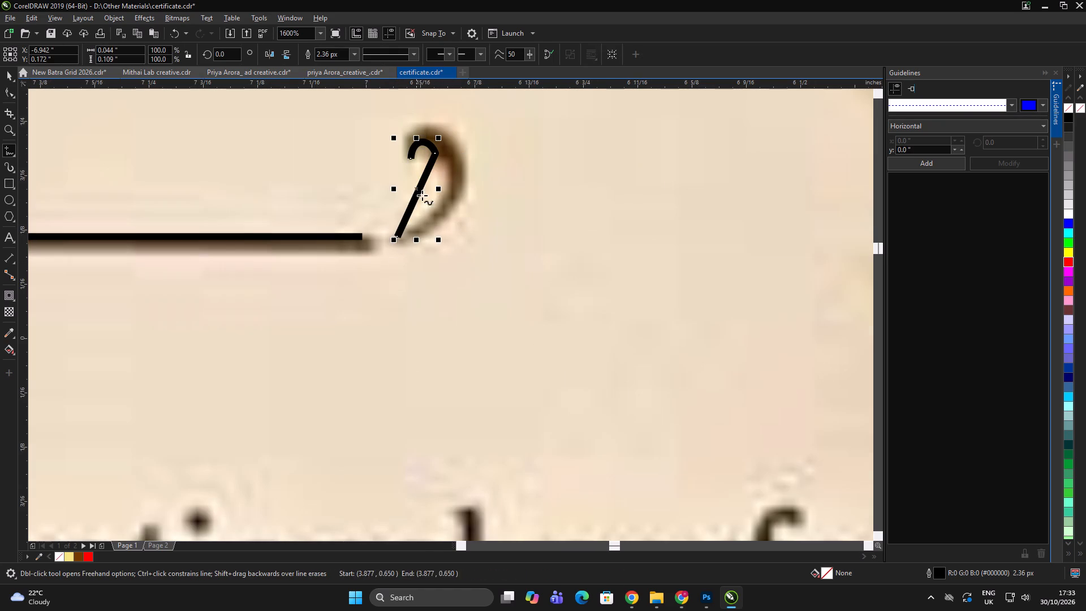
key("space")
double_click(423, 190)
left_click(419, 191)
left_click(173, 49)
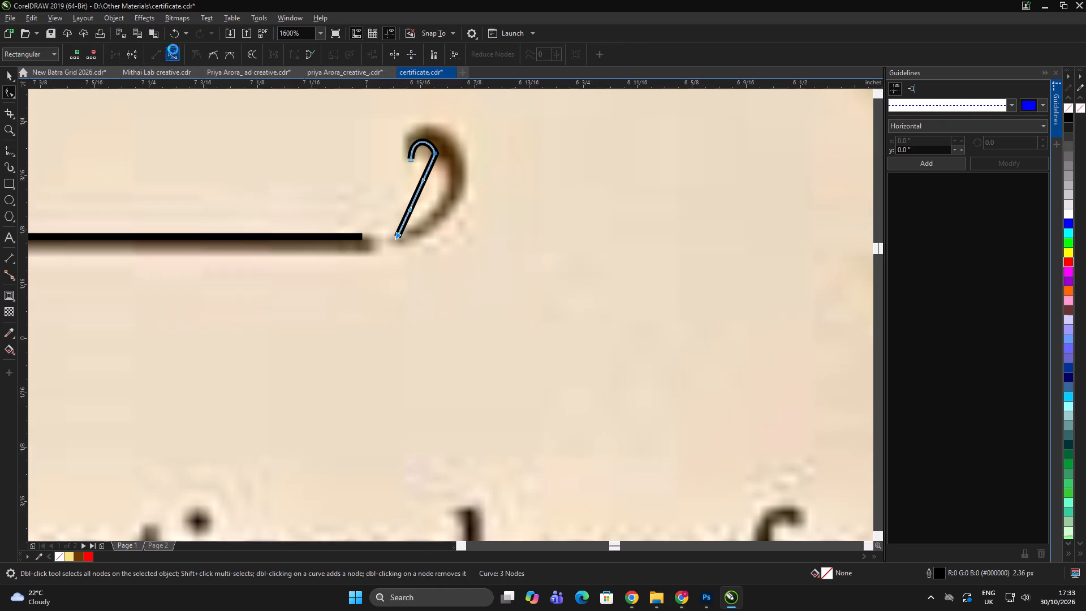
scroll(410, 182, "up", 1)
left_click_drag(425, 205, 482, 205)
left_click(459, 126)
left_click_drag(515, 182, 514, 149)
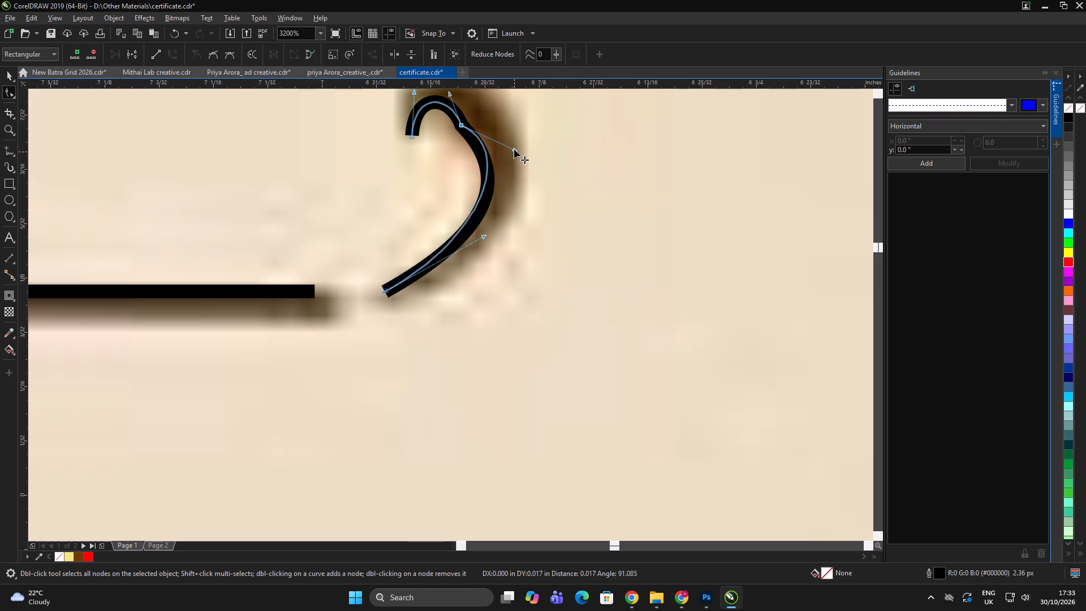
left_click_drag(514, 149, 519, 140)
left_click_drag(486, 236, 501, 255)
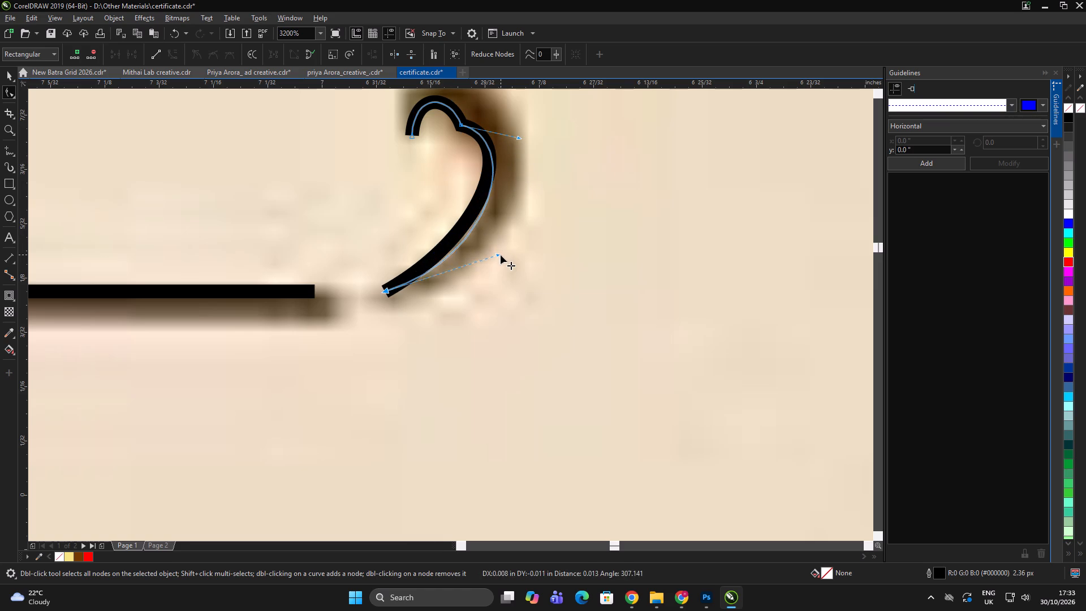
left_click_drag(501, 255, 502, 256)
key("space")
Draw a line from the curl's lower tip to its upper outer side and bend it along the outer edge.
key("F5")
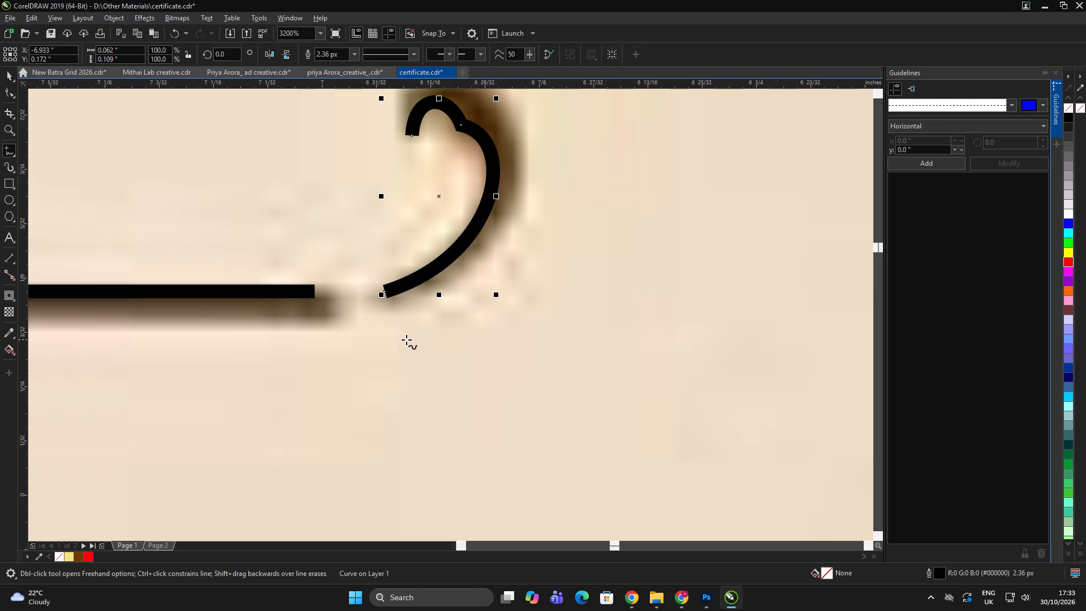
left_click(383, 292)
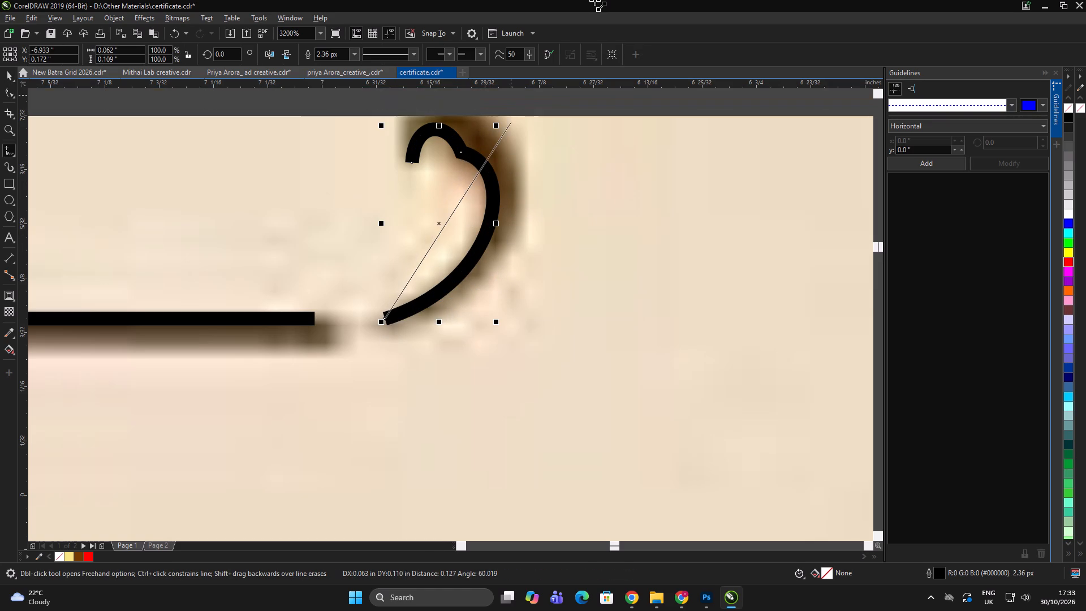
left_click(482, 135)
key("space")
double_click(475, 149)
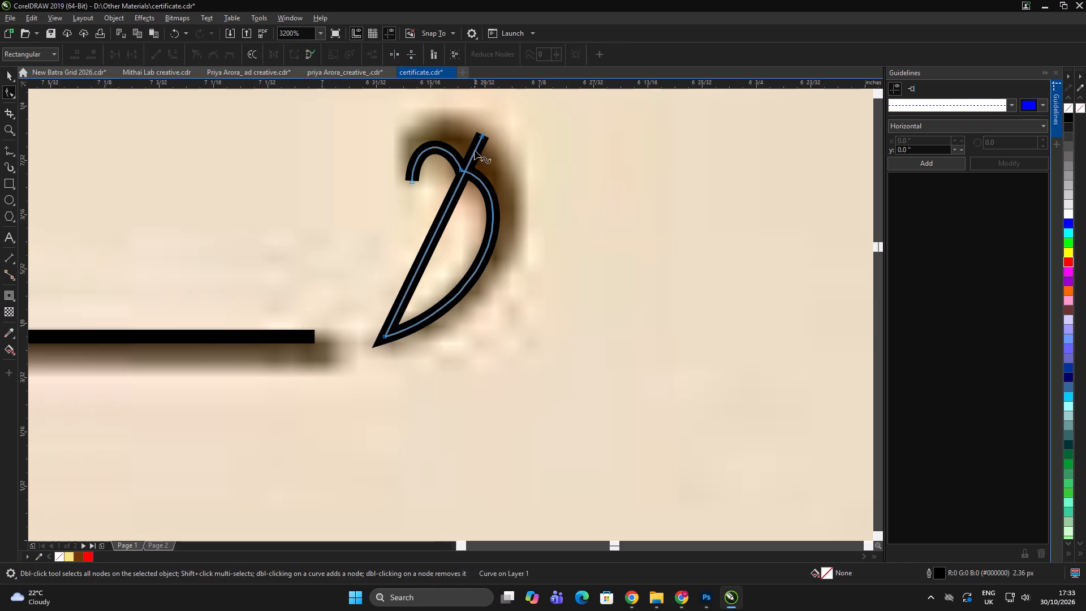
left_click(475, 152)
left_click(169, 49)
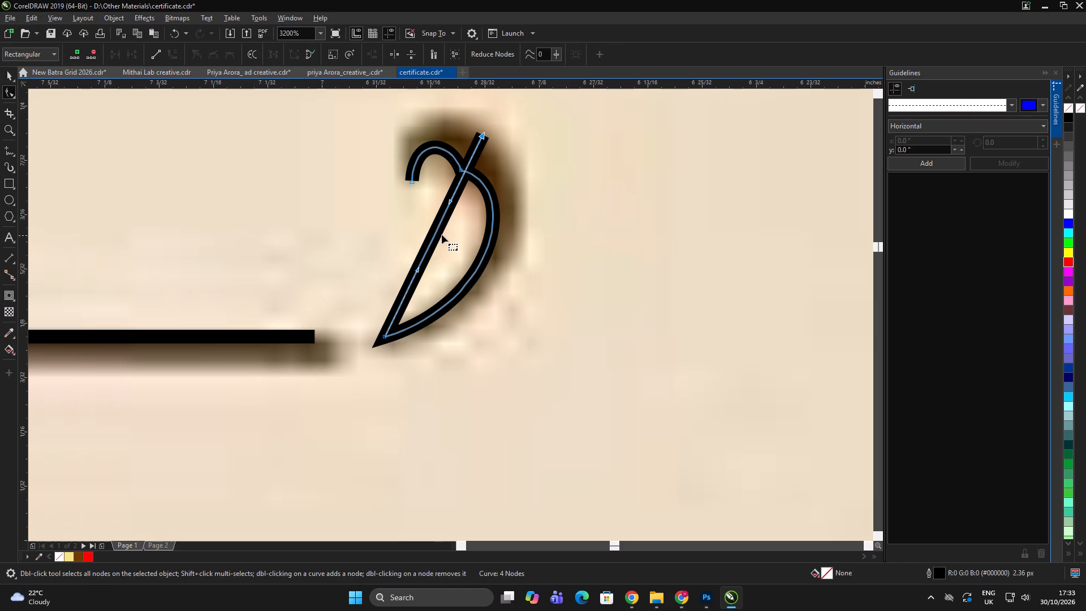
left_click_drag(435, 234, 509, 267)
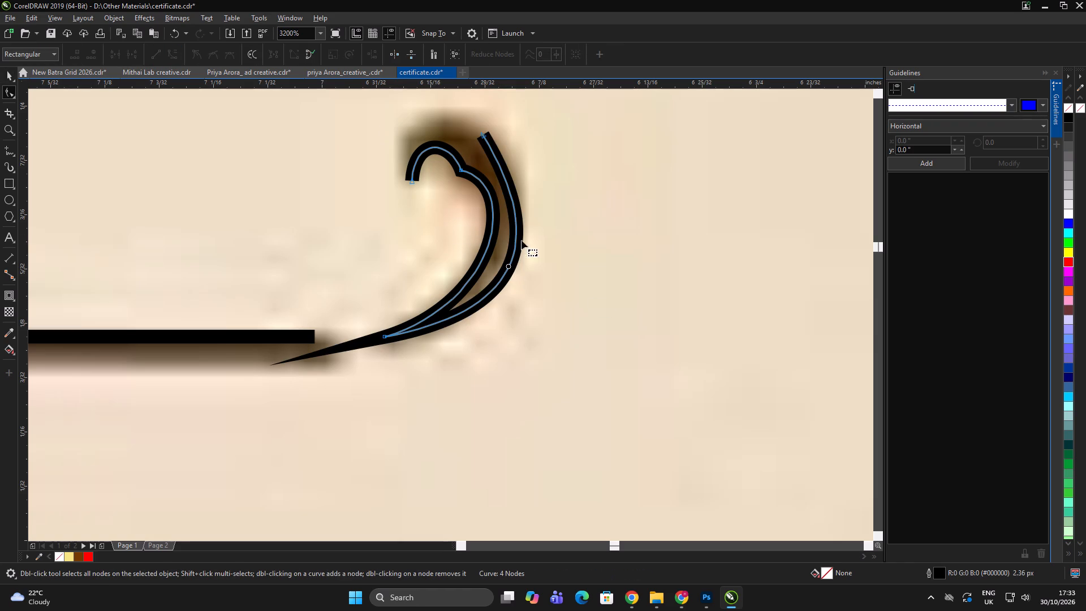
left_click(484, 135)
left_click_drag(550, 247, 550, 242)
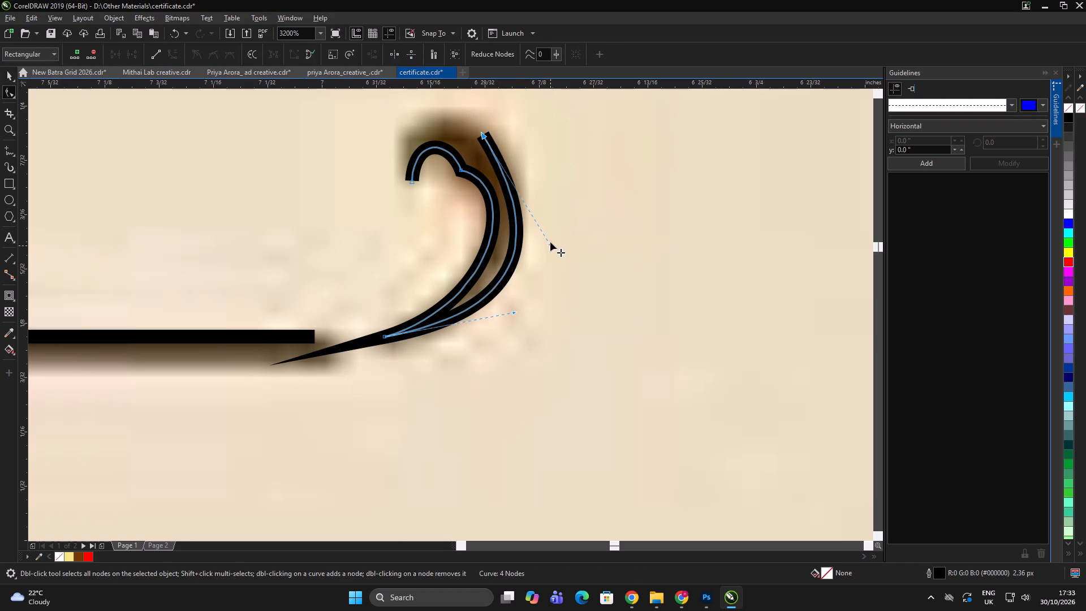
left_click_drag(550, 242, 565, 214)
left_click_drag(514, 312, 513, 317)
key("space")
scroll(497, 205, "down", 2)
scroll(498, 188, "up", 3)
Close the curl outline with a line across its top and shape it into an arch over the hook.
key("F5")
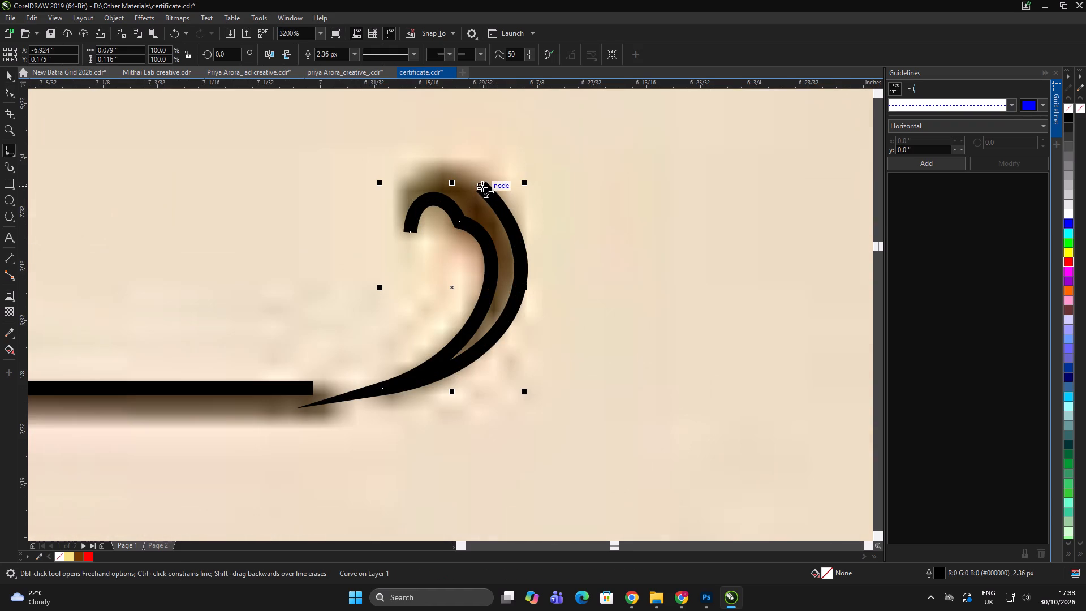
left_click(481, 186)
left_click(411, 234)
key("space")
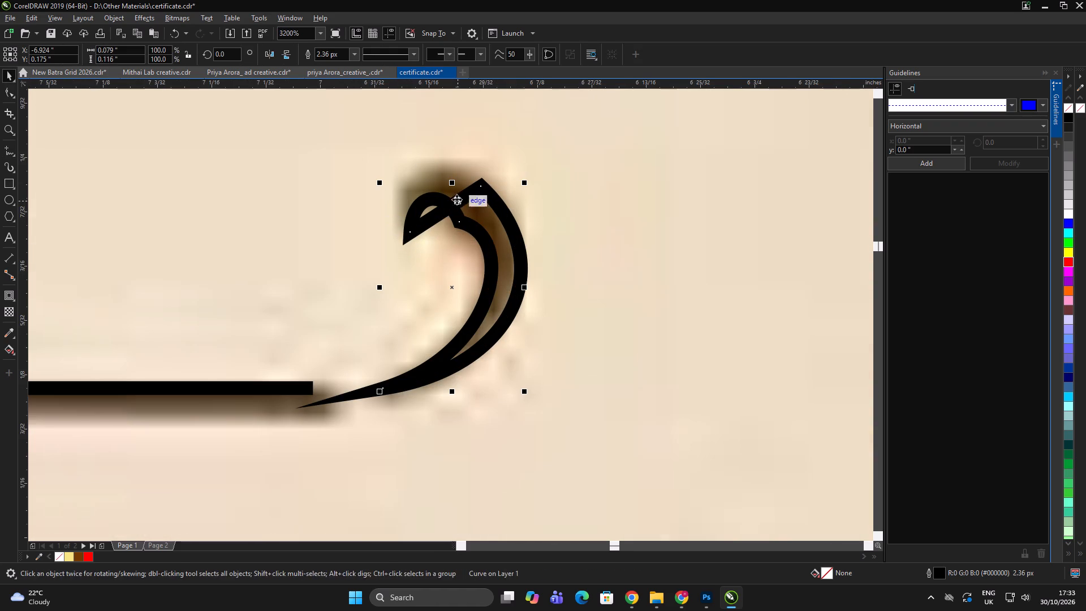
double_click(456, 199)
left_click(456, 203)
left_click(175, 55)
scroll(459, 171, "up", 1)
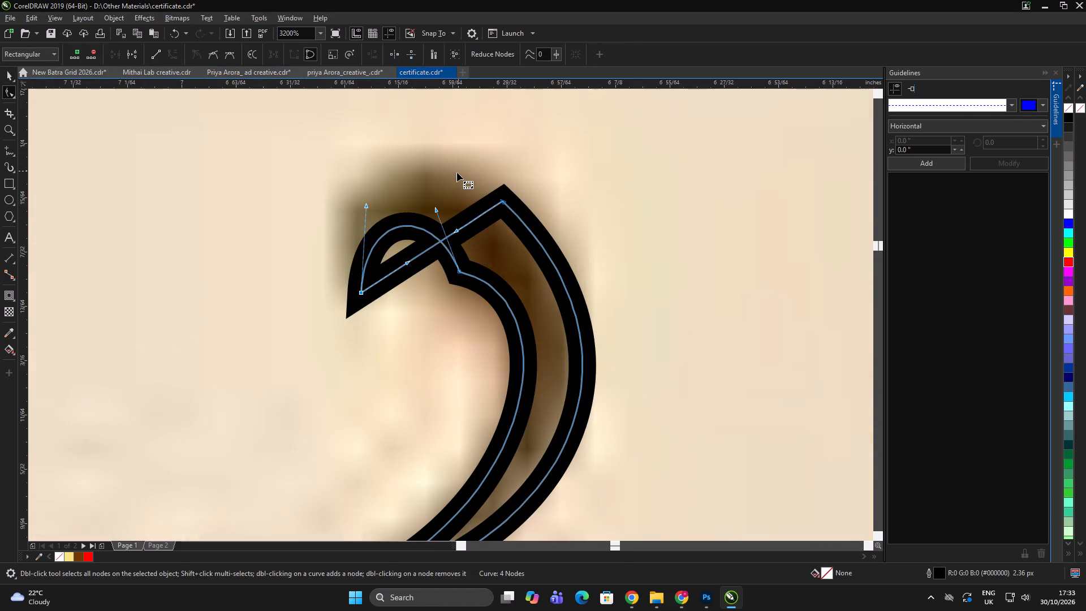
left_click_drag(432, 246, 378, 163)
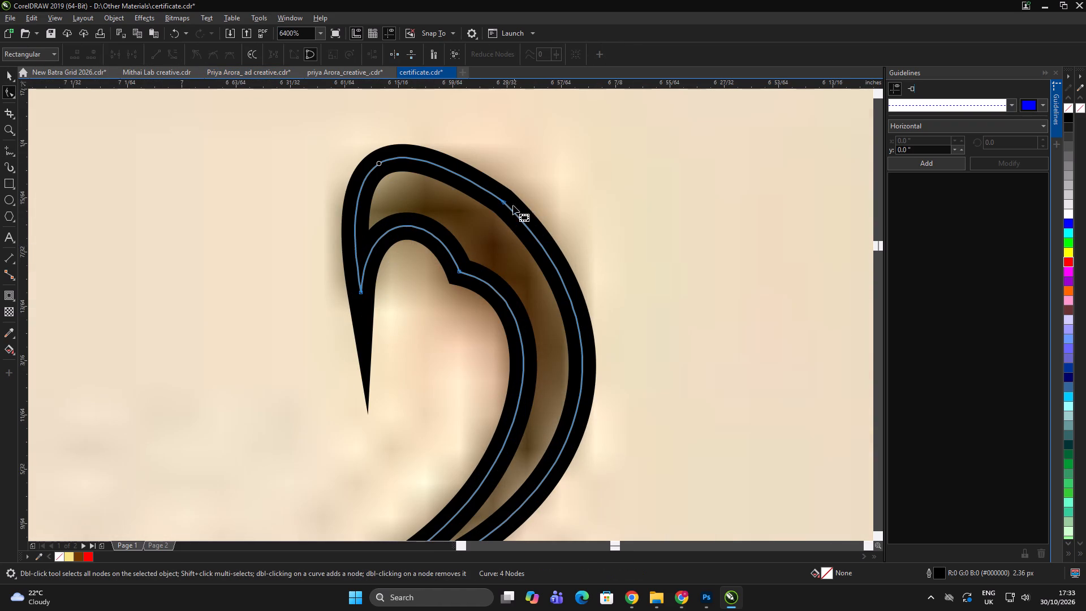
left_click(505, 202)
left_click_drag(382, 121, 403, 109)
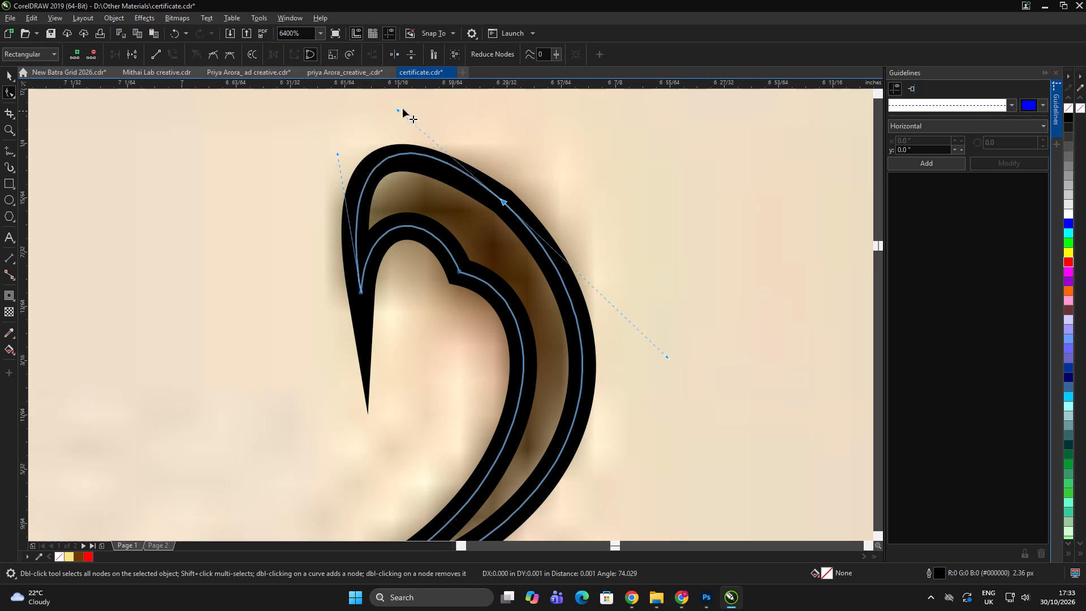
left_click_drag(403, 109, 438, 105)
left_click_drag(339, 154, 330, 158)
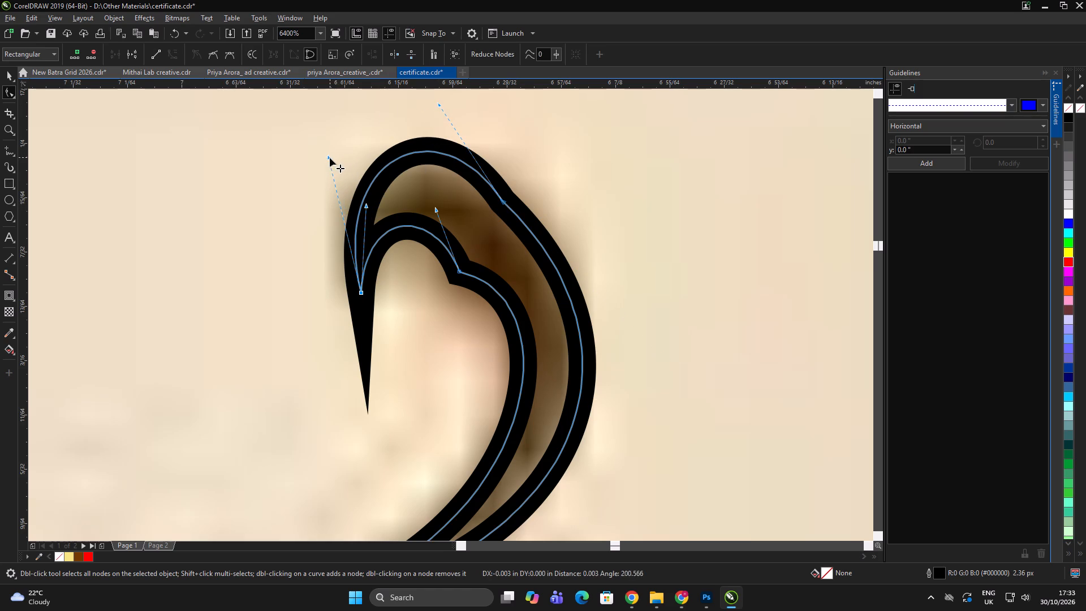
left_click_drag(330, 158, 330, 158)
left_click(505, 204)
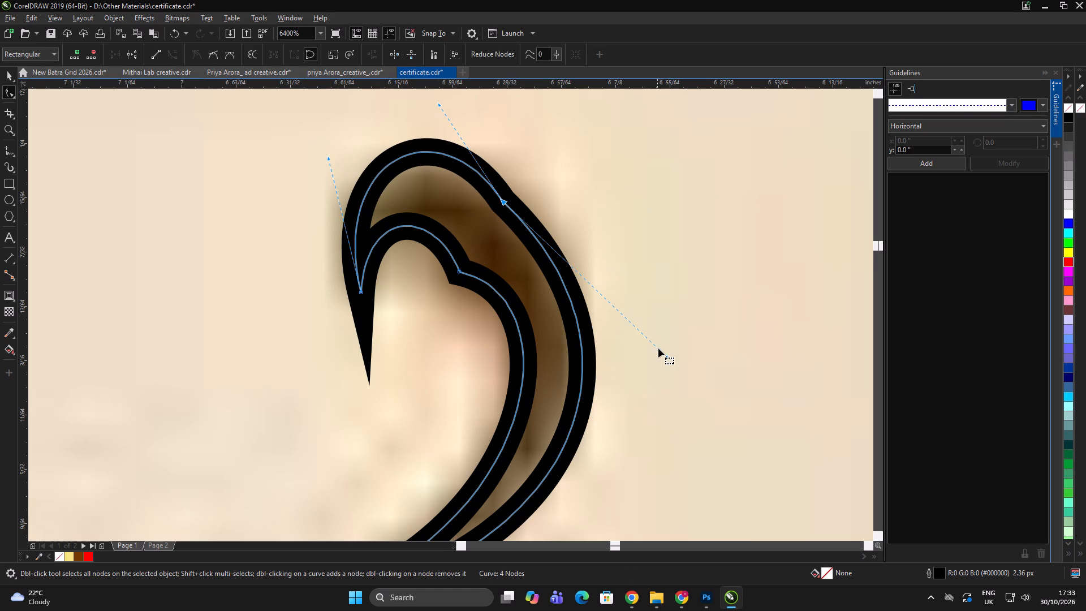
left_click_drag(669, 357, 665, 343)
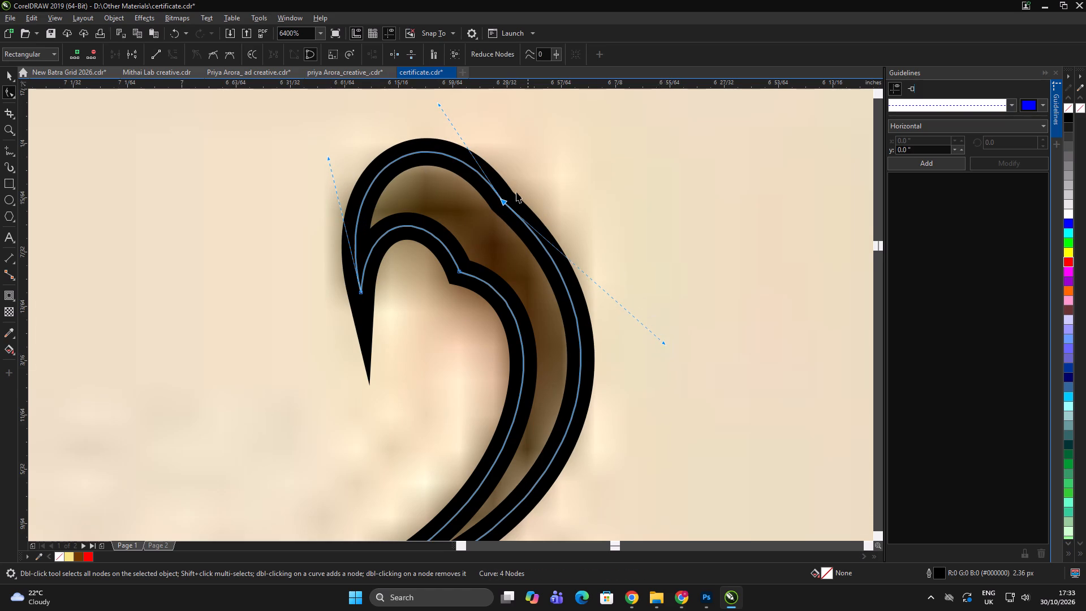
key("space")
Copy the R, name line, curl and flourish onto the editable certificate, group them and centre them horizontally on it.
scroll(519, 193, "down", 7)
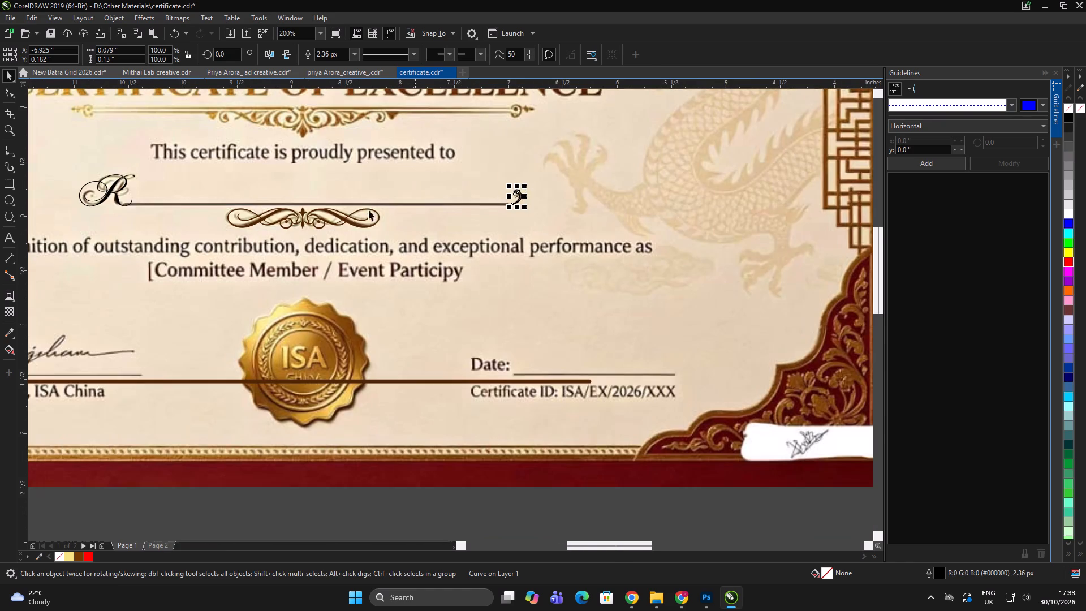
scroll(325, 216, "up", 4)
scroll(273, 200, "down", 6)
scroll(325, 218, "down", 2)
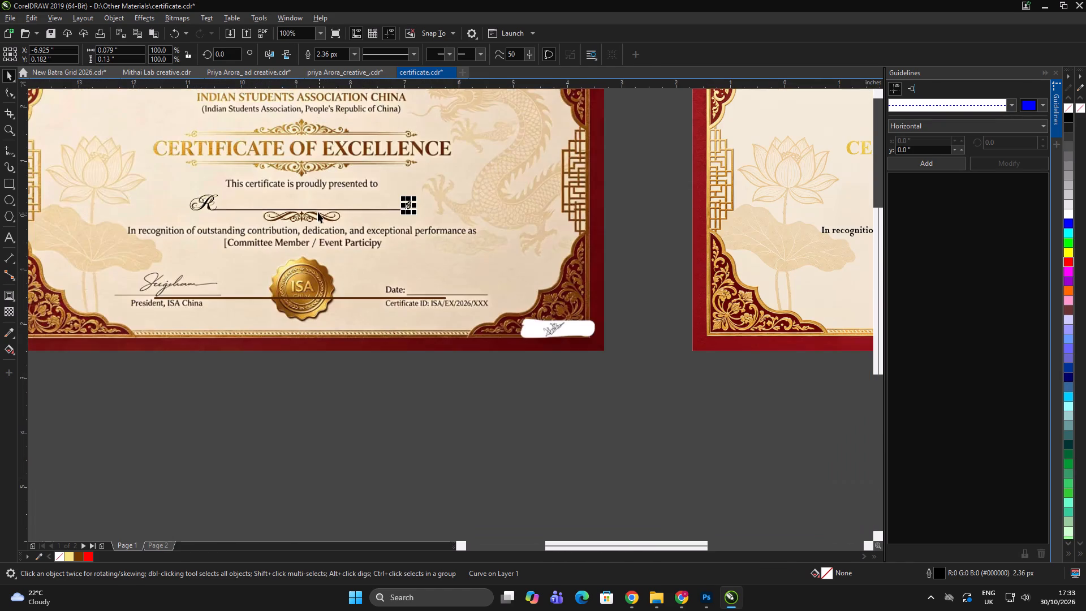
scroll(351, 175, "down", 2)
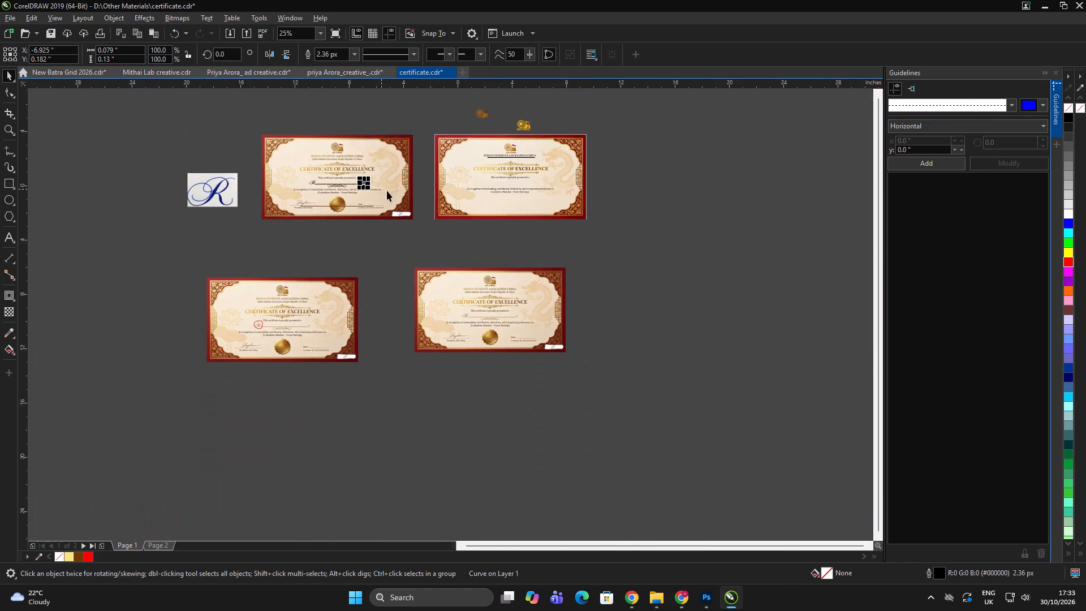
scroll(375, 178, "up", 1)
left_click_drag(127, 163, 395, 202)
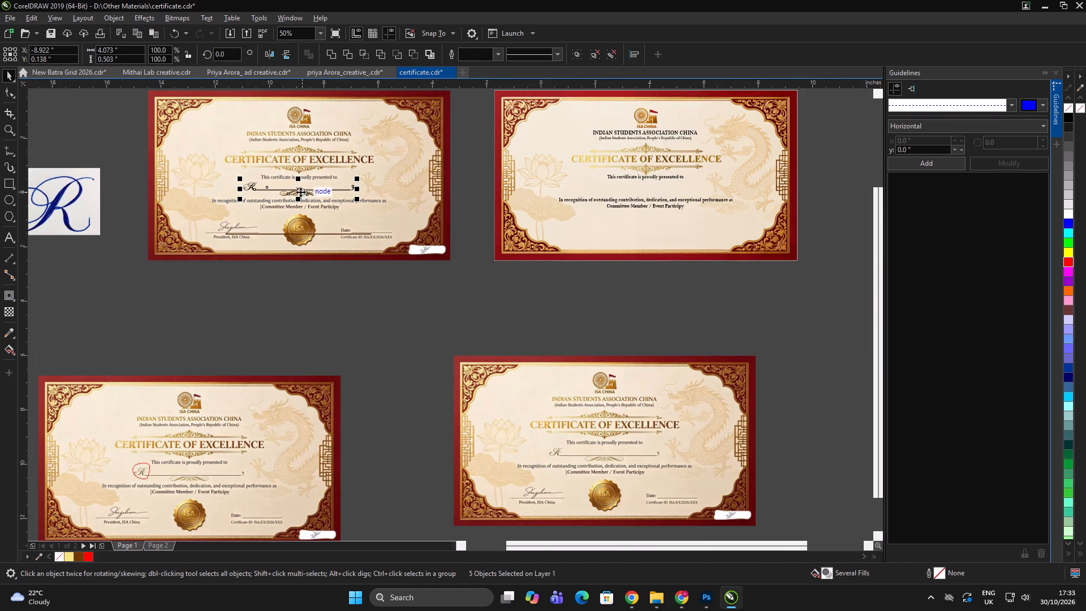
left_click_drag(299, 191, 645, 200)
right_click(645, 200, "shift")
scroll(785, 186, "up", 1)
key("ctrl+g")
left_click(718, 223, "shift")
key("c")
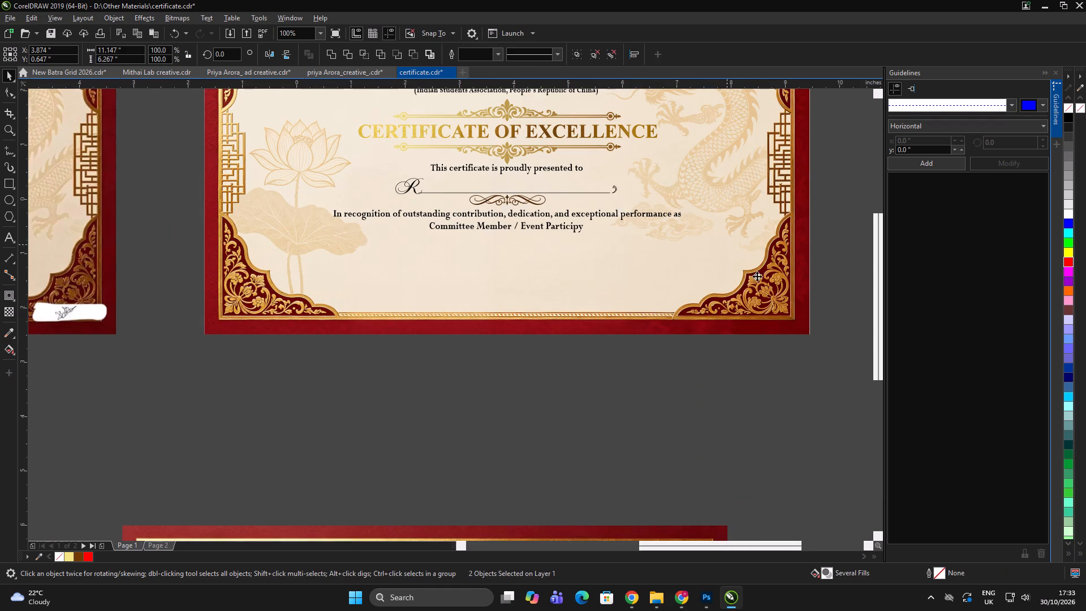
Ungroup the copied name-line elements on the editable certificate.
double_click(798, 328)
left_click(514, 205)
scroll(604, 192, "up", 4)
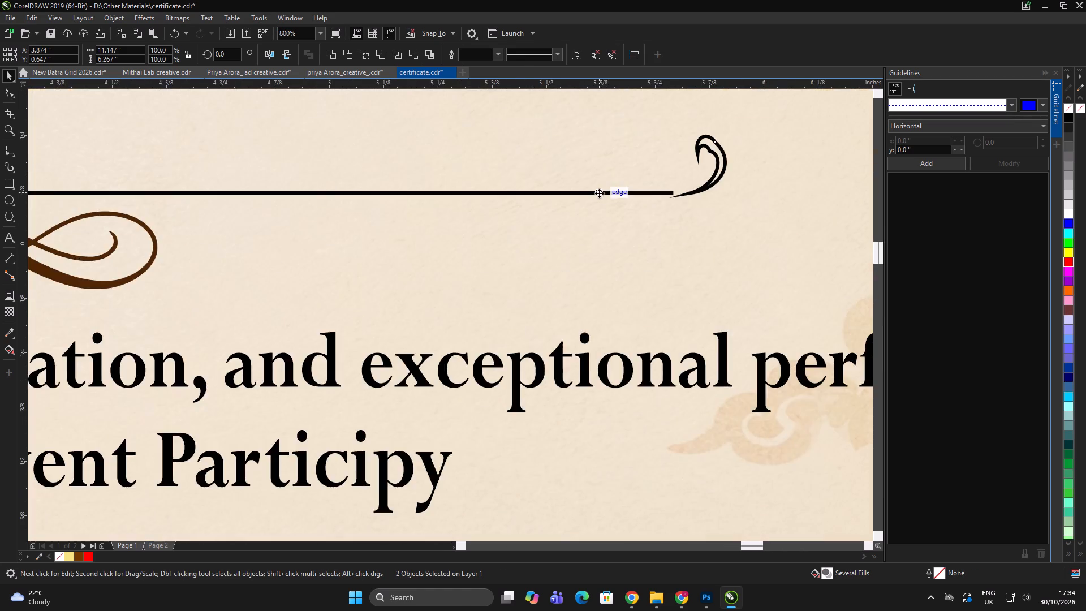
scroll(593, 188, "down", 6)
key("ctrl+u")
double_click(624, 400, "ctrl")
left_click(626, 396)
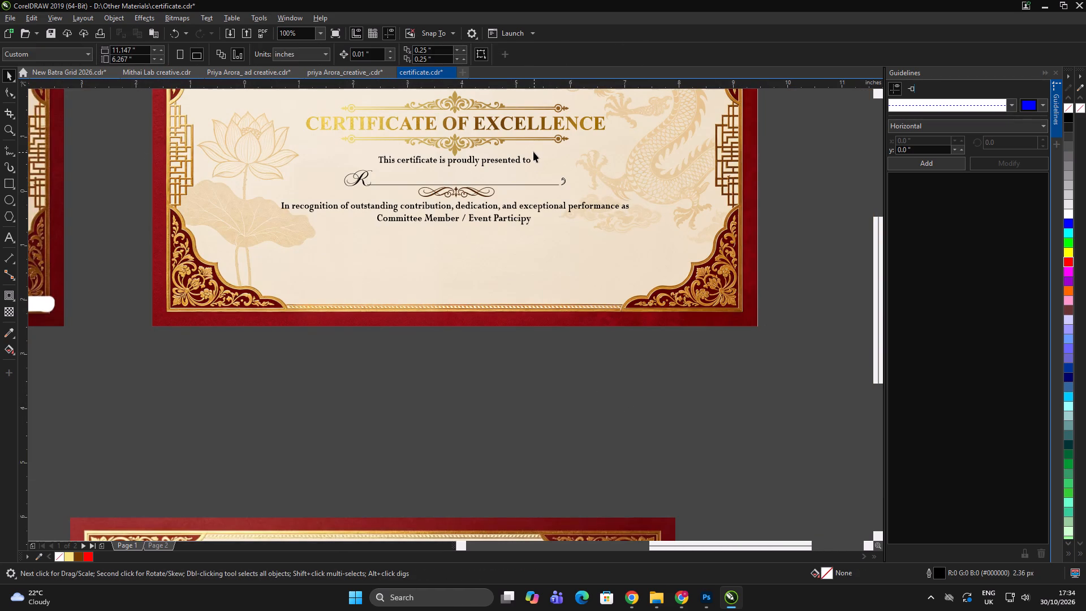
scroll(617, 218, "down", 2)
double_click(658, 368)
scroll(580, 214, "up", 1)
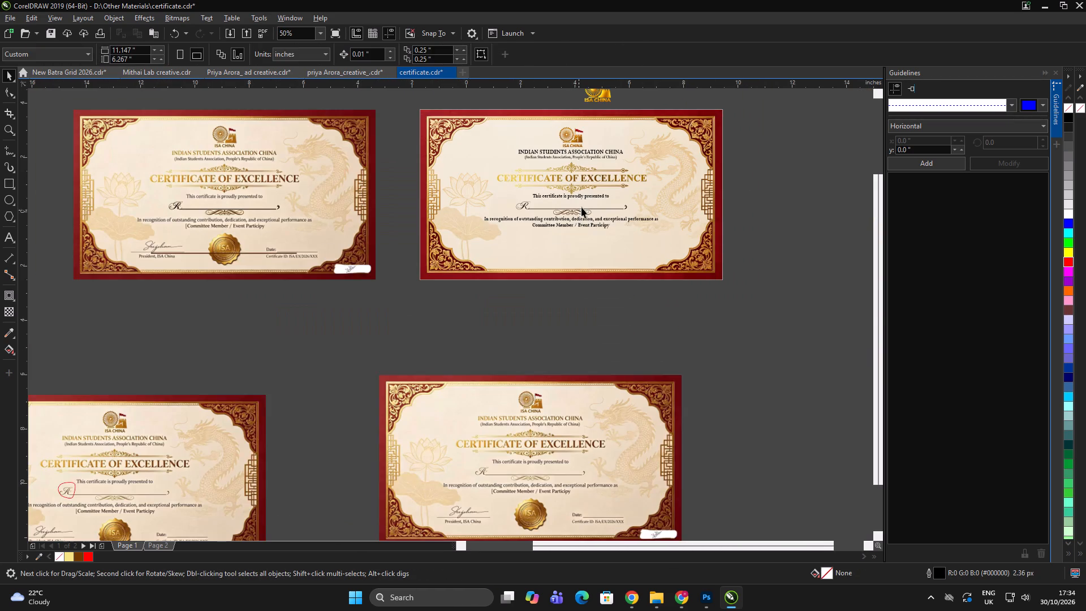
scroll(600, 191, "up", 1)
key("ctrl+u")
double_click(572, 400)
Duplicate the gold ornament above the "CERTIFICATE OF EXCELLENCE" title into the empty area below the "Committee Member / Event Participy" line.
scroll(585, 225, "up", 1)
left_click(551, 242)
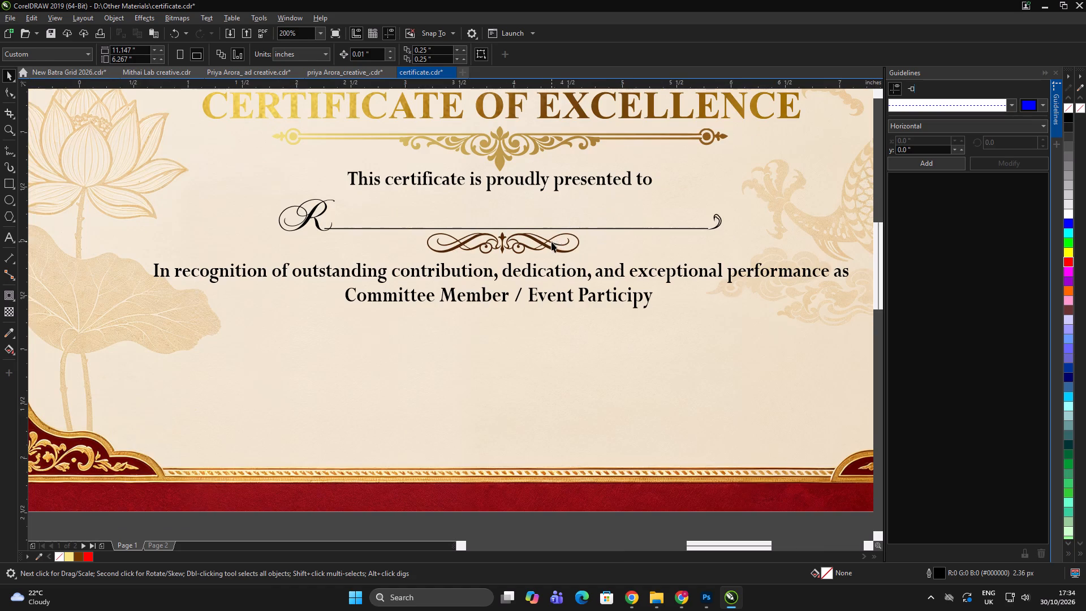
scroll(433, 246, "down", 2)
scroll(468, 228, "up", 2)
scroll(448, 246, "down", 2)
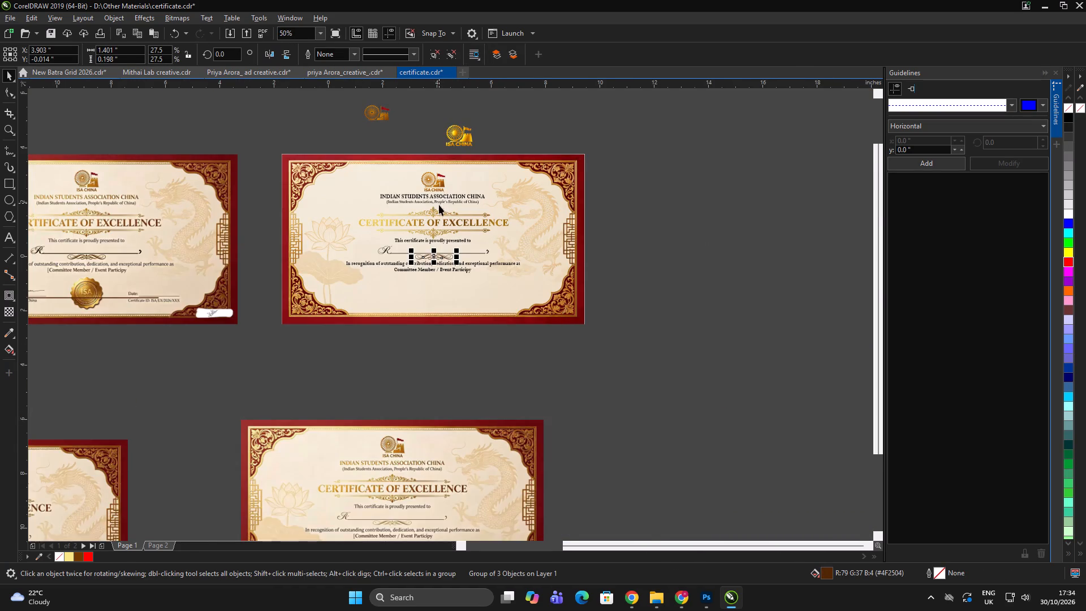
scroll(439, 205, "up", 1)
left_click(436, 222)
left_click_drag(443, 222, 440, 380)
right_click(440, 380)
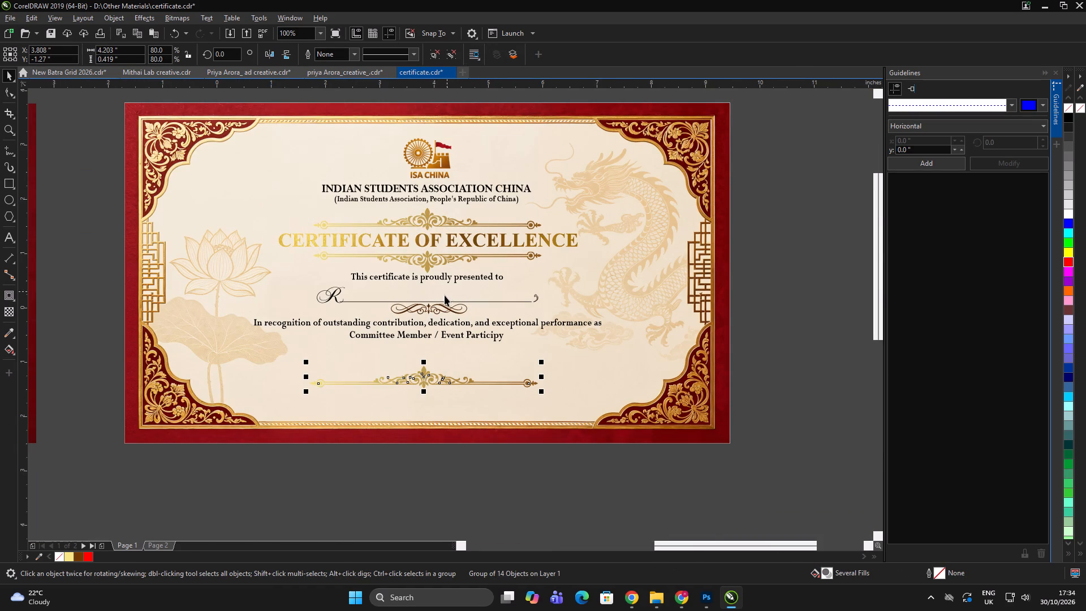
Copy only the fill from the duplicated gold ornament to the brown flourish under the name line.
left_click(442, 308)
scroll(439, 345, "up", 2)
scroll(473, 220, "down", 1)
left_click(475, 216)
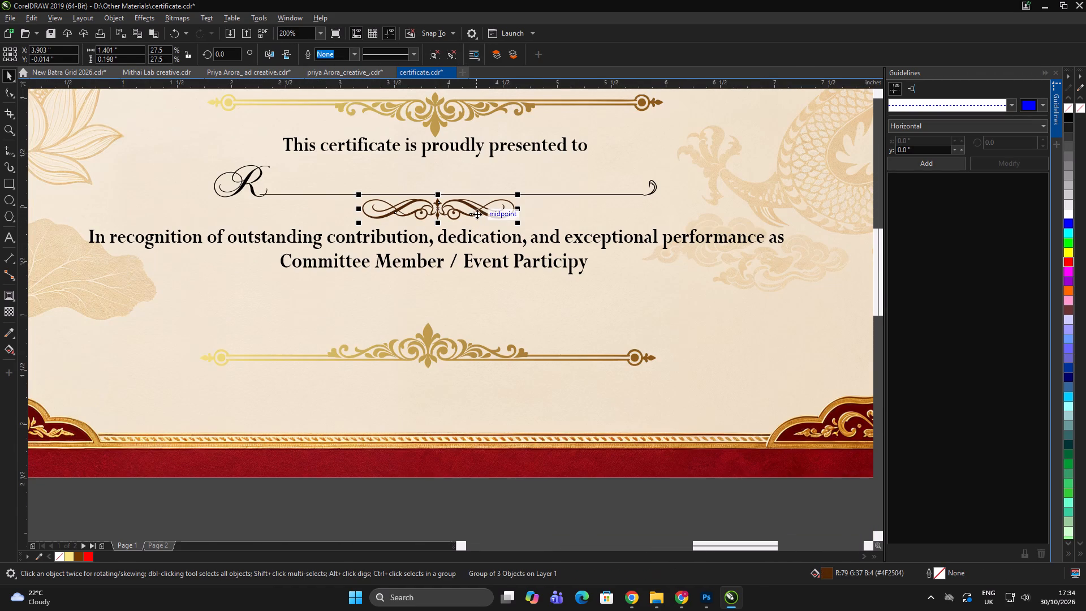
left_click(33, 17)
left_click(74, 96)
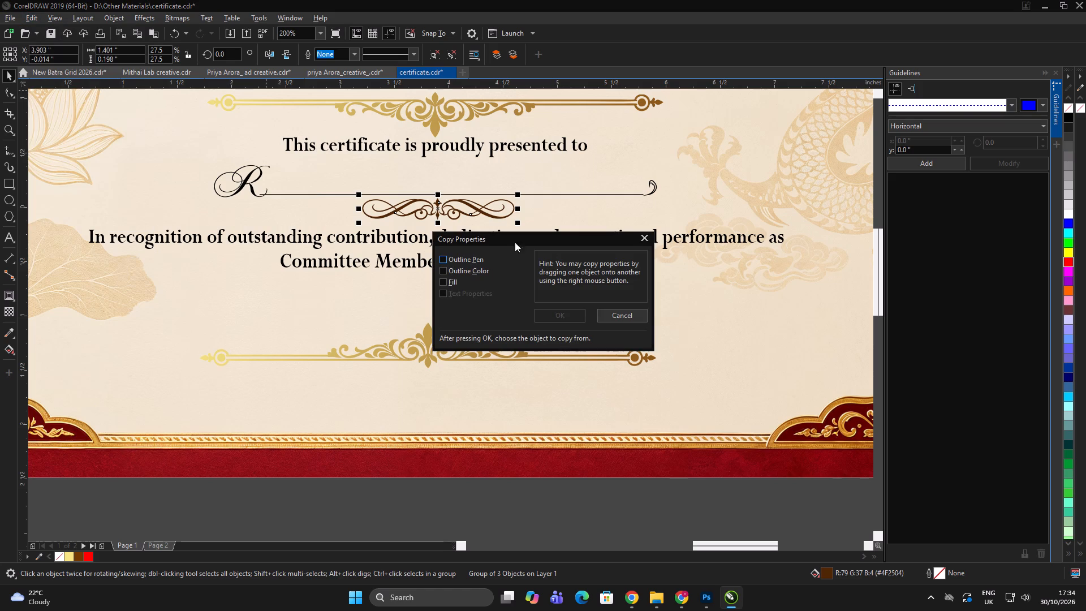
left_click(452, 278)
left_click(567, 313)
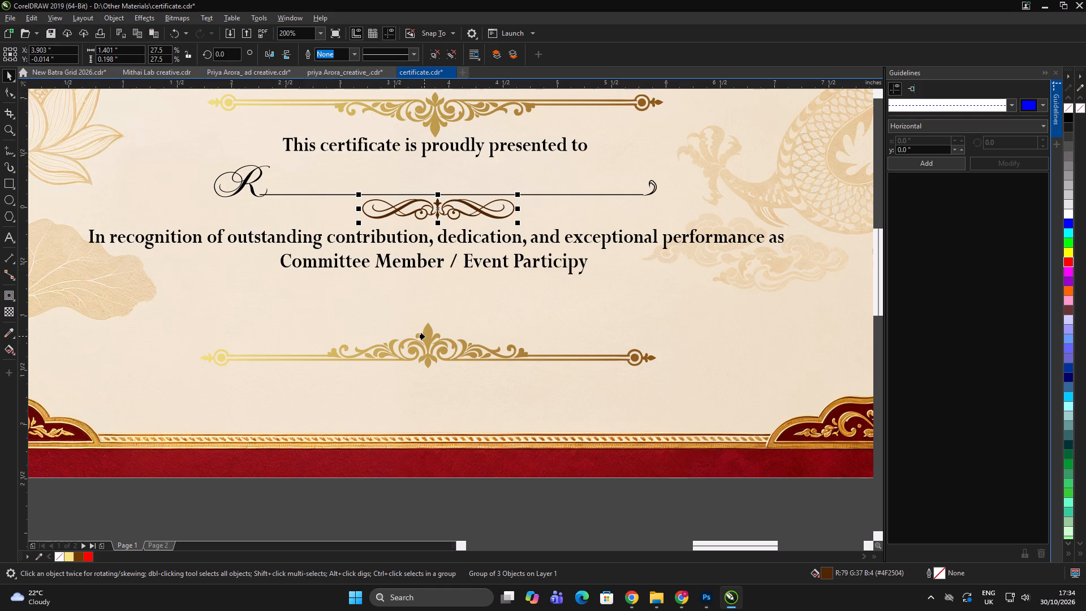
left_click(426, 335)
Delete the duplicated gold ornament below the "Committee Member / Event Participy" line.
scroll(475, 229, "down", 1)
left_click(600, 386)
left_click_drag(611, 400, 307, 258)
scroll(512, 292, "up", 2)
key("Delete")
Shorten the flourish's fountain fill by moving its dark brown end colour inward to the flourish's far end.
scroll(466, 217, "down", 2)
scroll(433, 167, "up", 1)
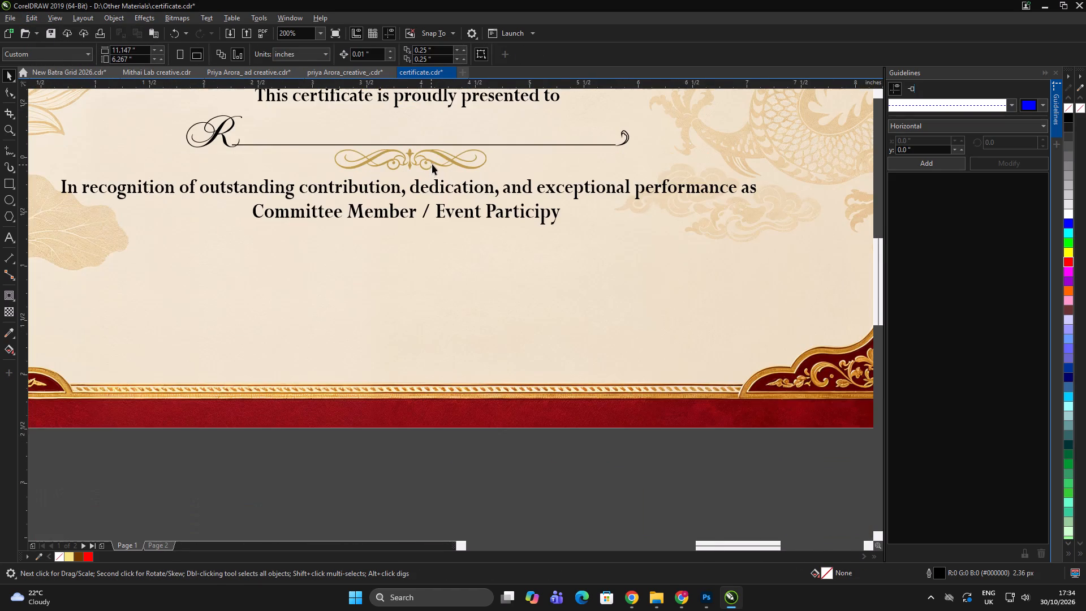
left_click(432, 163)
scroll(430, 161, "up", 1)
key("g")
scroll(618, 147, "down", 1)
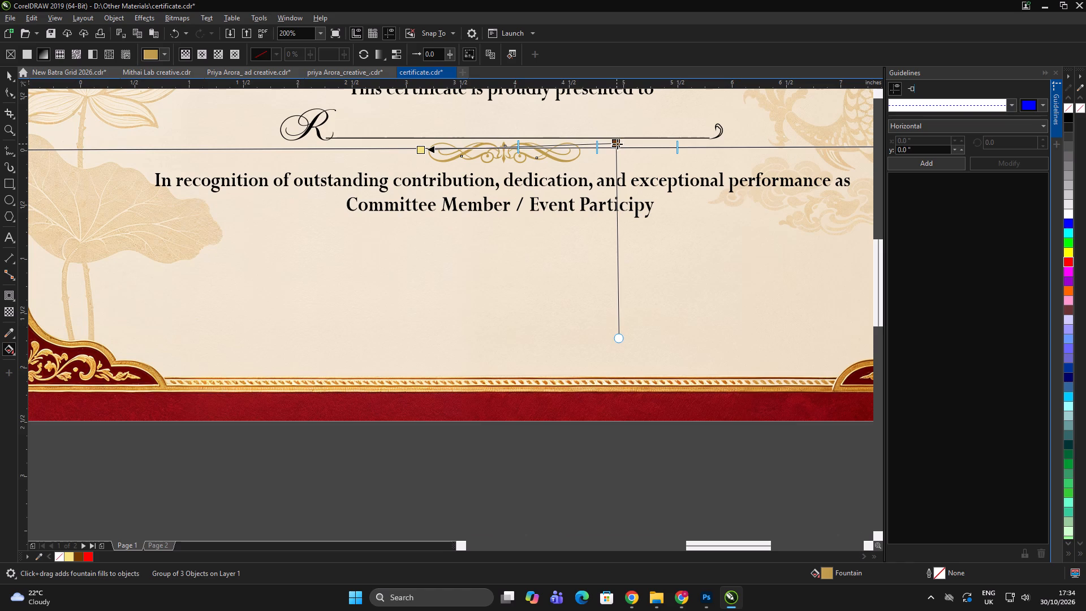
left_click_drag(618, 142, 607, 145)
key("space")
scroll(515, 167, "down", 1)
scroll(533, 161, "up", 2)
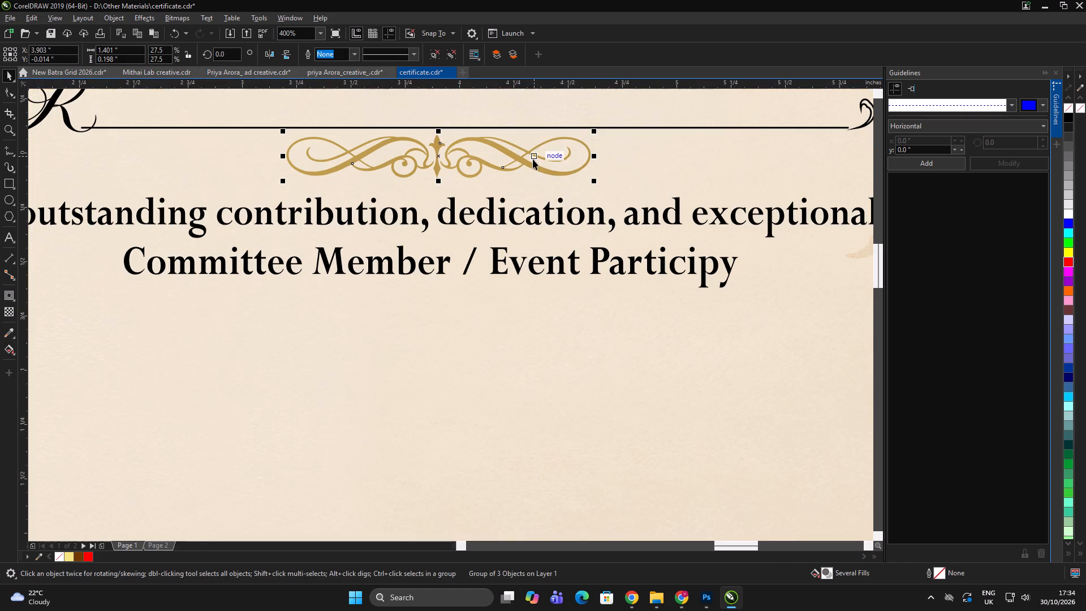
key("g")
left_click(641, 140)
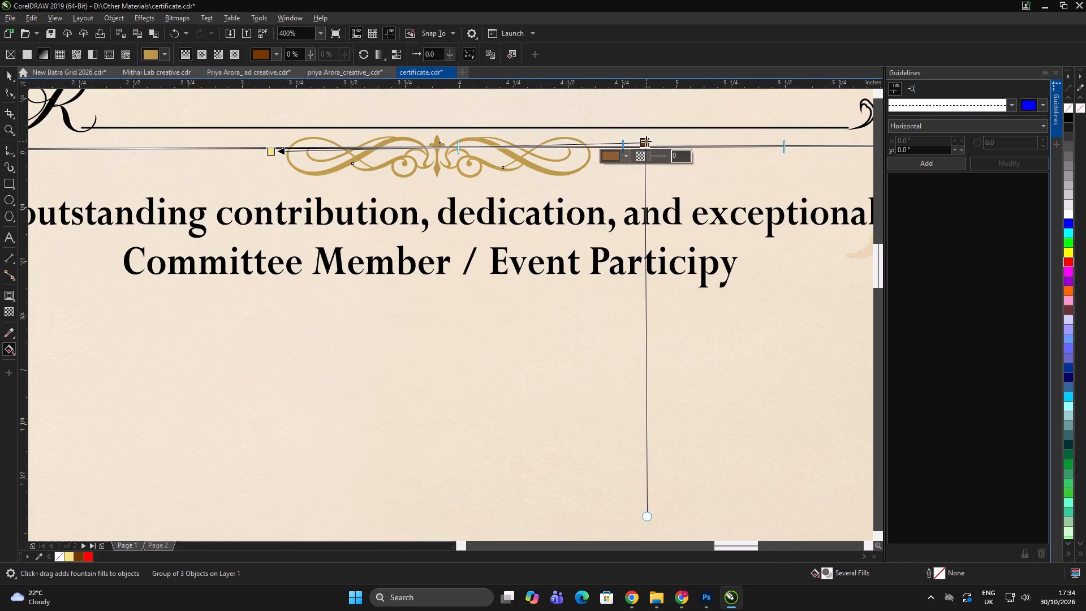
left_click_drag(646, 141, 574, 147)
key("space")
scroll(456, 165, "down", 2)
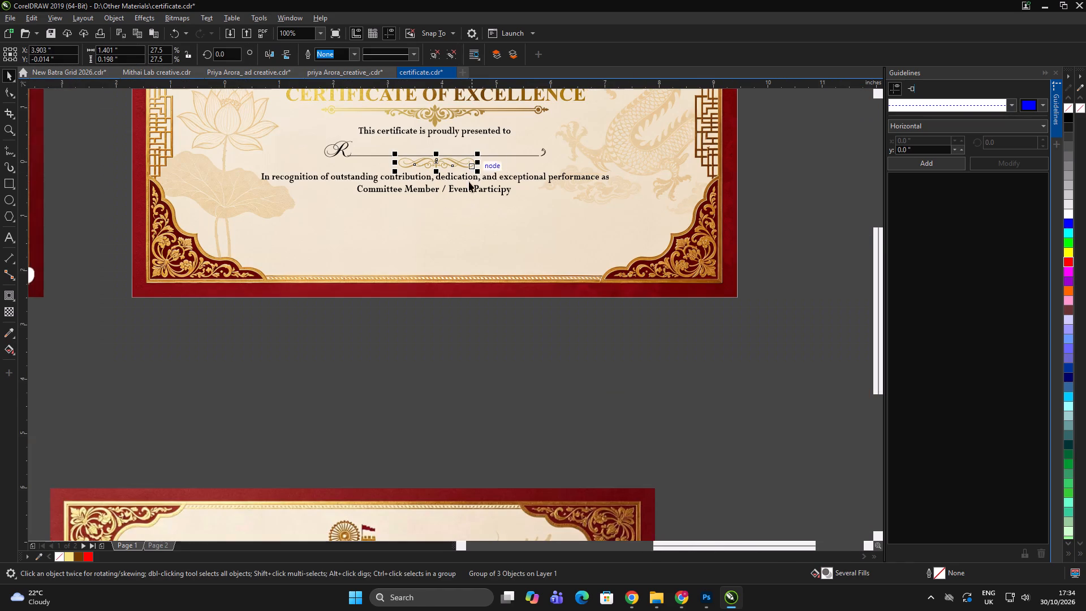
double_click(512, 350)
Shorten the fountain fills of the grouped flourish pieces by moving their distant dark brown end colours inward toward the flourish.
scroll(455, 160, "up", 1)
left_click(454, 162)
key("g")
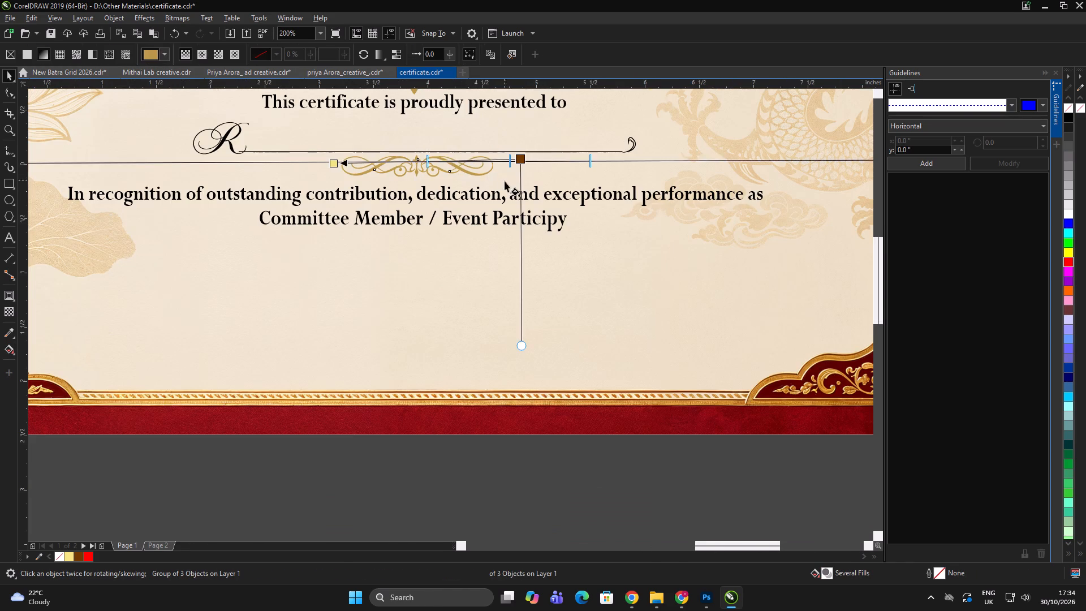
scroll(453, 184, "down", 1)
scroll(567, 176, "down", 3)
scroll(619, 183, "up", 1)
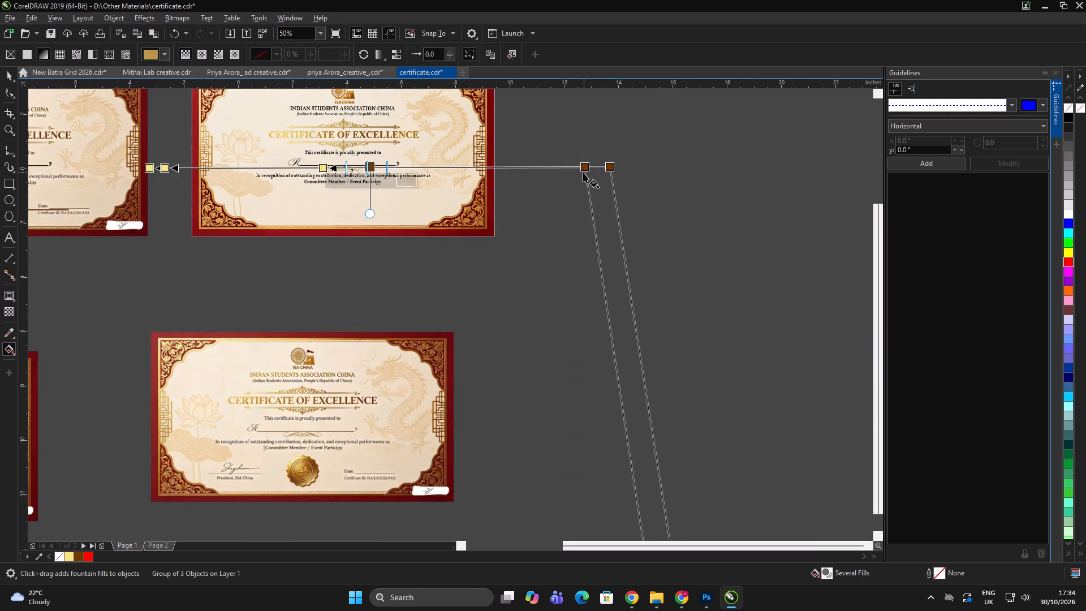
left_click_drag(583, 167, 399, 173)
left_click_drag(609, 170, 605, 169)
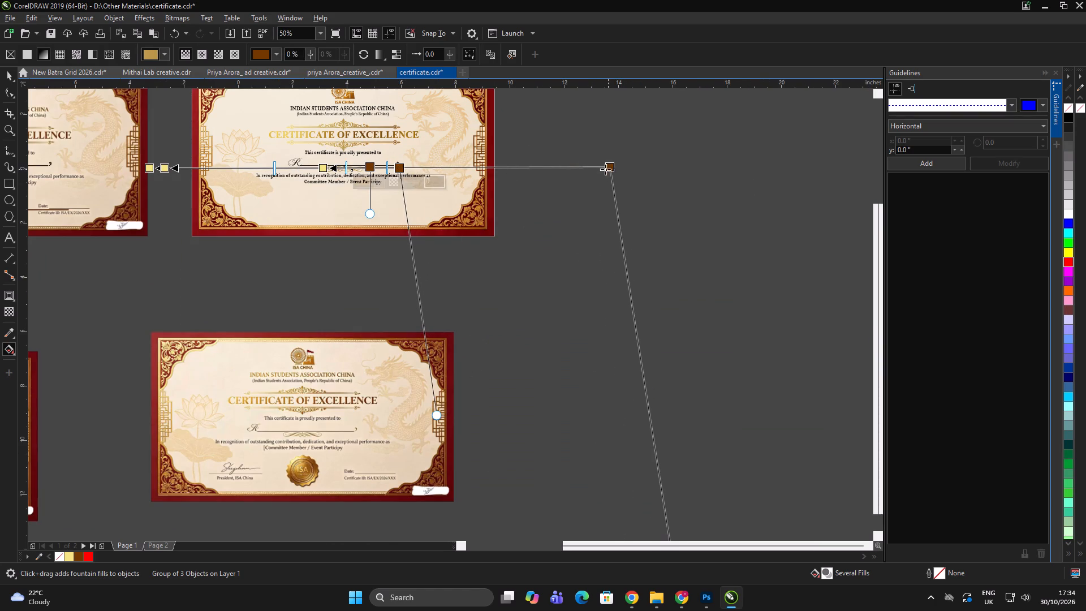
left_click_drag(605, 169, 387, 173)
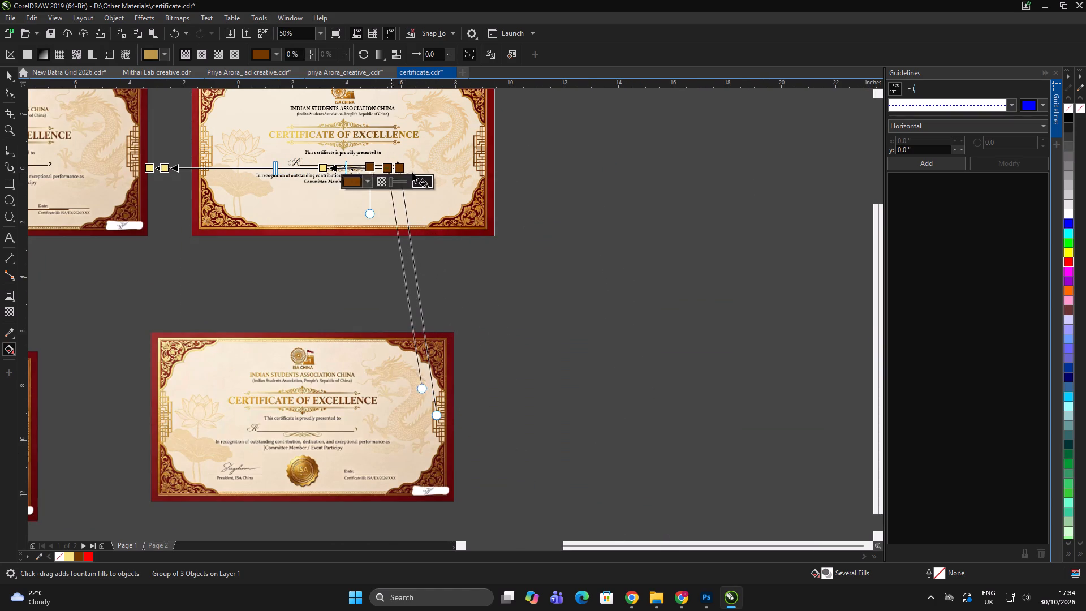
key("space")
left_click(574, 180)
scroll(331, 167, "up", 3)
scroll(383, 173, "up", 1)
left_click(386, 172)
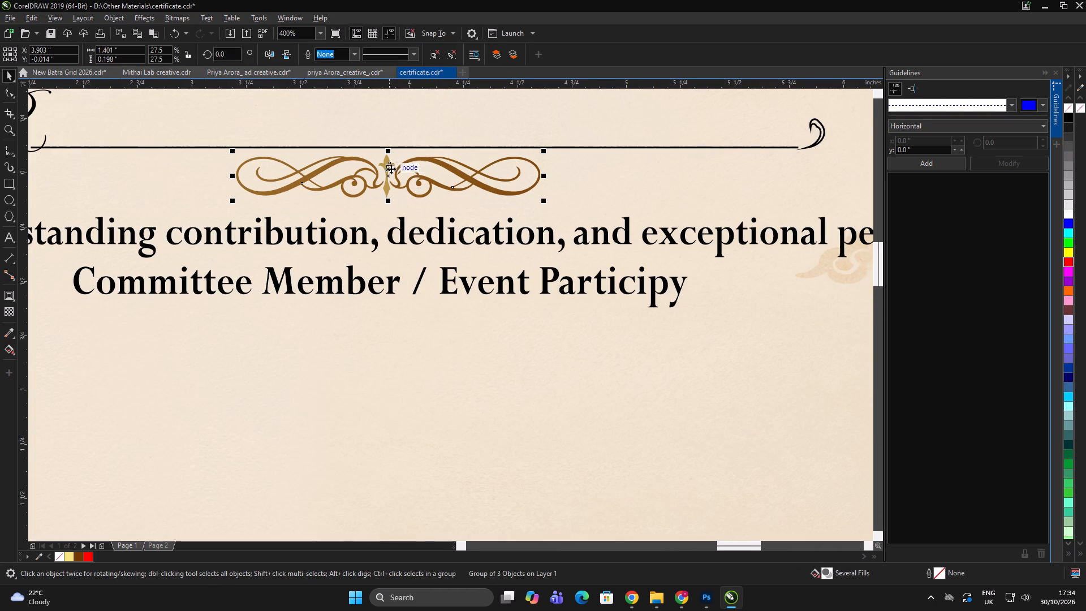
Ungroup the flourish under the name line and merge its pieces into a single curve.
key("ctrl+u")
left_click(329, 52)
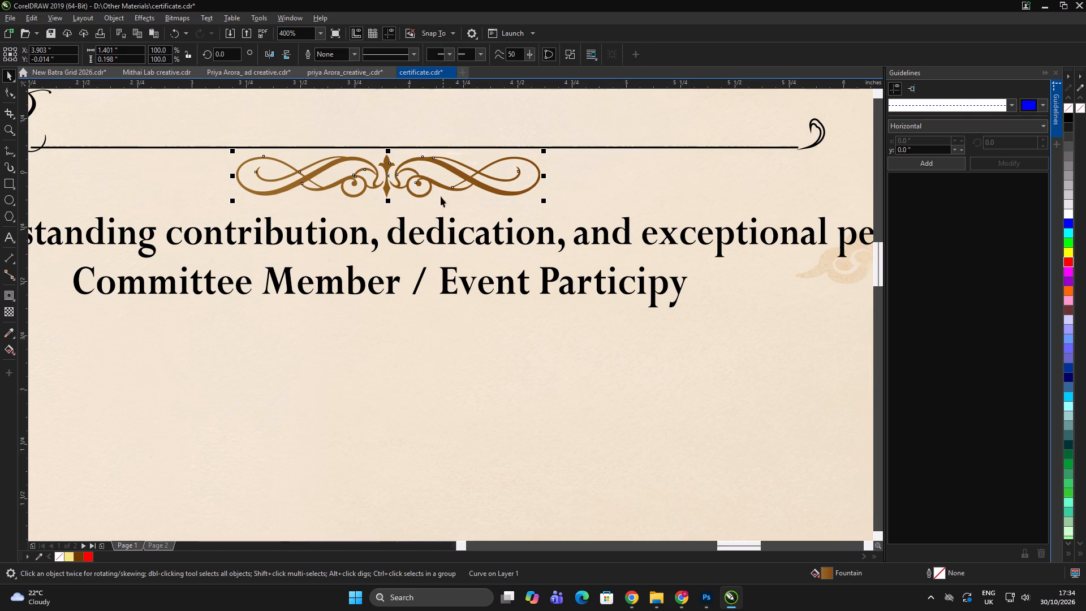
Copy only the fill from the gold ornament above the "CERTIFICATE OF EXCELLENCE" title to the merged flourish.
scroll(375, 247, "down", 3)
scroll(347, 141, "up", 1)
scroll(360, 208, "down", 4)
scroll(368, 193, "up", 2)
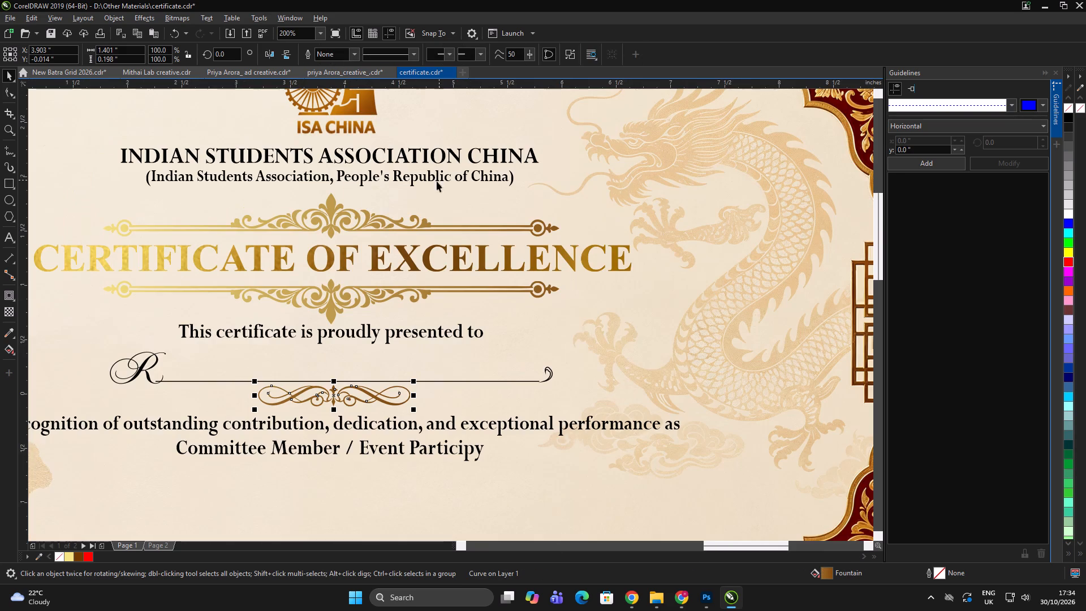
left_click(29, 18)
left_click(84, 98)
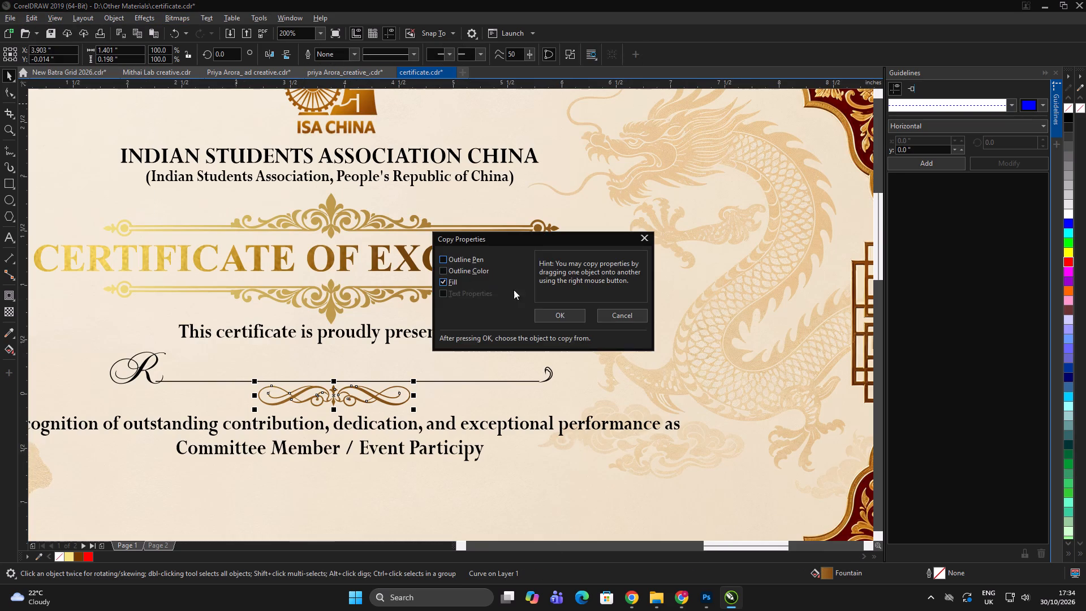
left_click(559, 321)
left_click(333, 209)
Tighten the flourish's fountain fill by moving its dark brown end and light yellow start inward to the certificate's side borders.
scroll(439, 168, "down", 2)
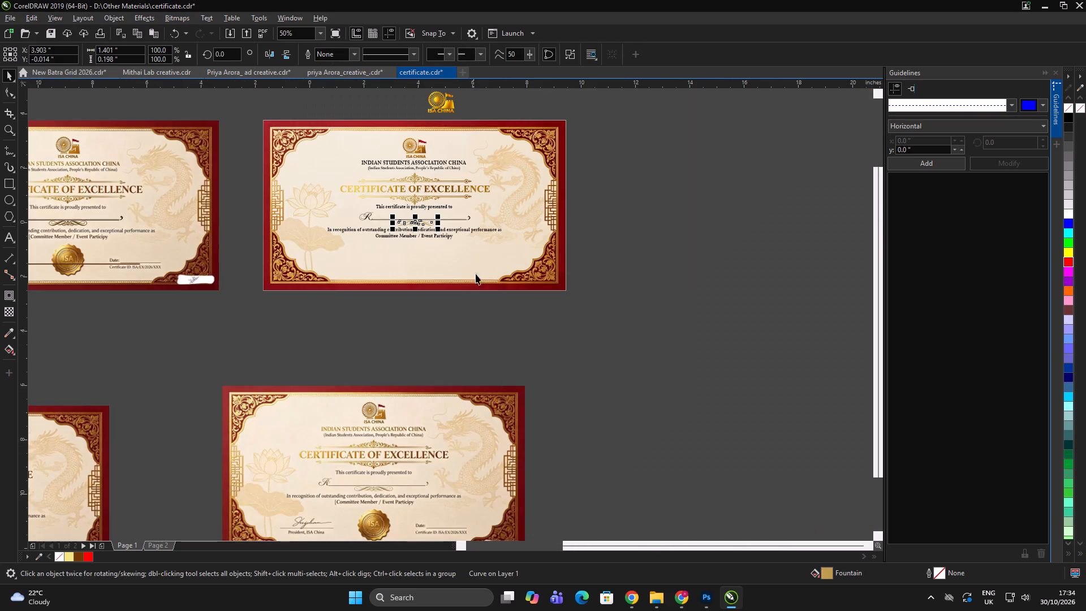
scroll(418, 233, "up", 1)
key("g")
scroll(434, 197, "down", 2)
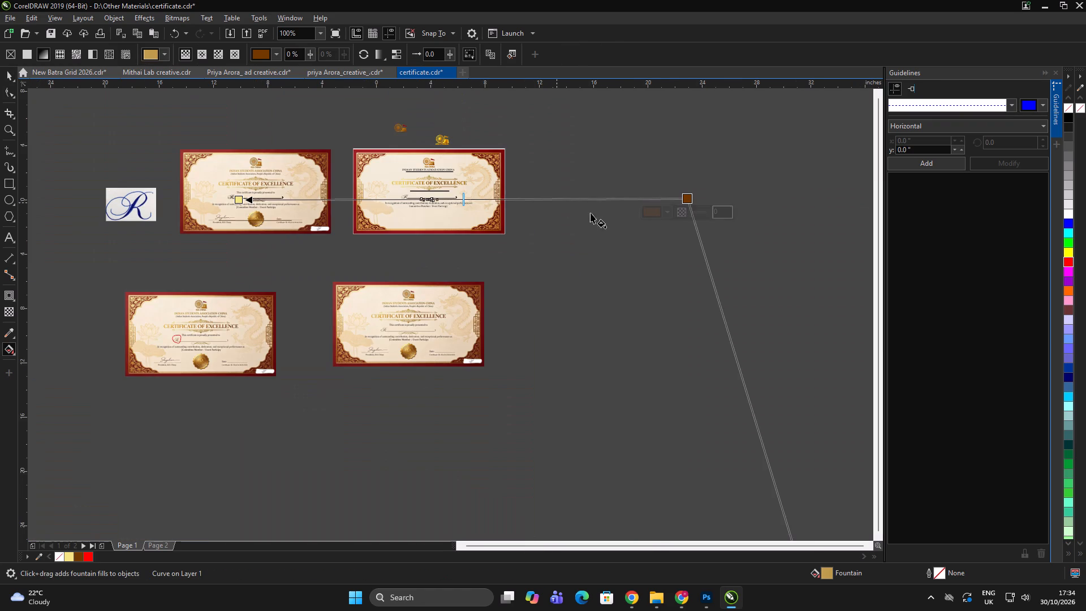
left_click_drag(685, 196, 483, 201)
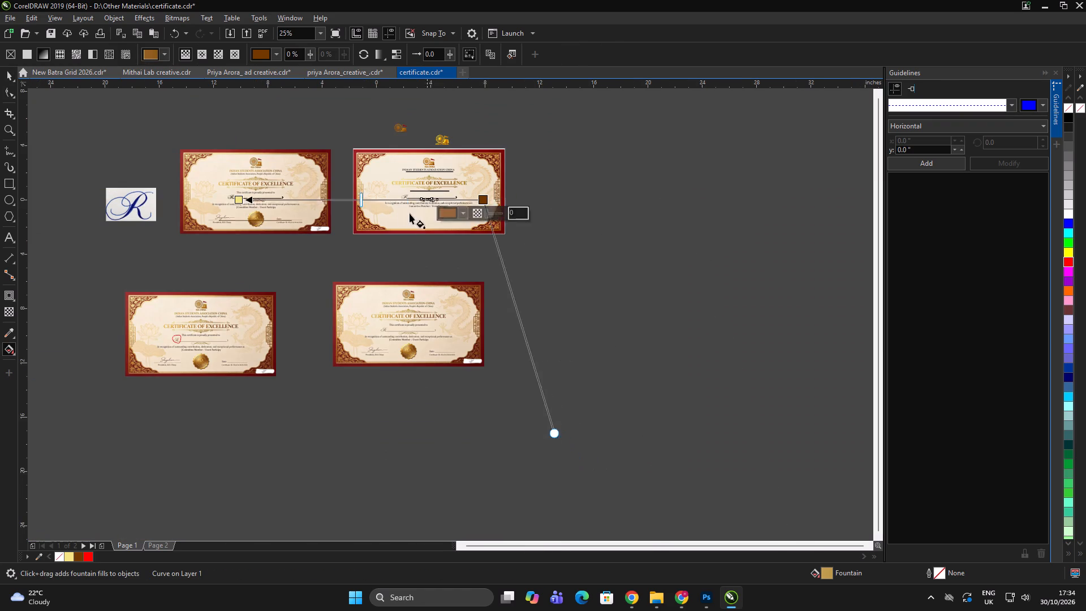
scroll(390, 207, "up", 1)
left_click_drag(90, 192, 325, 191)
scroll(443, 192, "up", 1)
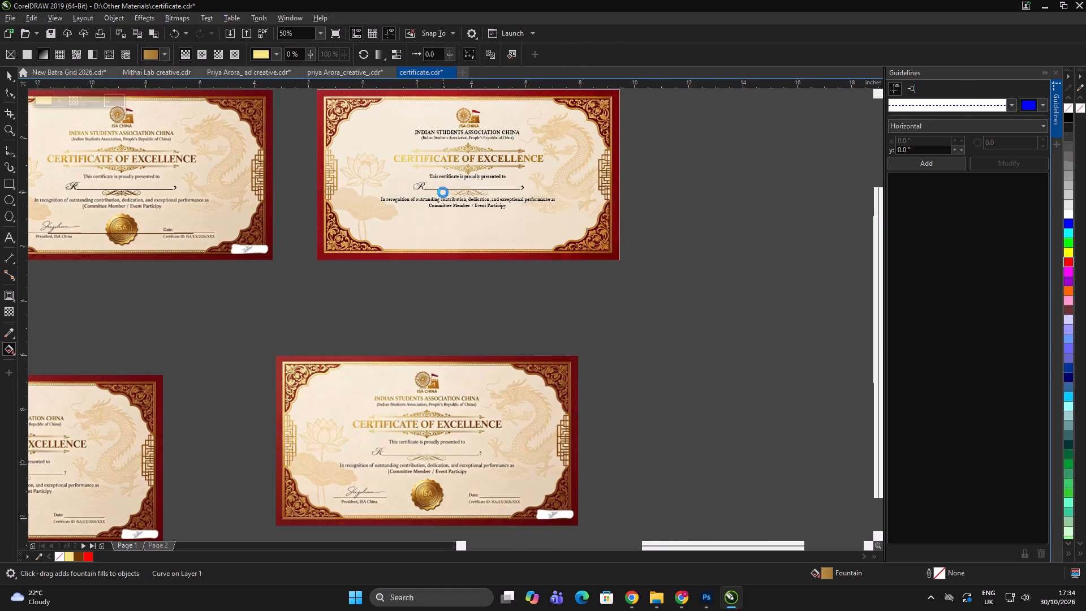
key("space")
left_click(508, 343)
left_click(517, 346)
double_click(543, 371)
scroll(531, 246, "up", 1)
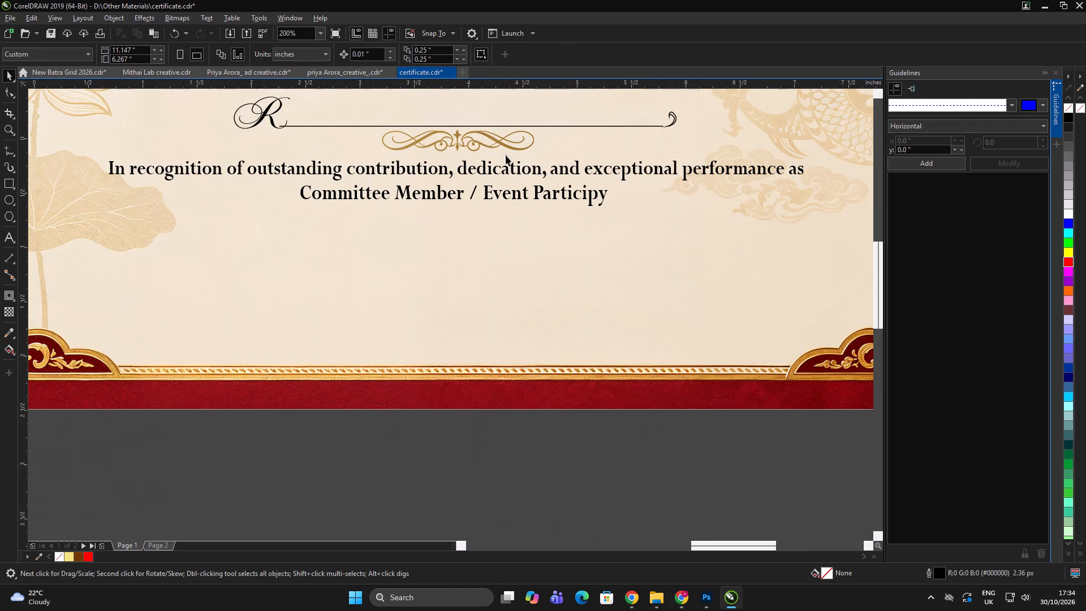
Bring the flourish's fountain fill ends closer, with light yellow near the R and dark brown beyond the curl.
left_click(503, 143)
key("g")
scroll(508, 184, "down", 2)
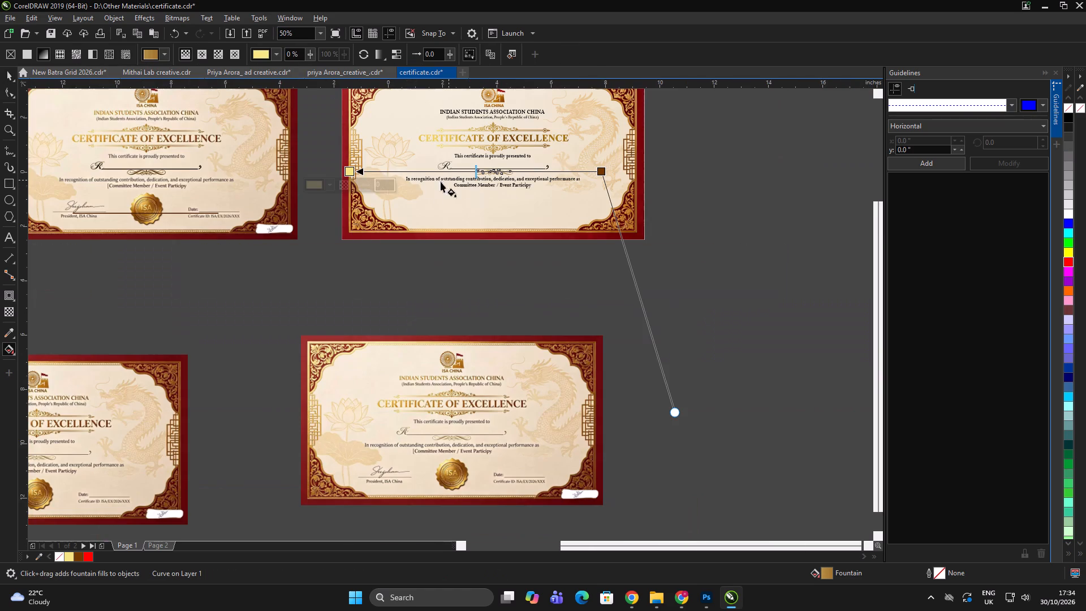
left_click_drag(351, 171, 443, 172)
scroll(545, 178, "up", 2)
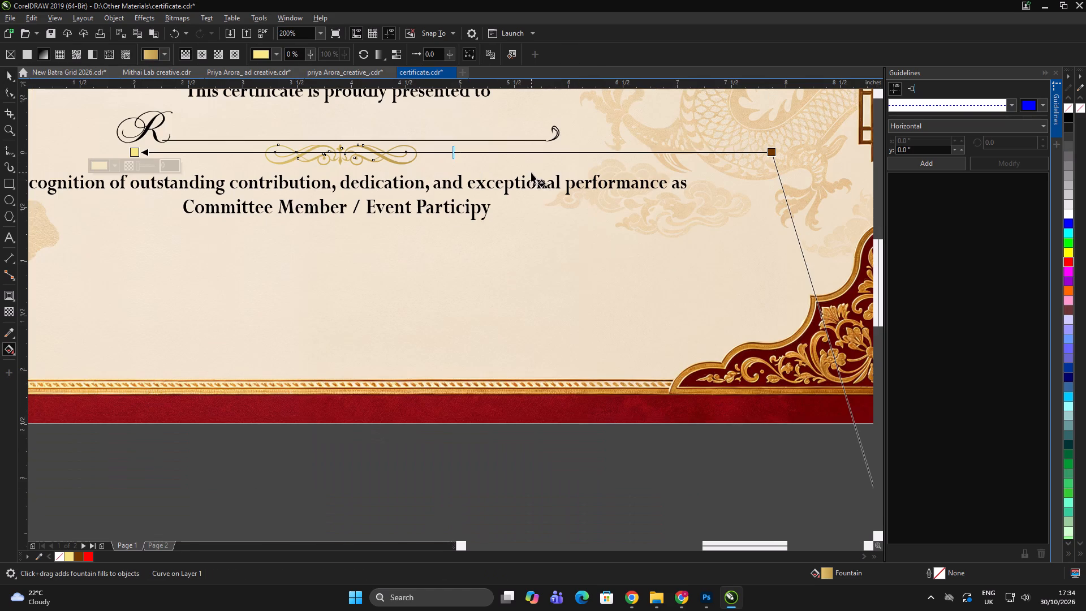
left_click_drag(768, 153, 661, 154)
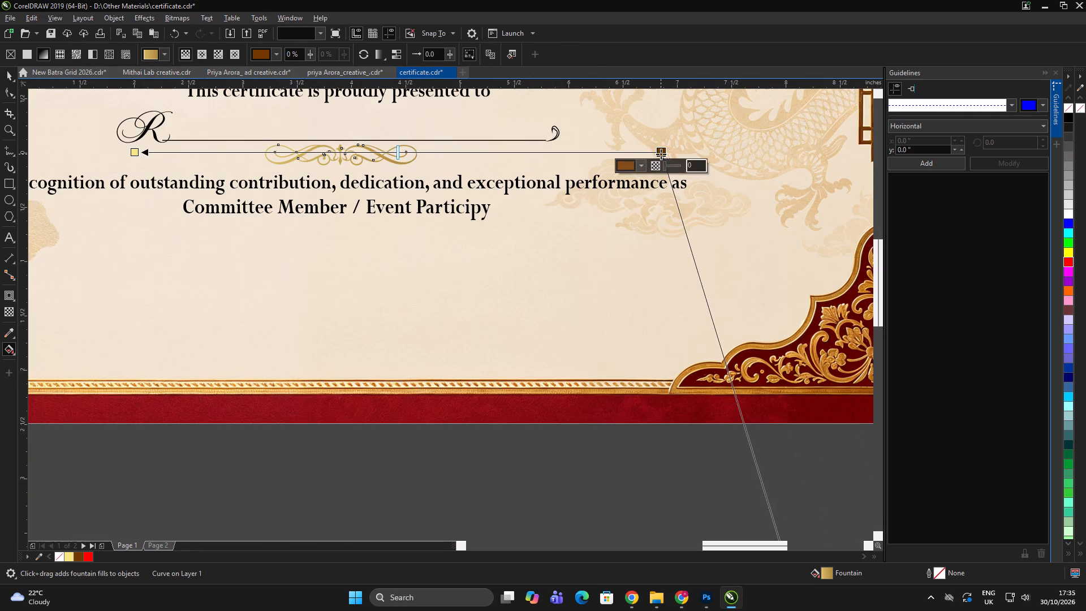
key("space")
scroll(478, 249, "down", 2)
left_click(649, 391)
double_click(652, 389)
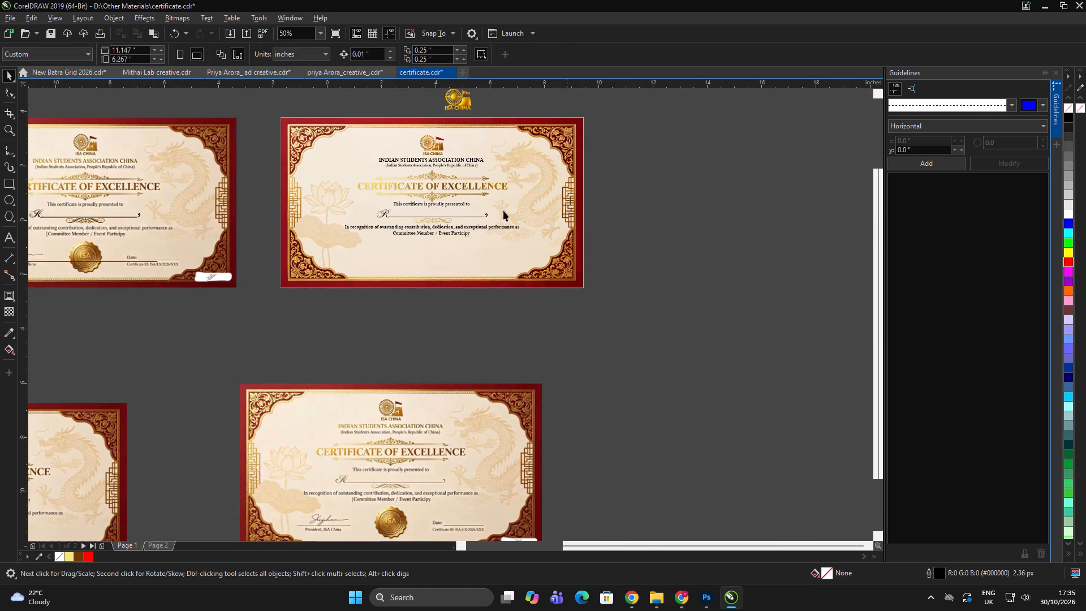
scroll(434, 213, "up", 2)
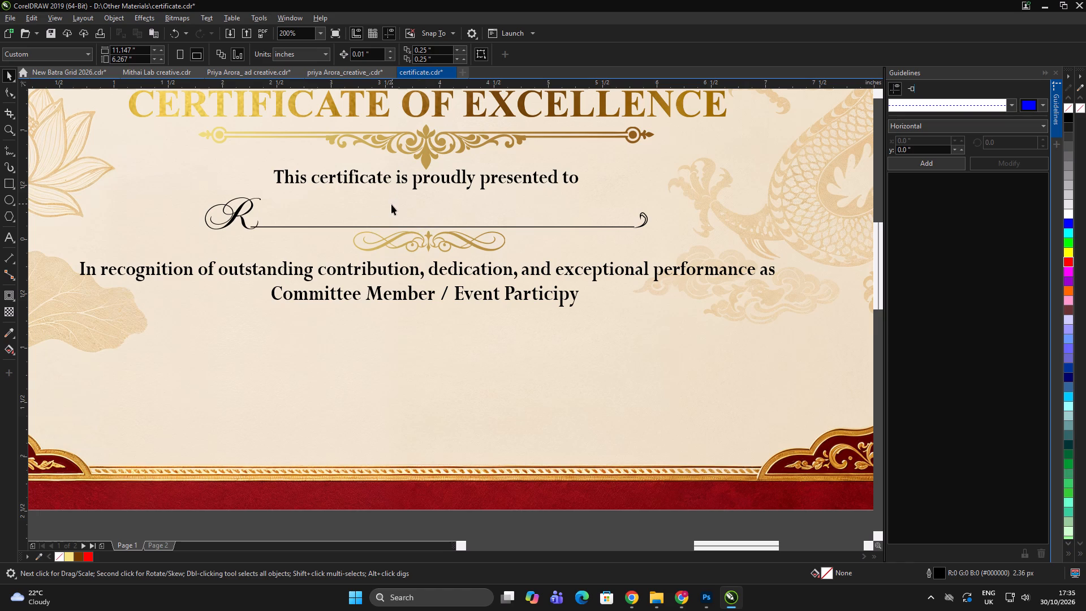
Fill the curl at the name line's end with dark brown sampled from the title's lettering and remove its outline.
scroll(686, 106, "up", 1)
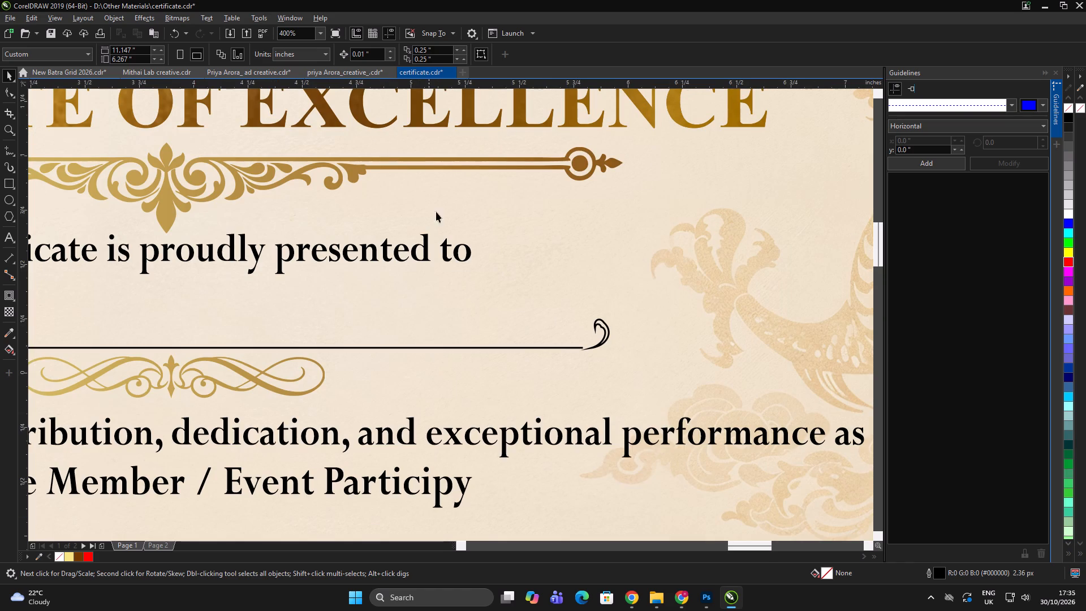
left_click(9, 330)
left_click(334, 121)
scroll(618, 330, "up", 4)
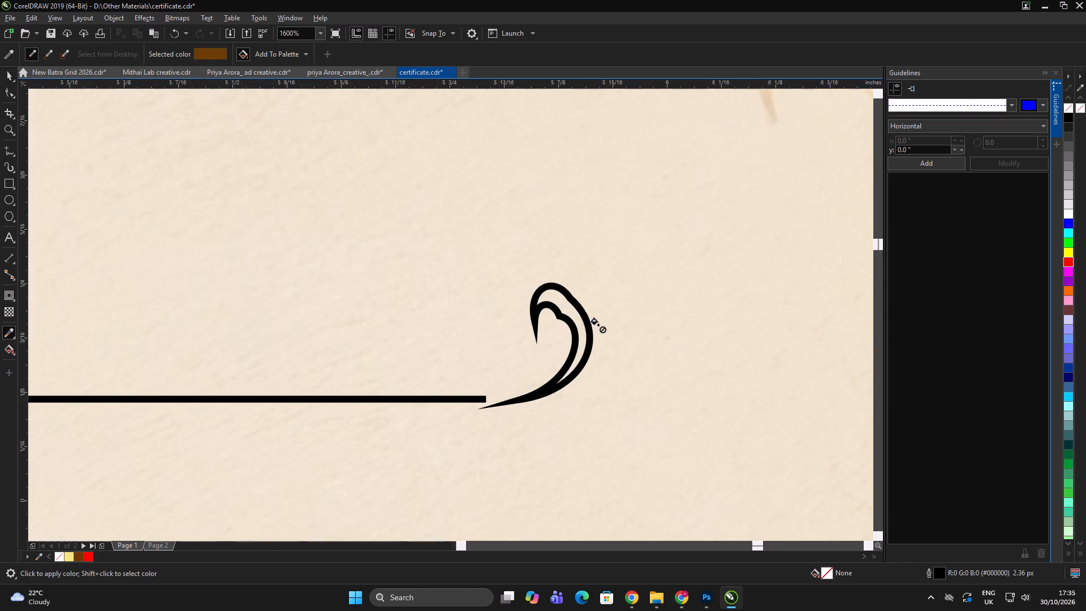
left_click(568, 311)
key("space")
left_click(563, 302)
right_click(1070, 107)
scroll(589, 299, "up", 1)
scroll(562, 291, "down", 4)
scroll(548, 245, "down", 4)
double_click(804, 282)
left_click(800, 281)
left_click(797, 280)
Draw a tiny rectangle about 0.028 by 0.01 inches at the start of the name line beside the R.
scroll(422, 263, "up", 1)
scroll(321, 263, "up", 1)
key("F5")
scroll(216, 239, "up", 1)
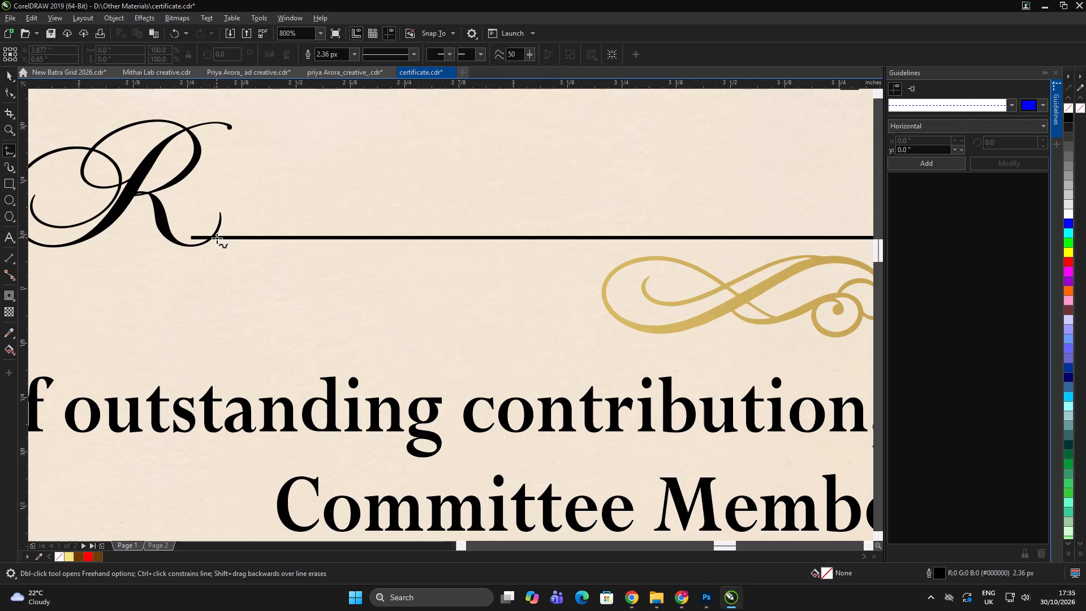
key("F5")
key("F6")
left_click_drag(193, 235, 202, 240)
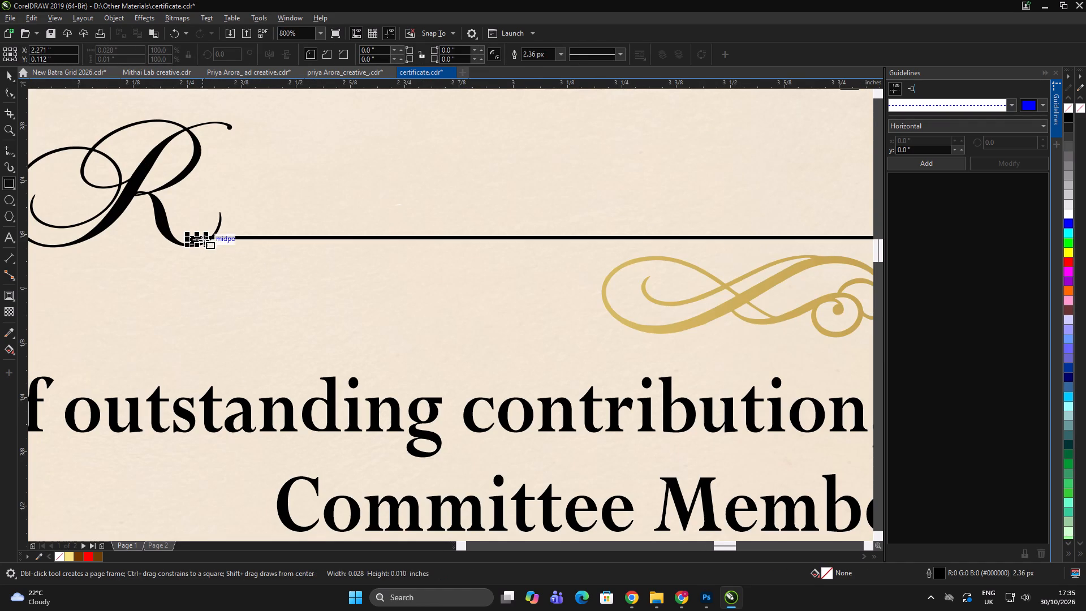
key("space")
Stretch the tiny rectangle along the name line to the line's far end, making it about 3.53 inches wide.
scroll(209, 239, "up", 1)
scroll(205, 242, "down", 1)
left_click_drag(205, 241, 967, 255)
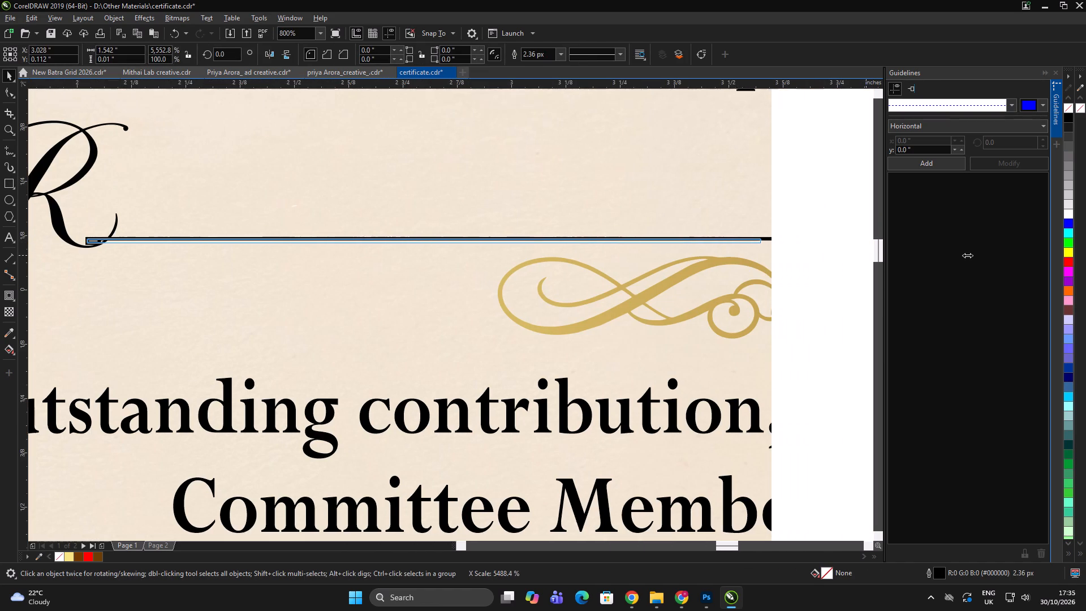
left_click_drag(967, 255, 696, 254)
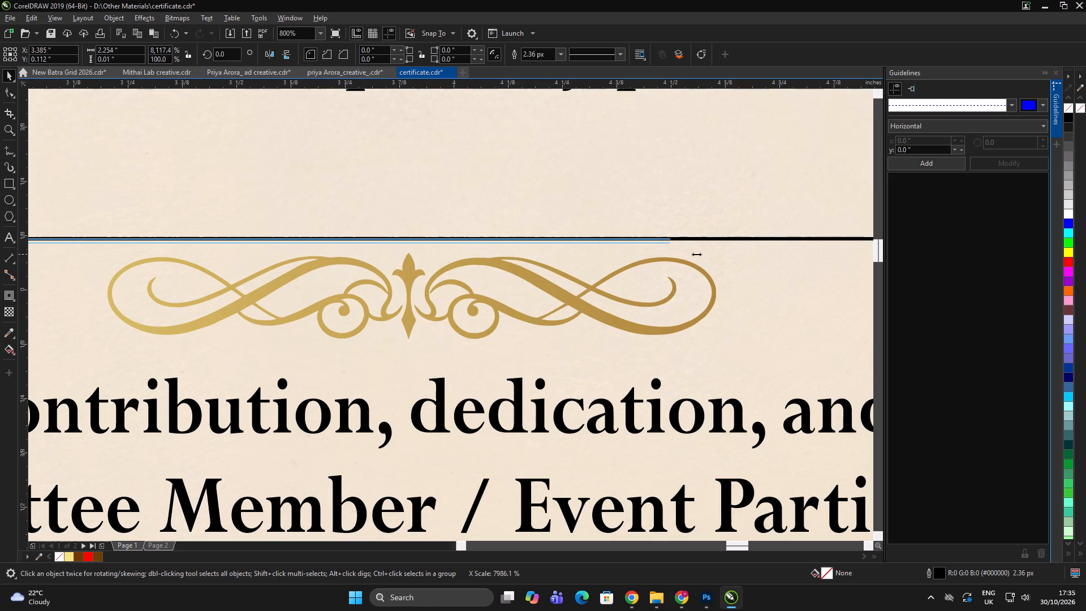
left_click_drag(696, 254, 801, 253)
scroll(613, 252, "up", 1)
scroll(327, 267, "down", 2)
scroll(497, 255, "up", 1)
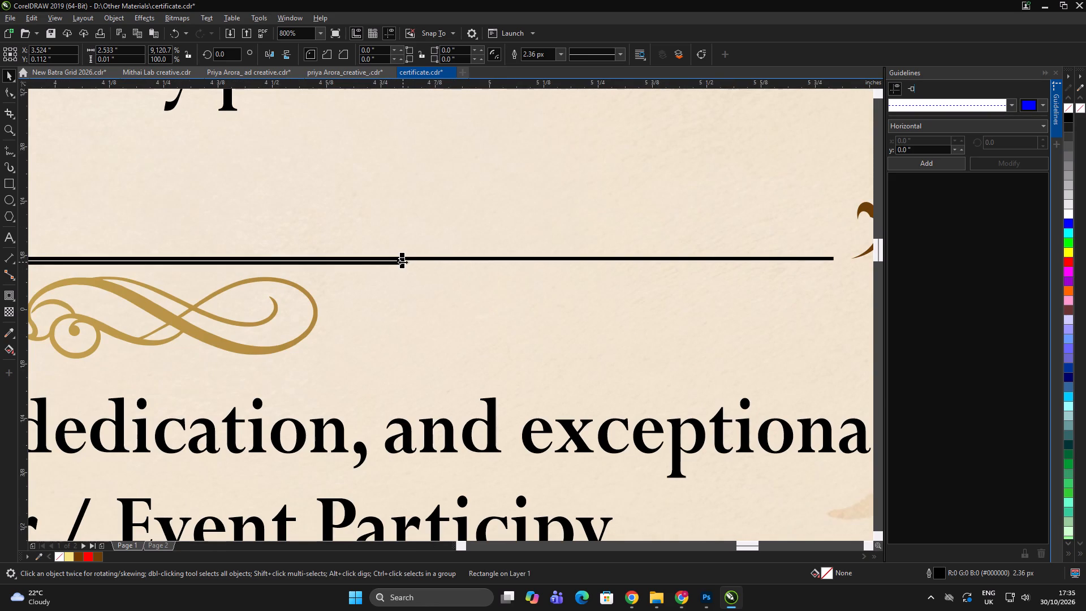
left_click_drag(403, 262, 836, 256)
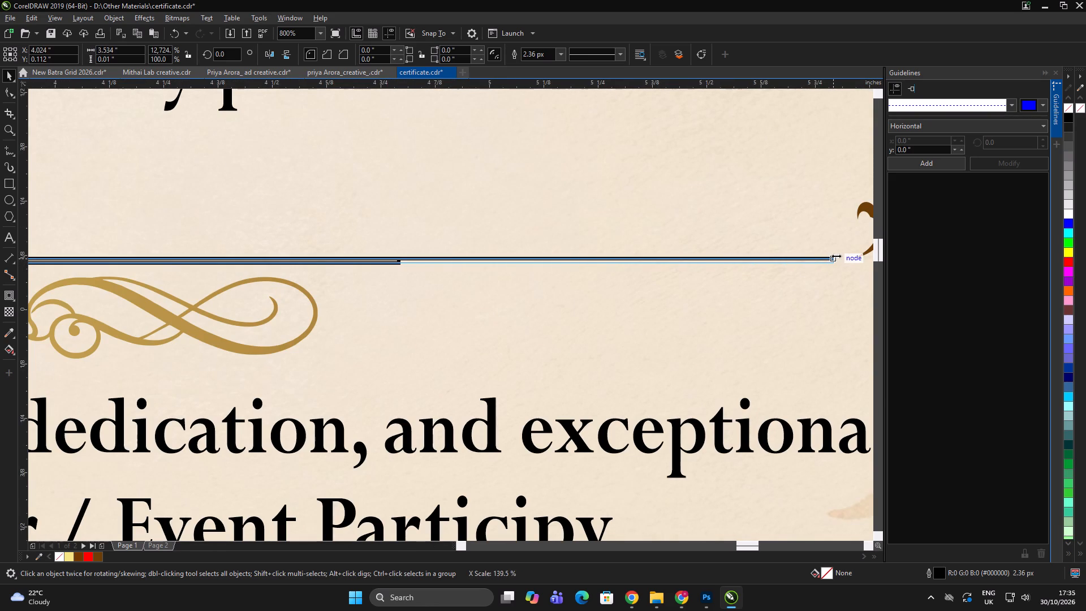
left_click_drag(836, 256, 838, 256)
Move the stretched rectangle slightly up so it lies over the black name line.
scroll(839, 256, "up", 2)
key("space")
scroll(817, 267, "up", 2)
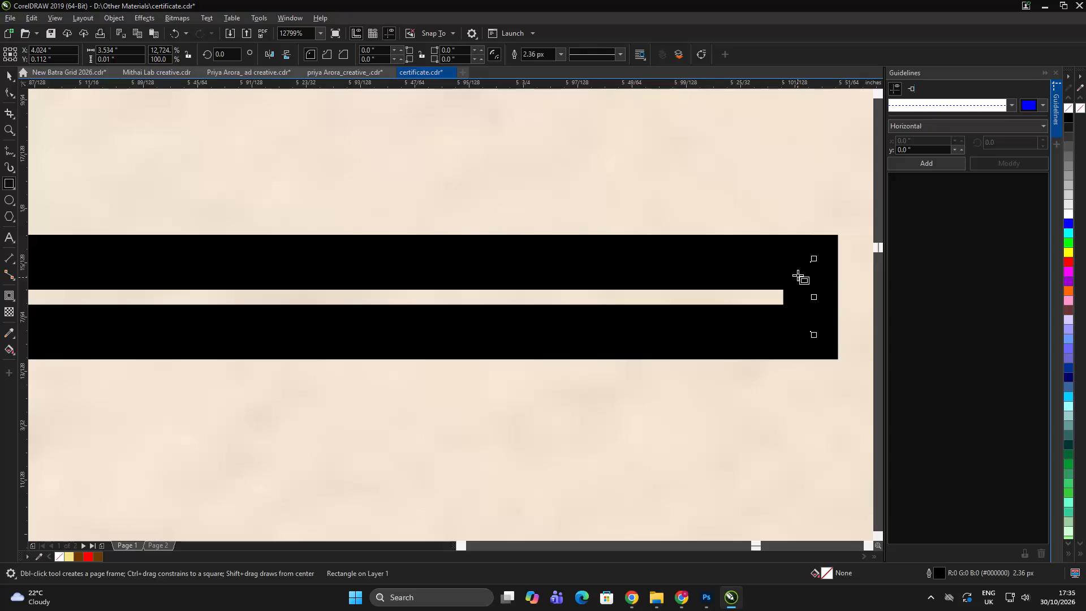
key("space")
left_click_drag(803, 266, 805, 244)
scroll(807, 223, "down", 7)
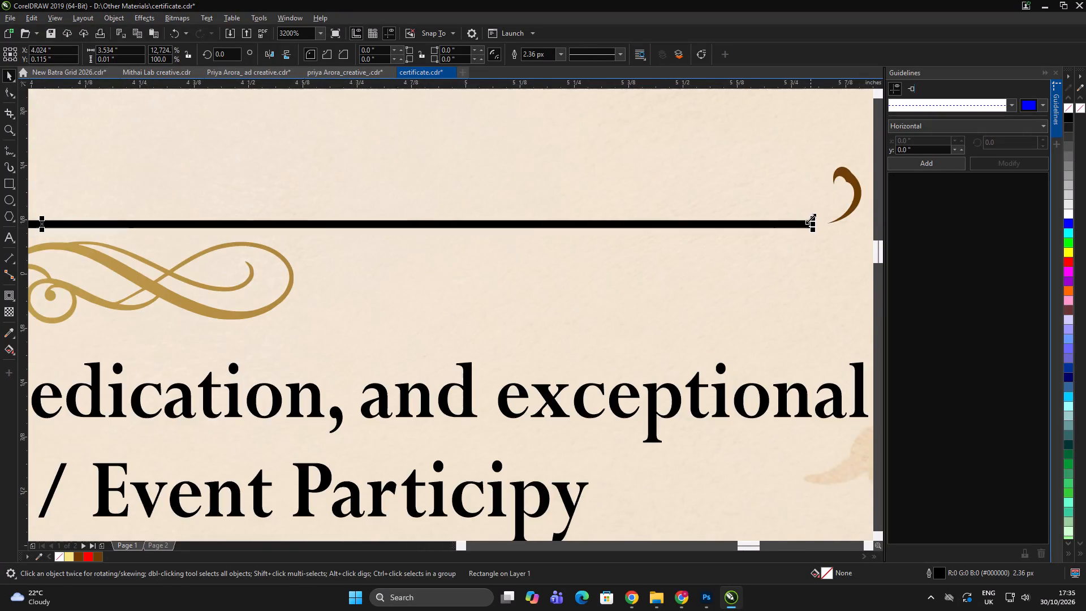
Copy only the flourish's gold fountain fill to the name line rectangle and remove the rectangle's outline.
scroll(759, 226, "down", 2)
scroll(558, 230, "up", 4)
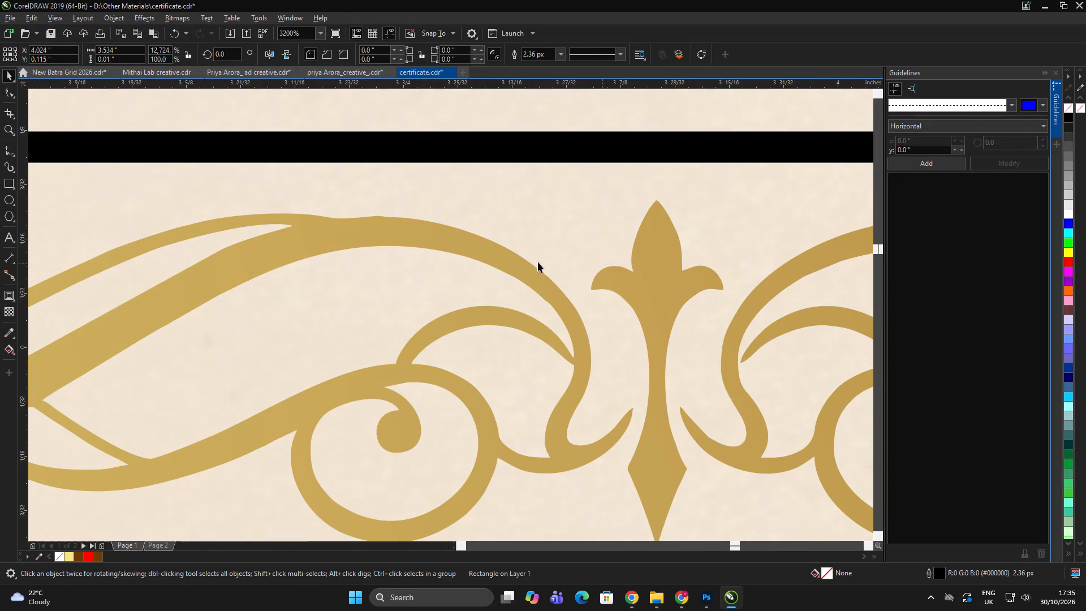
left_click(34, 16)
left_click(75, 98)
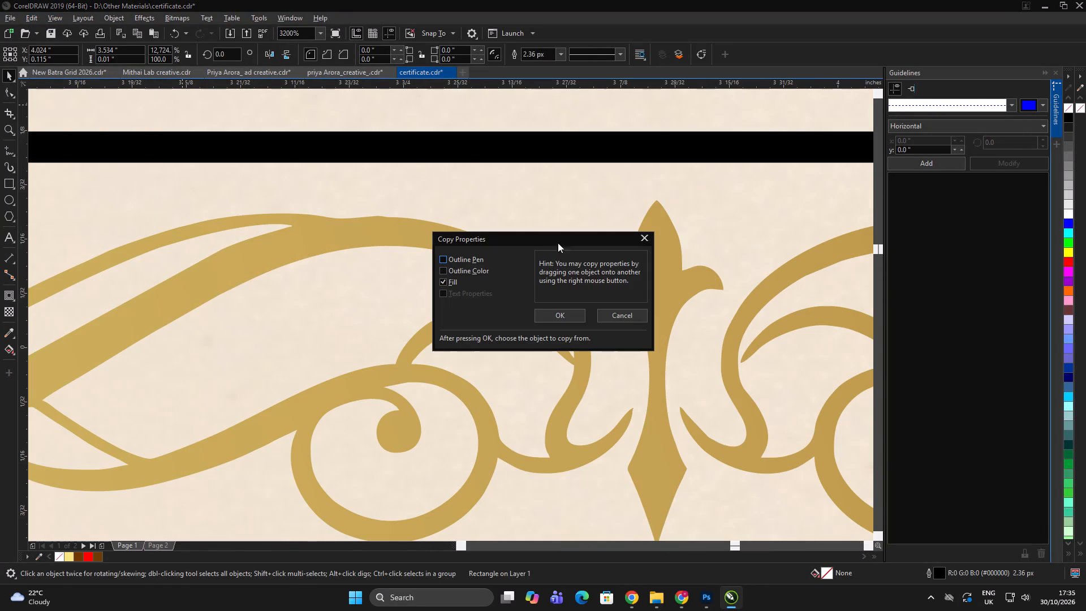
left_click(559, 316)
left_click(397, 241)
scroll(403, 192, "down", 2)
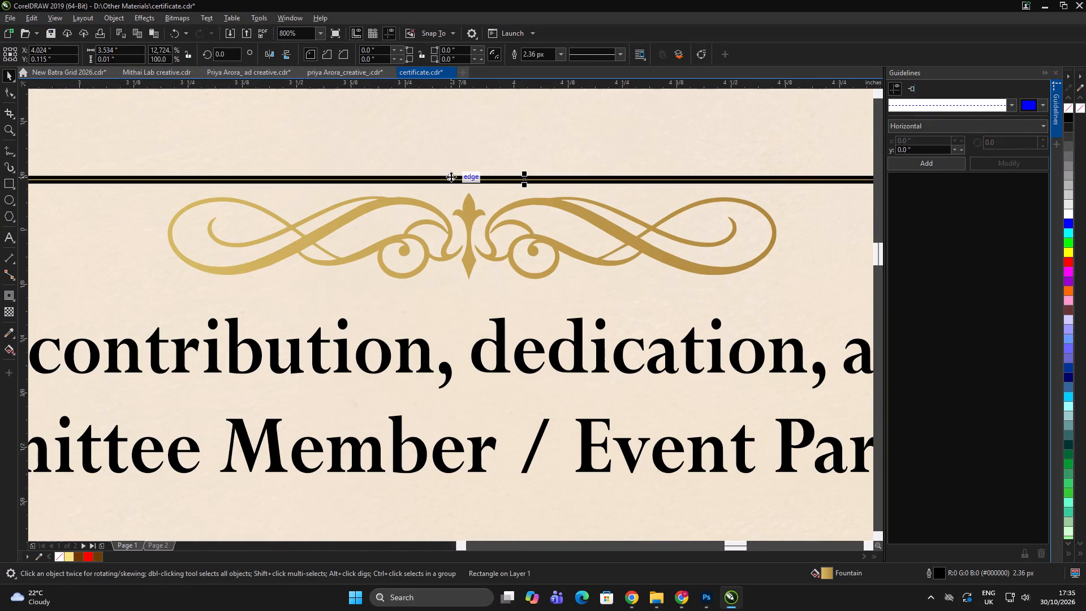
right_click(1069, 107)
Replace the old black name line with the gold rectangle by cutting the rectangle, deleting the line and pasting it back.
key("ctrl+x")
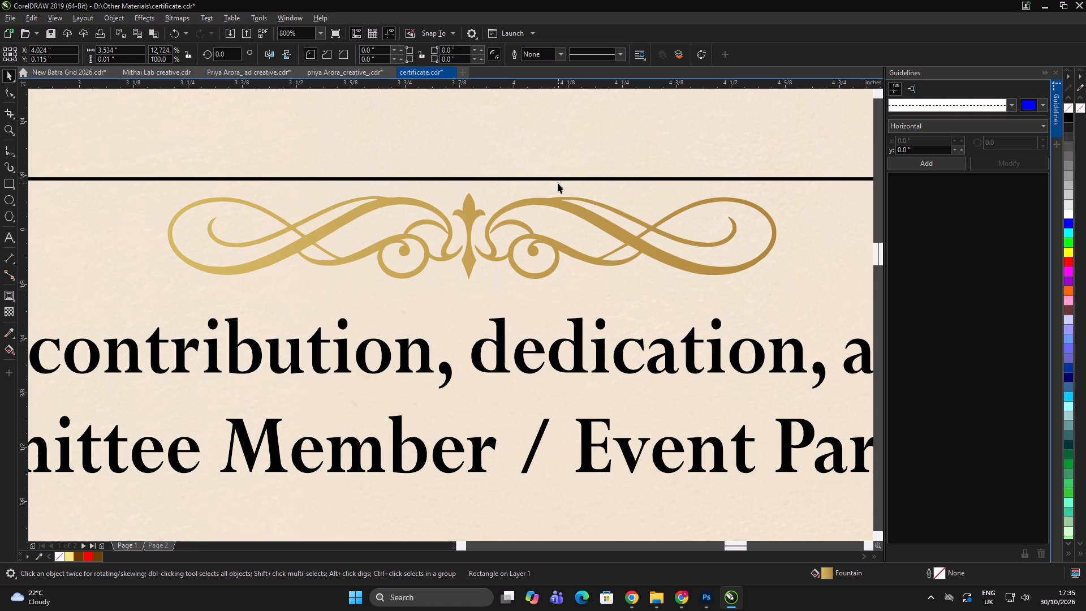
left_click(561, 179)
key("Delete")
scroll(580, 174, "down", 2)
key("ctrl+v")
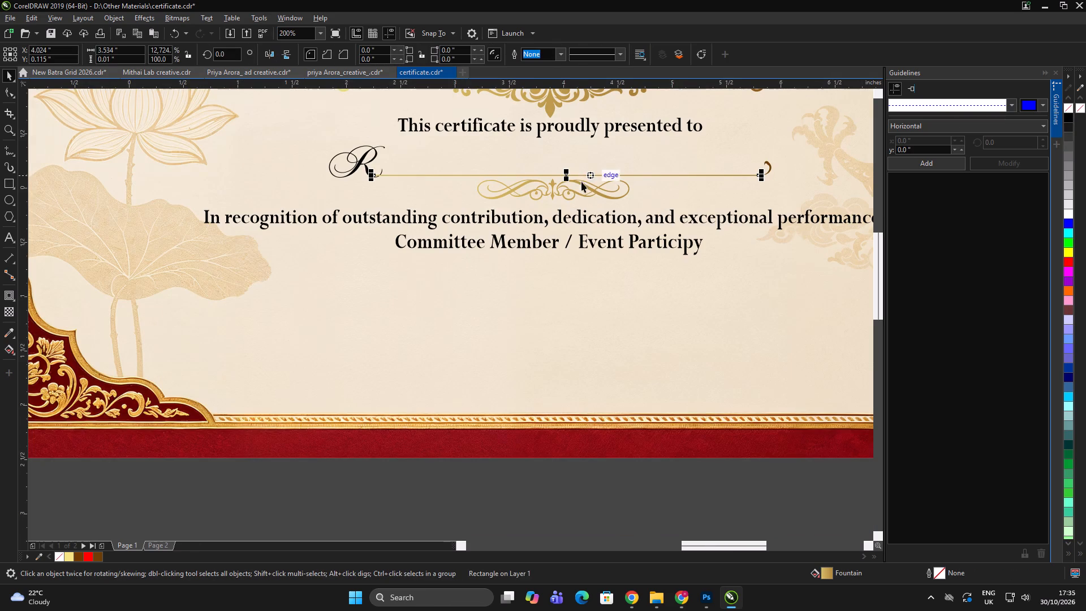
scroll(596, 188, "up", 1)
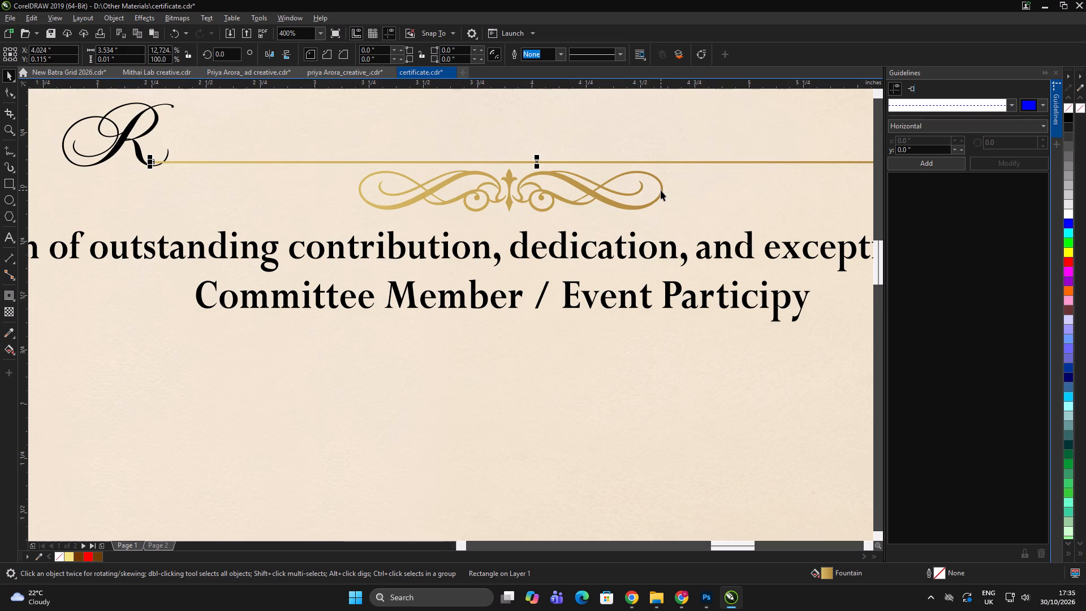
scroll(675, 177, "down", 1)
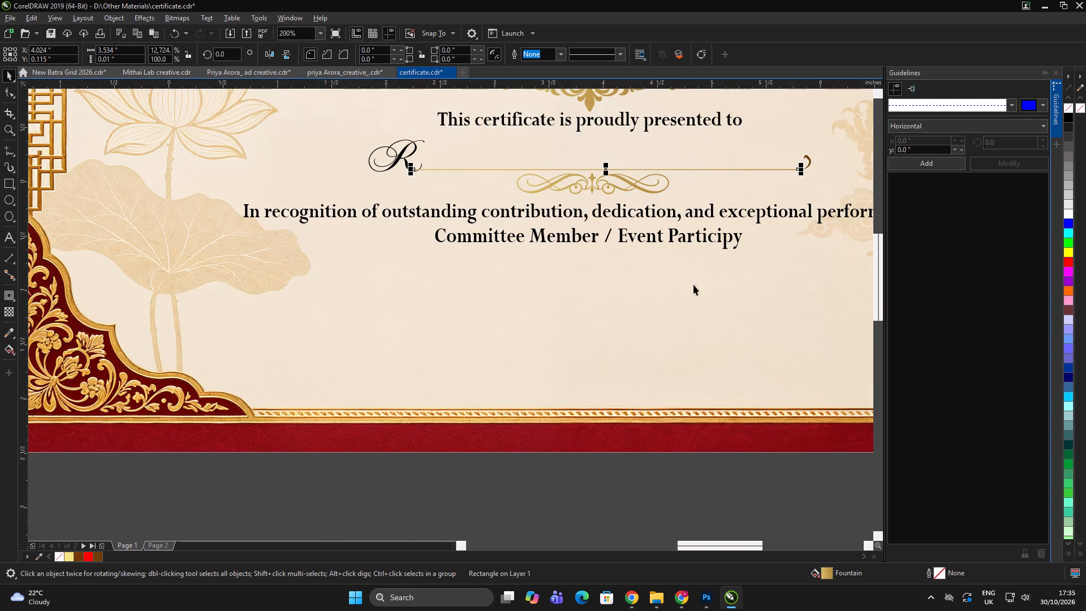
Thicken the gold name line upward slightly, to a height of about 0.013 inches.
left_click(668, 497)
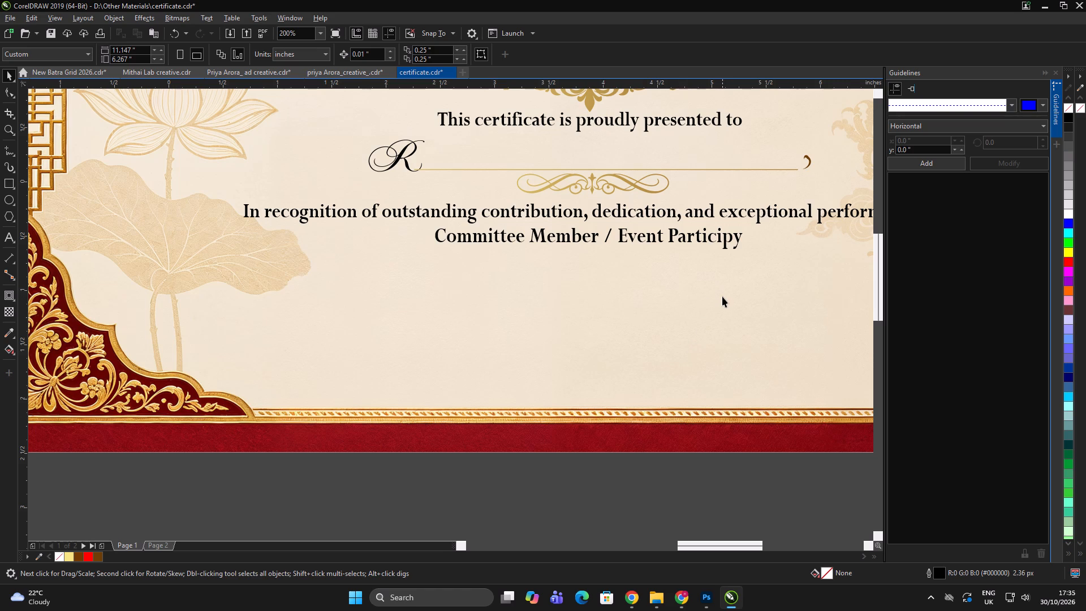
scroll(627, 156, "up", 4)
scroll(545, 234, "up", 1)
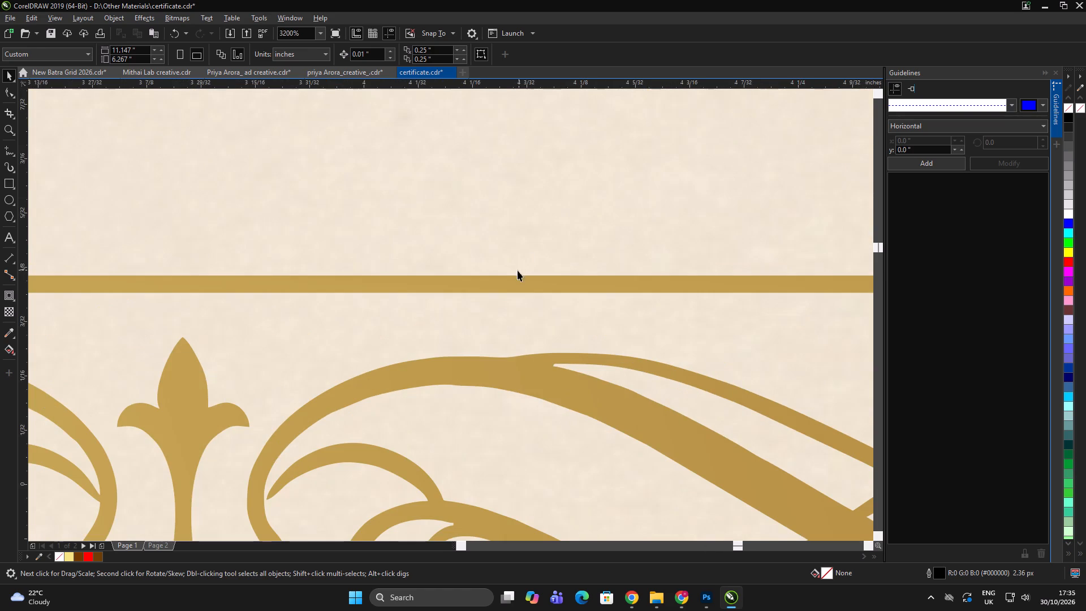
left_click(505, 284)
left_click_drag(406, 269, 410, 264)
scroll(454, 252, "down", 9)
scroll(260, 225, "up", 3)
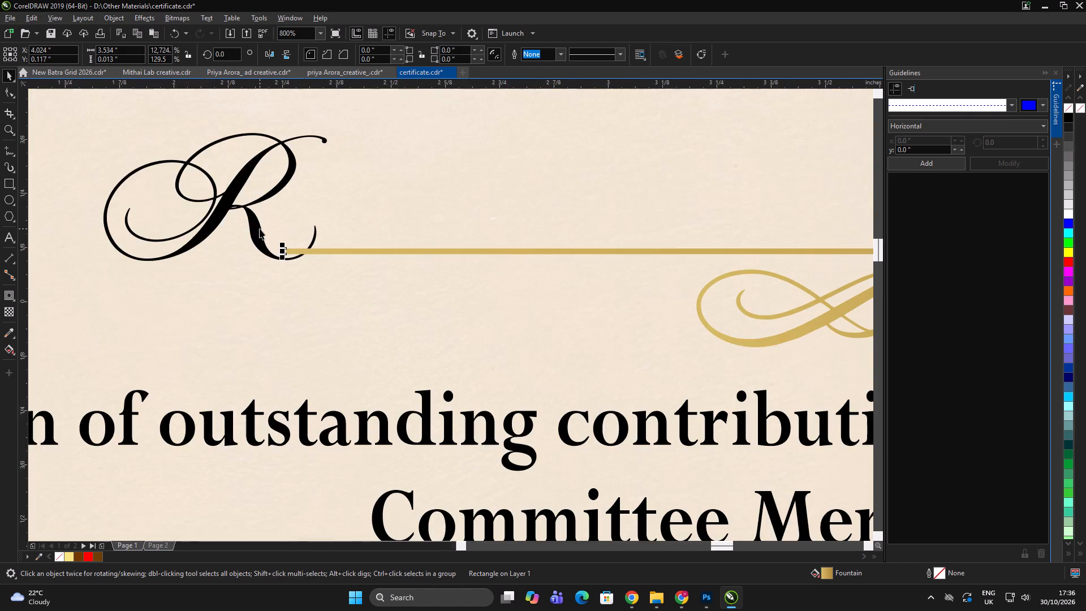
Move the calligraphic R slightly away from the start of the gold name line, centring it at about X 2.045, Y 0.242 inches.
left_click(260, 229)
scroll(254, 231, "up", 1)
left_click_drag(254, 228, 210, 222)
scroll(386, 237, "down", 4)
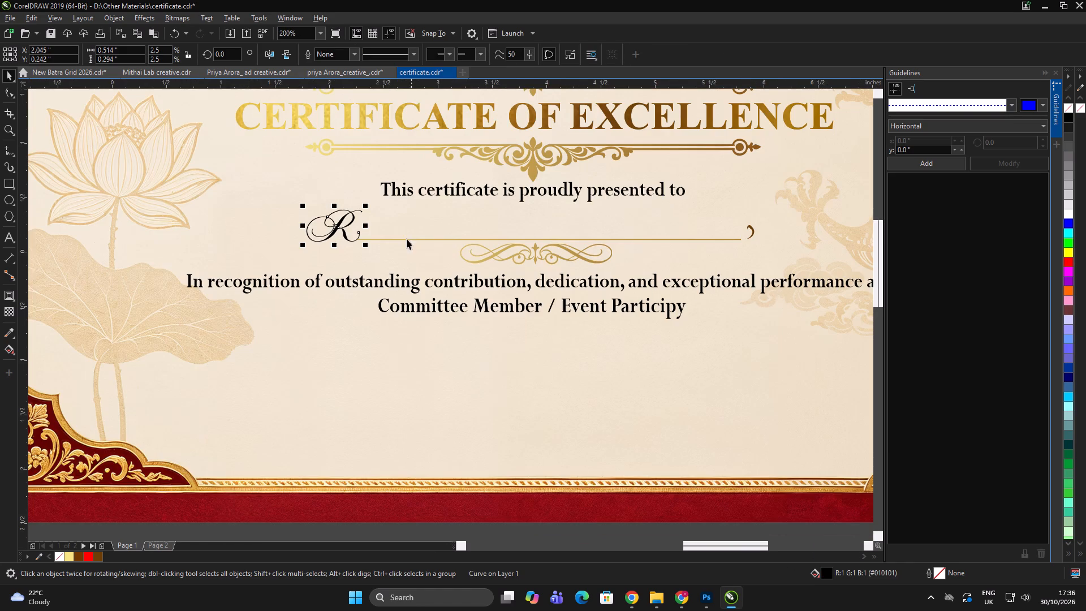
Sample a gold from the flourish (#BC9A4A) and apply it as the fill of the black calligraphic R.
left_click(6, 333)
scroll(545, 266, "up", 2)
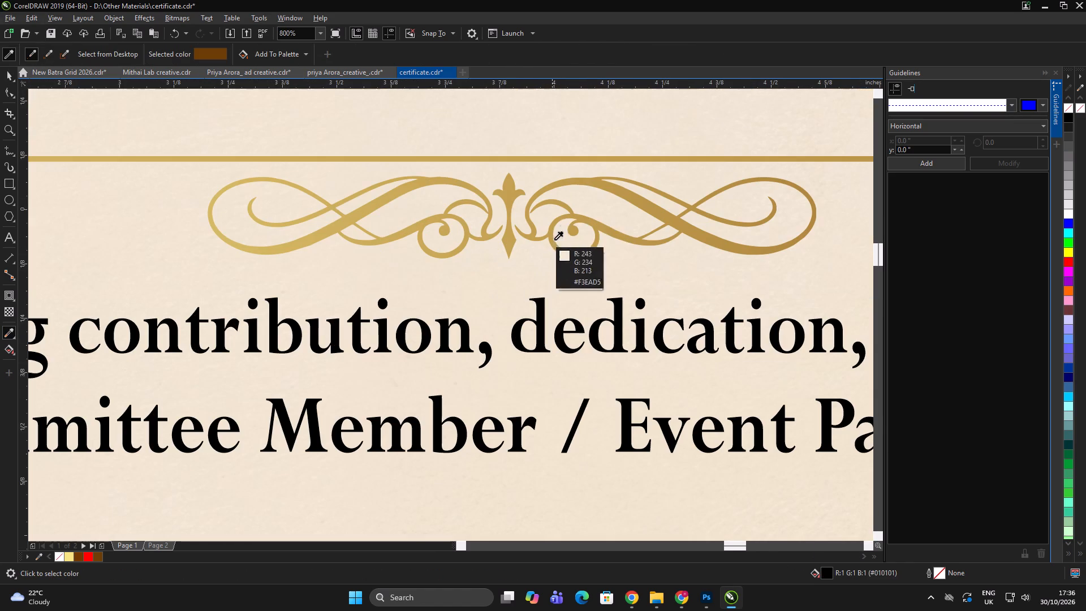
left_click(589, 218)
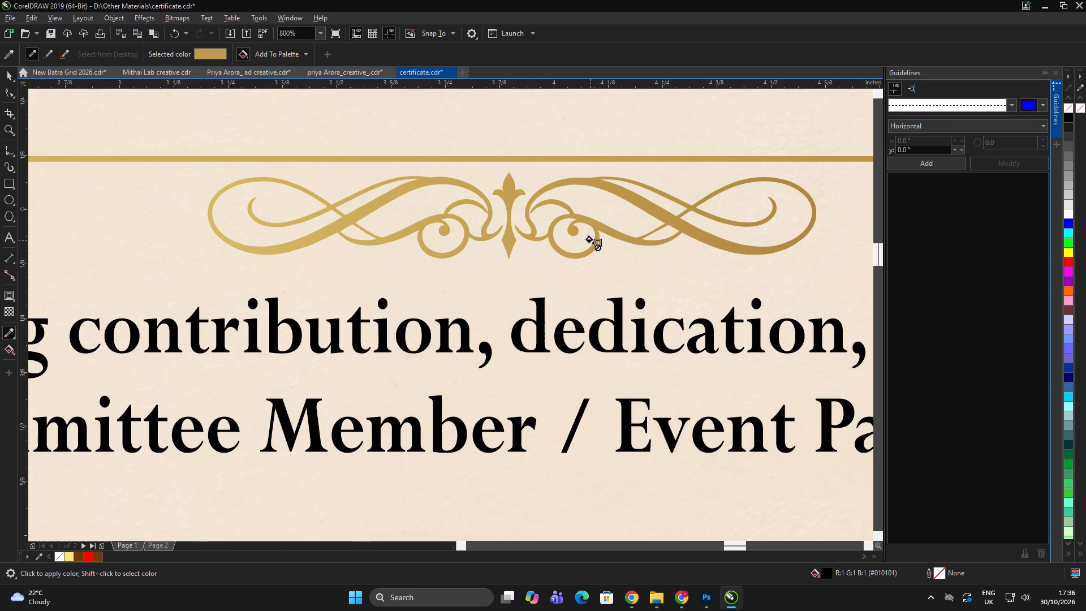
scroll(516, 214, "down", 4)
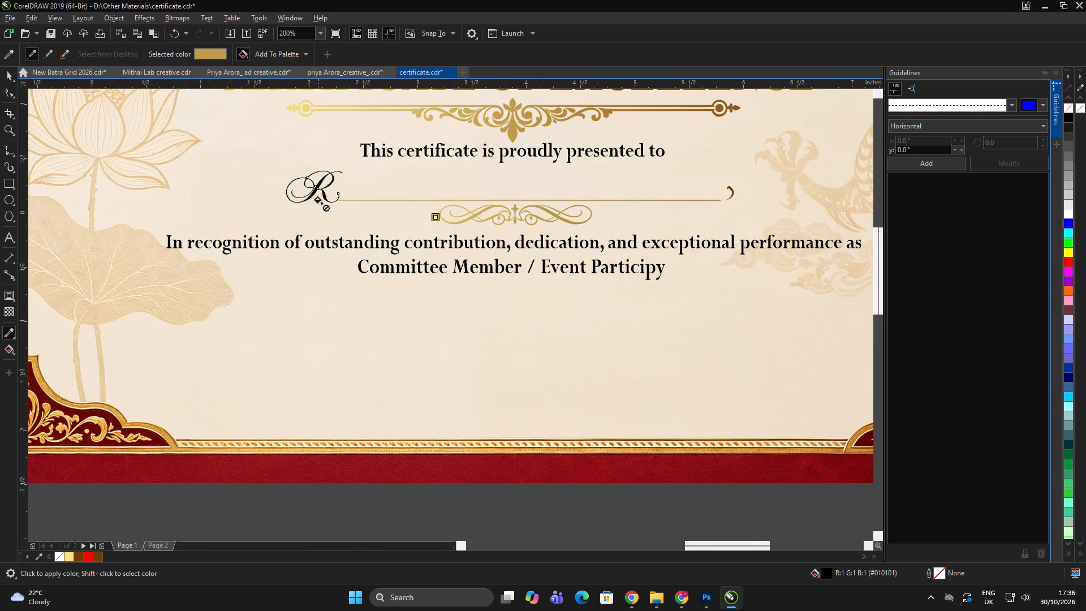
scroll(312, 183, "up", 7)
left_click(460, 277)
scroll(438, 257, "down", 14)
key("space")
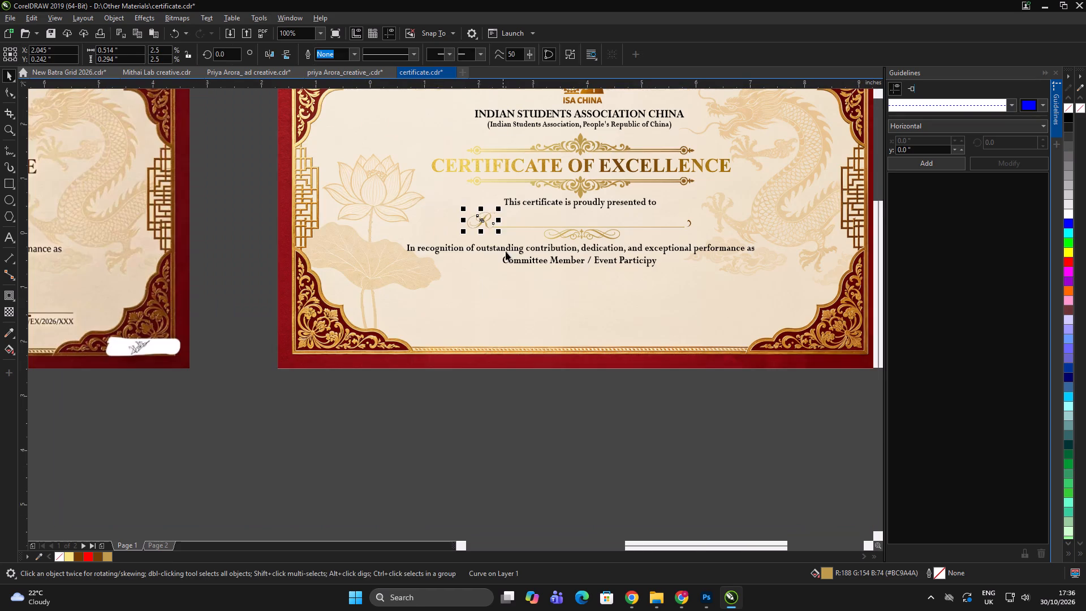
double_click(598, 421)
left_click(603, 419)
Delete the leftover black calligraphic R lying over the name line of the original reference certificate.
scroll(529, 350, "down", 1)
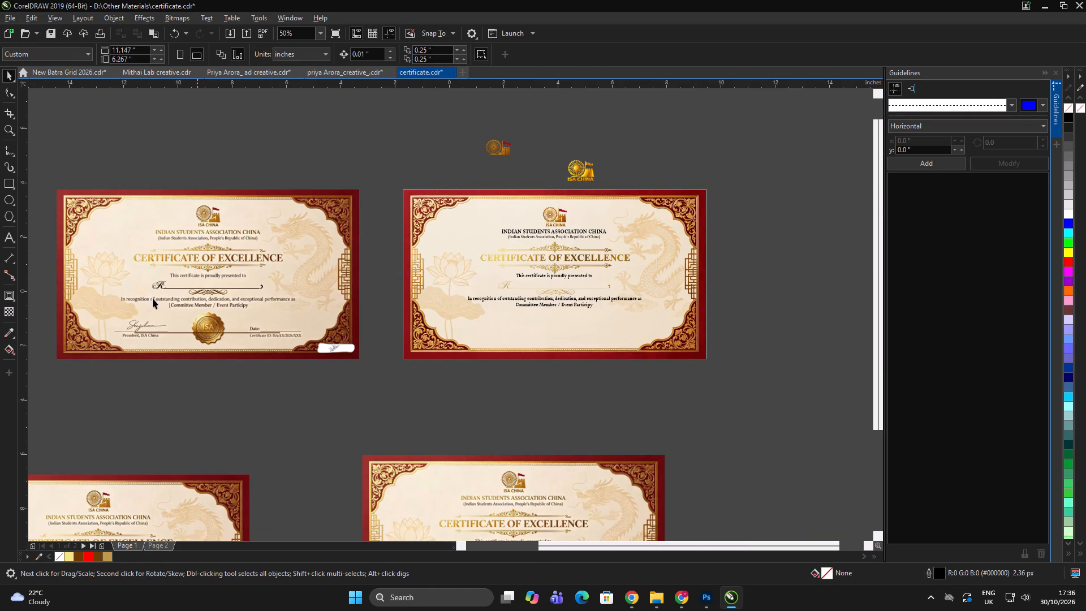
left_click(157, 283)
key("Delete")
left_click(421, 433)
Delete the stray brown line that crosses the seal and signature area of the reference certificate.
scroll(230, 333, "up", 2)
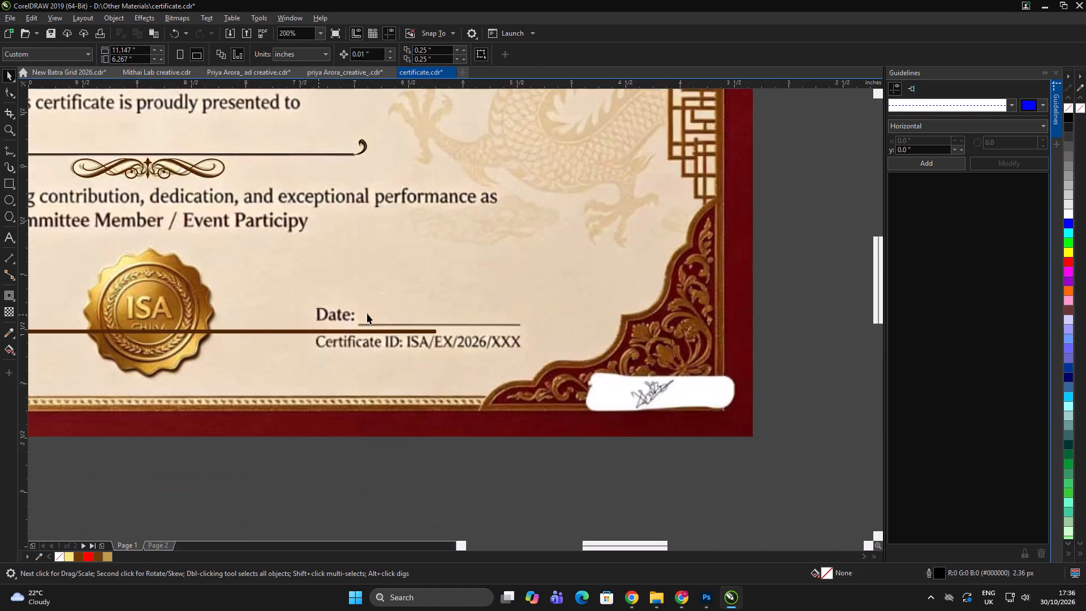
scroll(424, 322, "down", 1)
left_click(466, 414)
left_click_drag(485, 414, 106, 289)
key("Delete")
left_click(406, 442)
left_click(406, 436)
left_click(413, 431)
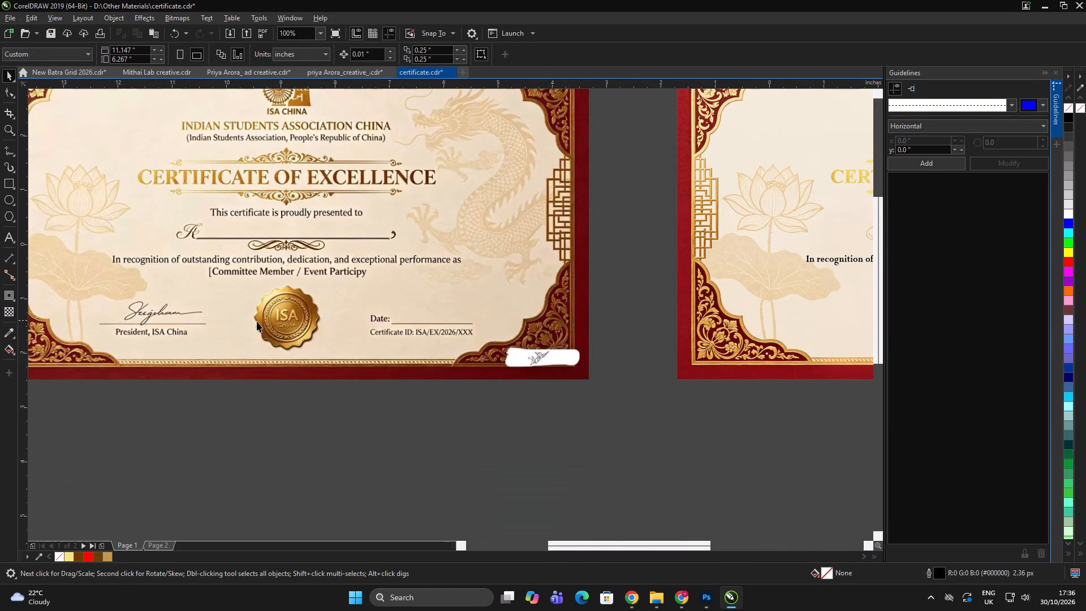
Capture the gold ISA China seal on the reference certificate with Lightshot and copy the screenshot to the clipboard.
scroll(255, 321, "up", 1)
scroll(376, 302, "down", 1)
left_click(442, 403)
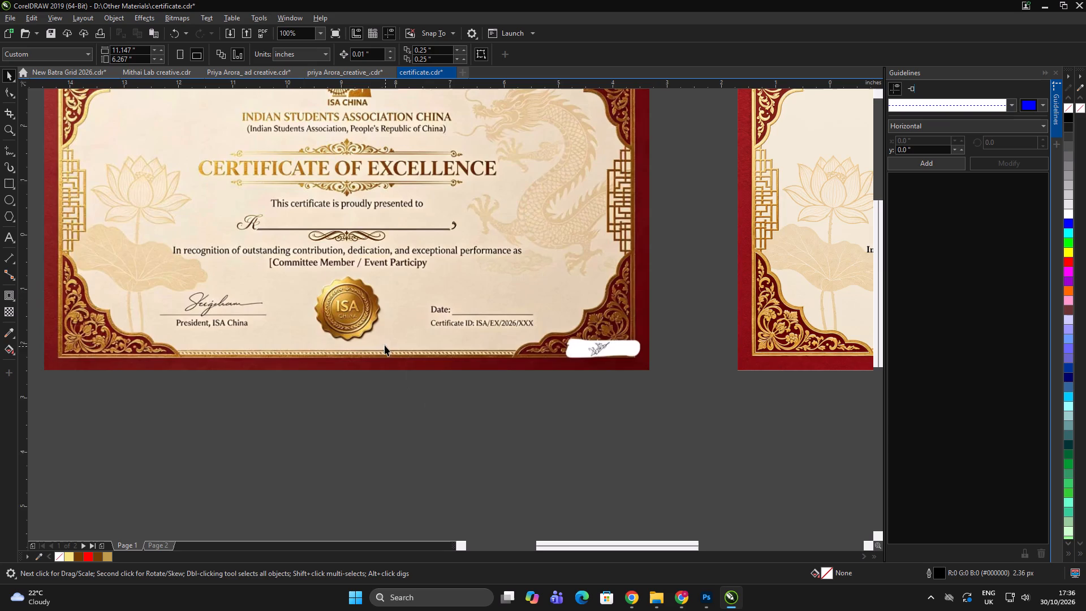
scroll(399, 345, "up", 1)
left_click(481, 465)
left_click(485, 463)
left_click(933, 601)
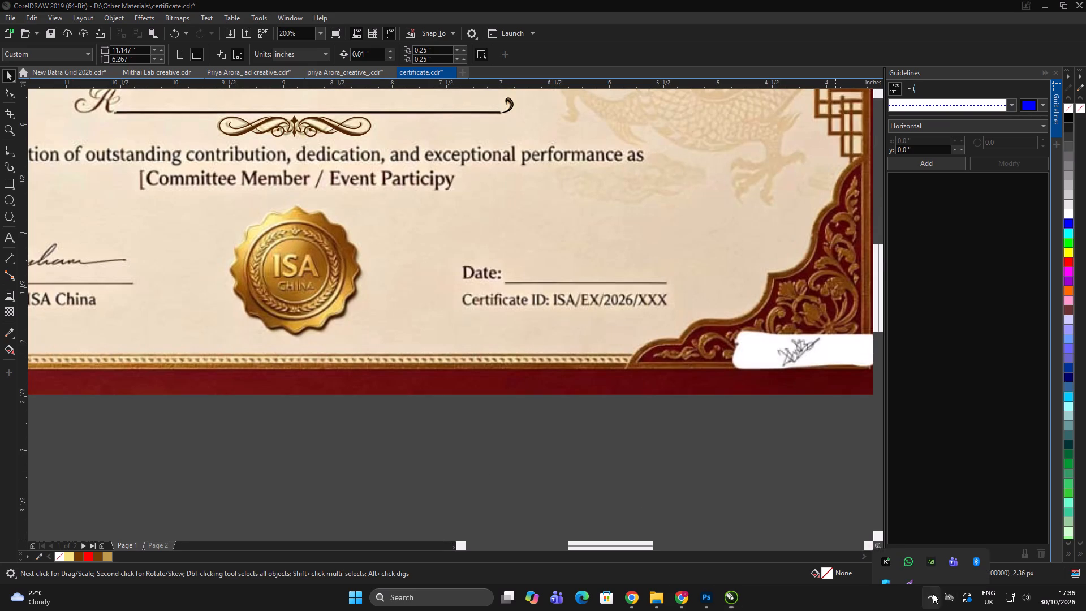
left_click(905, 569)
left_click_drag(222, 197, 364, 330)
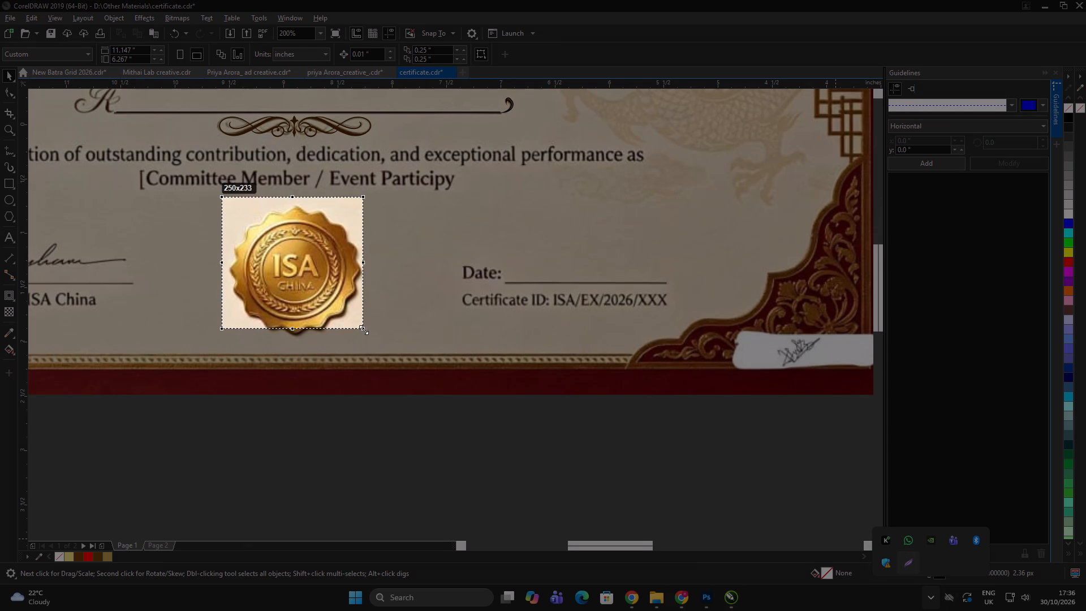
left_click_drag(364, 330, 367, 338)
left_click(318, 347)
key("alt+Tab")
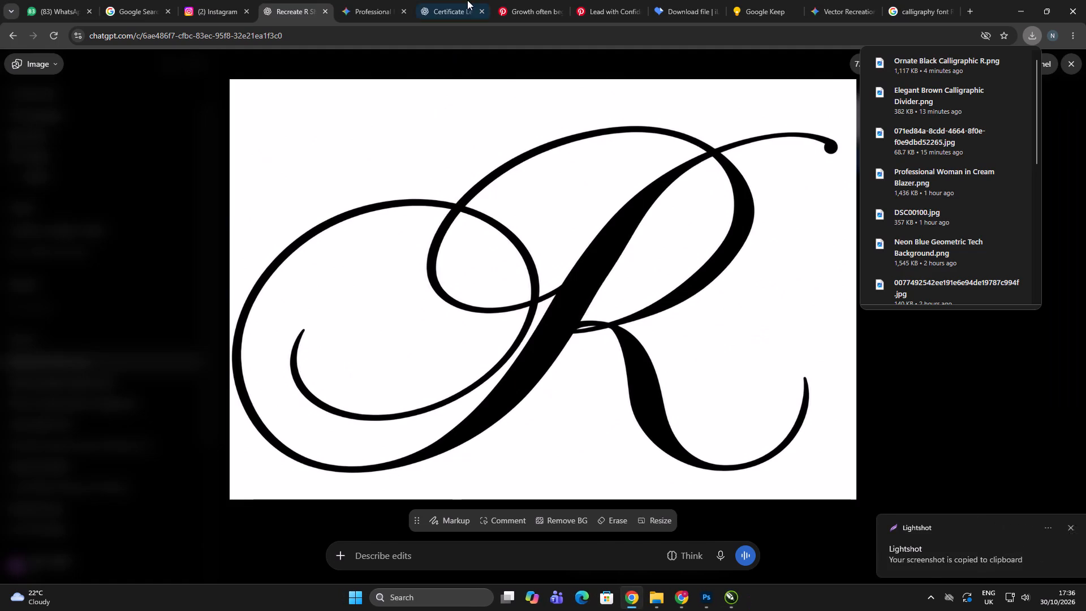
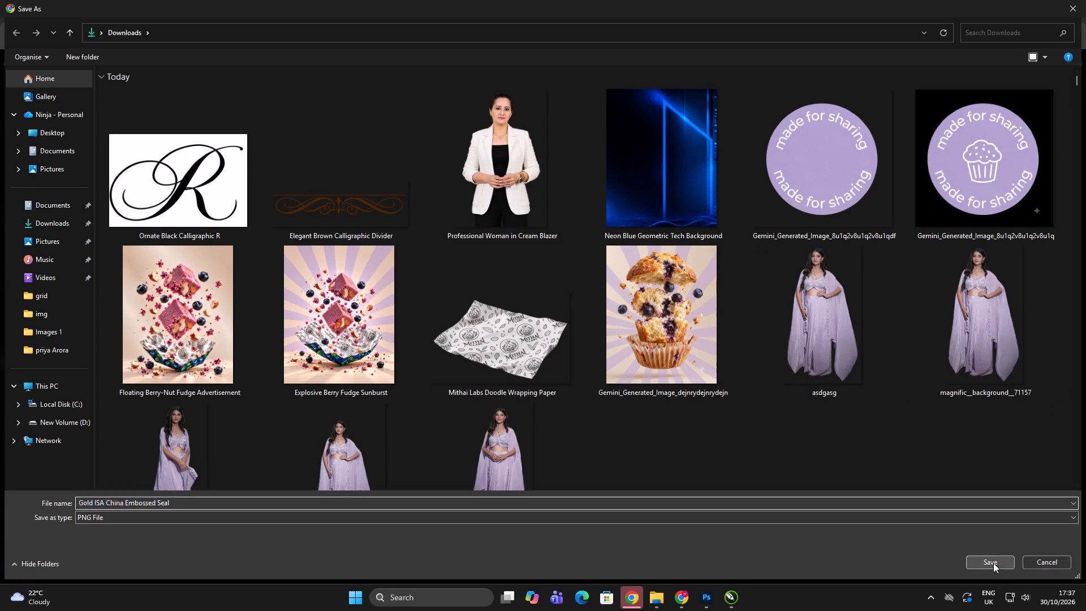
In CorelDRAW, import "Gold ISA China Embossed Seal" from Downloads and place it on the reference certificate near its printed seal.
key("alt+Tab")
scroll(393, 333, "down", 3)
double_click(456, 420)
double_click(484, 414)
left_click(489, 406)
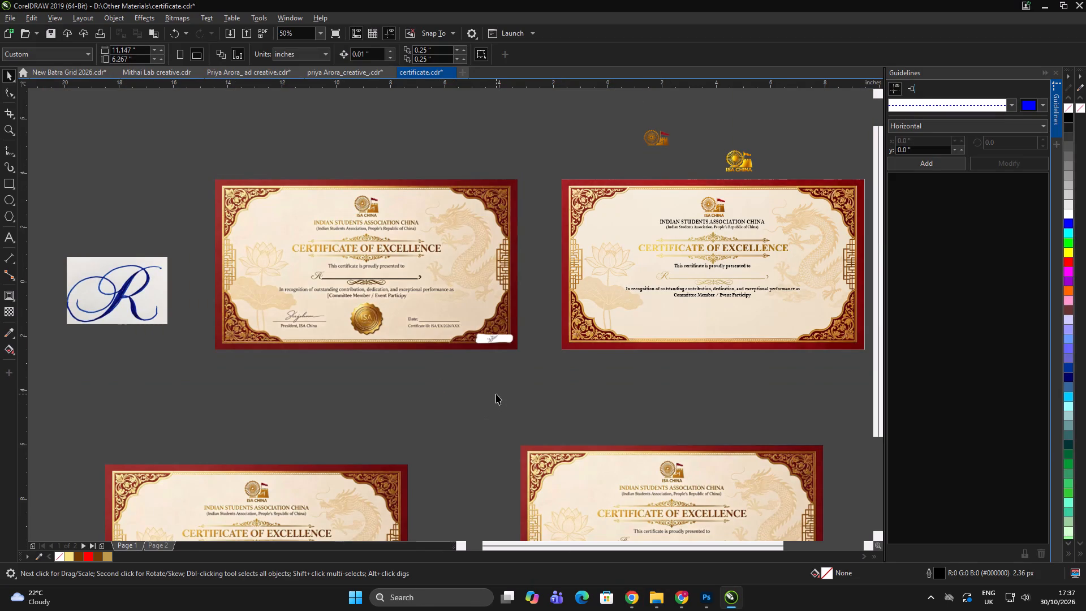
key("ctrl+i")
left_click(413, 179)
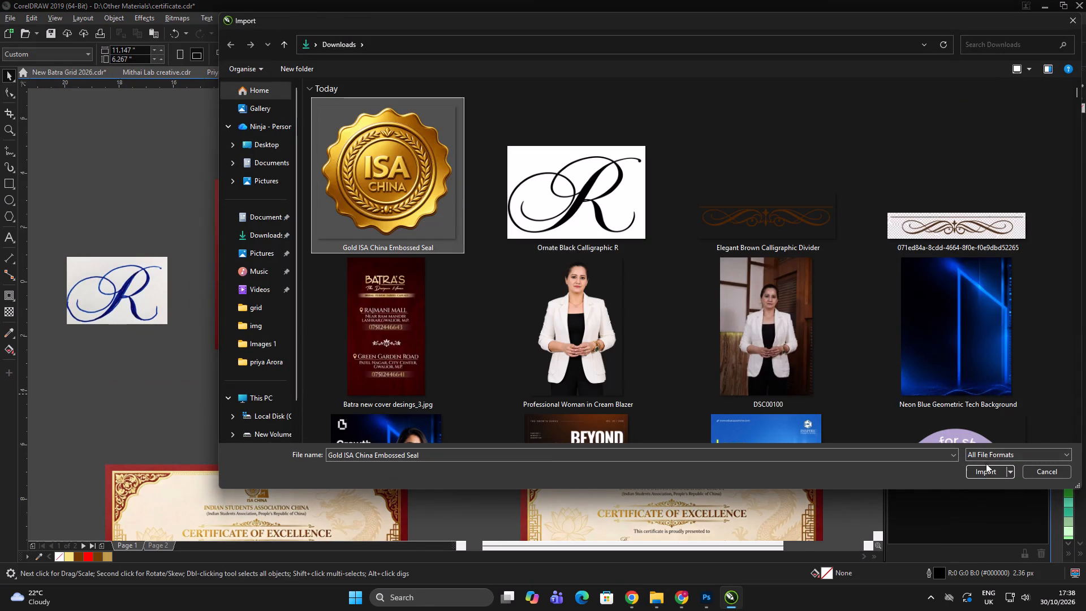
left_click(986, 471)
scroll(326, 348, "up", 1)
left_click_drag(395, 256, 437, 311)
Scale the imported seal to about 1.26 by 1.21 in and position it exactly over the reference certificate's printed seal.
scroll(421, 294, "up", 1)
left_click_drag(429, 251, 412, 283)
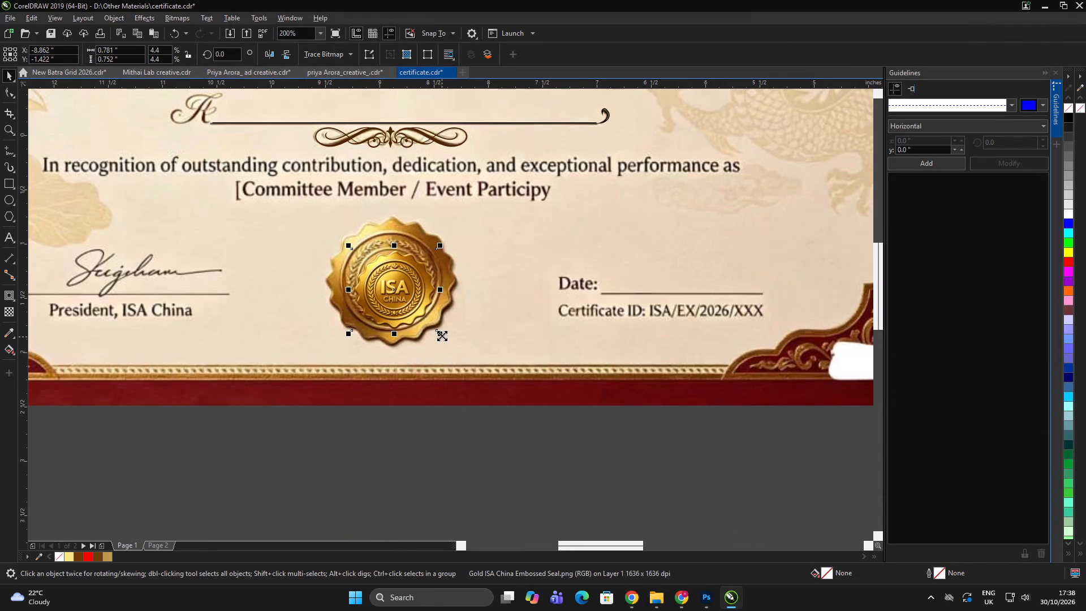
left_click_drag(442, 335, 462, 359, "shift")
scroll(419, 287, "up", 1)
left_click_drag(415, 284, 407, 255)
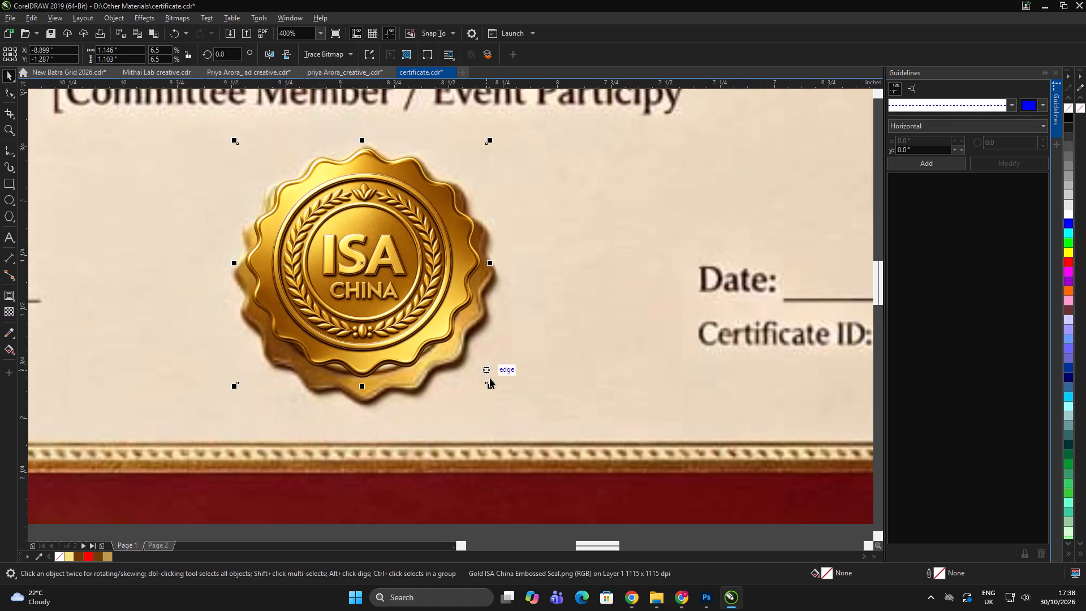
left_click_drag(492, 388, 503, 407)
left_click_drag(431, 302, 434, 315)
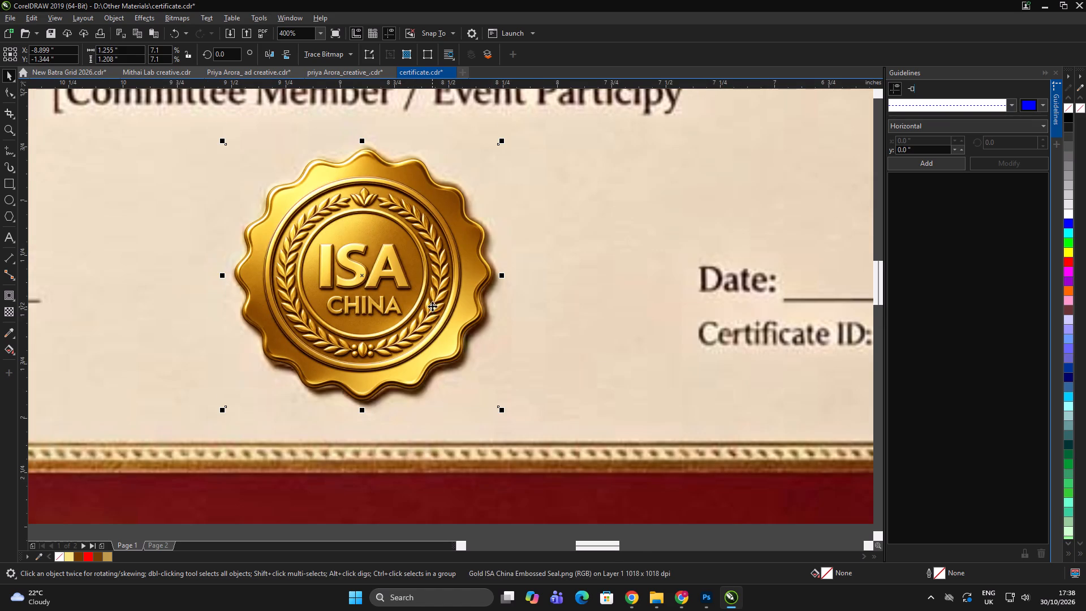
left_click(432, 306)
scroll(470, 291, "up", 1)
scroll(448, 287, "down", 2)
left_click(475, 385)
Copy the "In recognition of outstanding contribution..." text from the recreated certificate to just above the reference certificate's Date line.
scroll(431, 282, "down", 2)
left_click(495, 393)
left_click(527, 406)
left_click(526, 402)
scroll(691, 314, "up", 1)
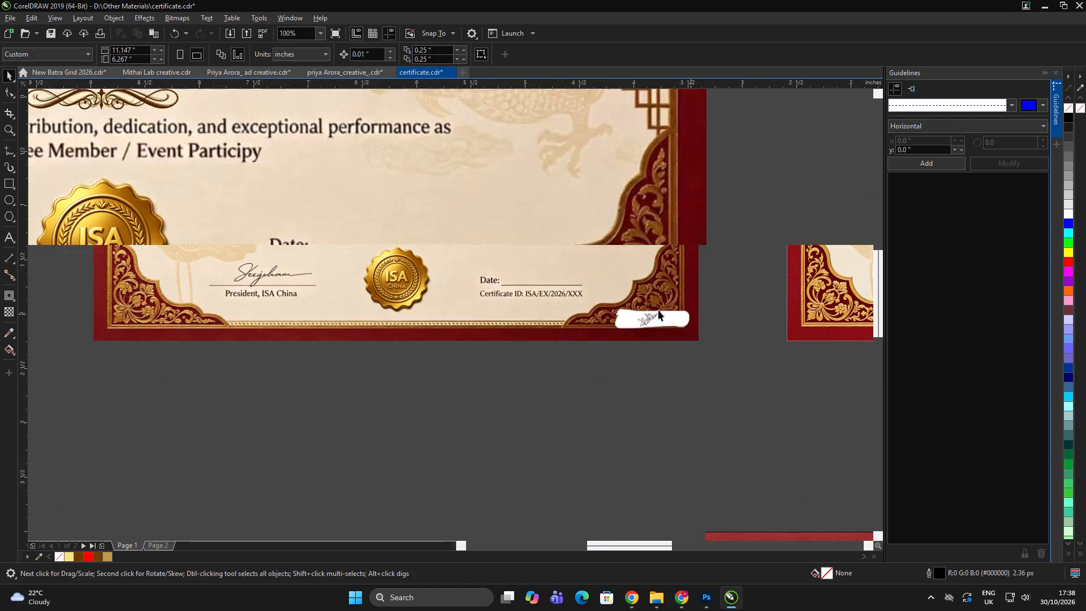
scroll(407, 334, "down", 1)
left_click(458, 445)
left_click(455, 440)
scroll(360, 240, "up", 1)
scroll(342, 247, "down", 1)
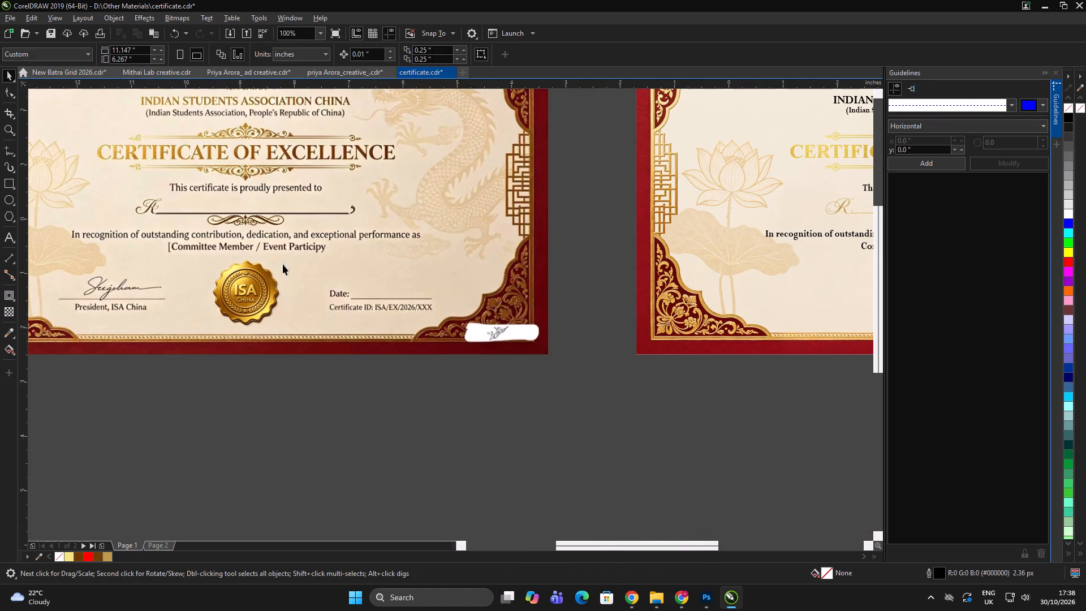
left_click_drag(783, 234, 397, 268)
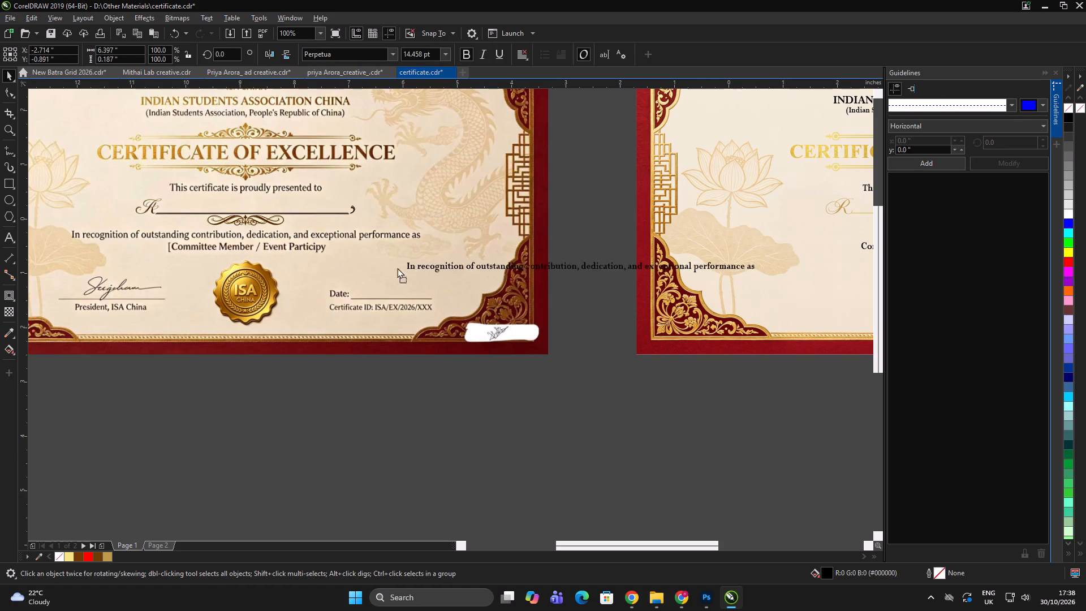
left_click_drag(397, 268, 326, 282)
right_click(326, 282)
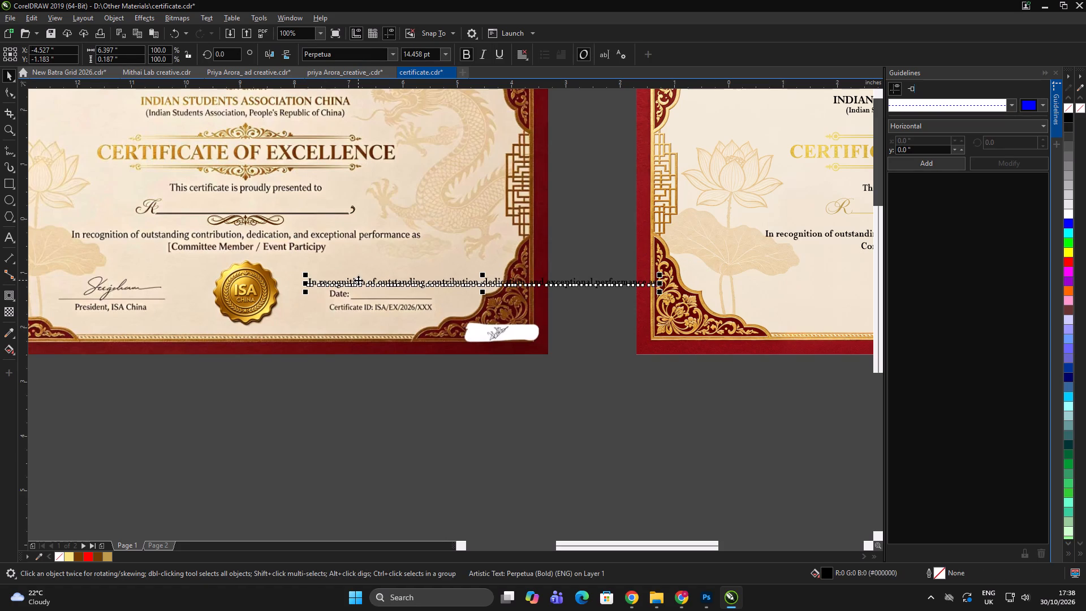
double_click(339, 276)
left_click(373, 376)
Replace the copied text line with "Date:" and set it in title case.
double_click(416, 283)
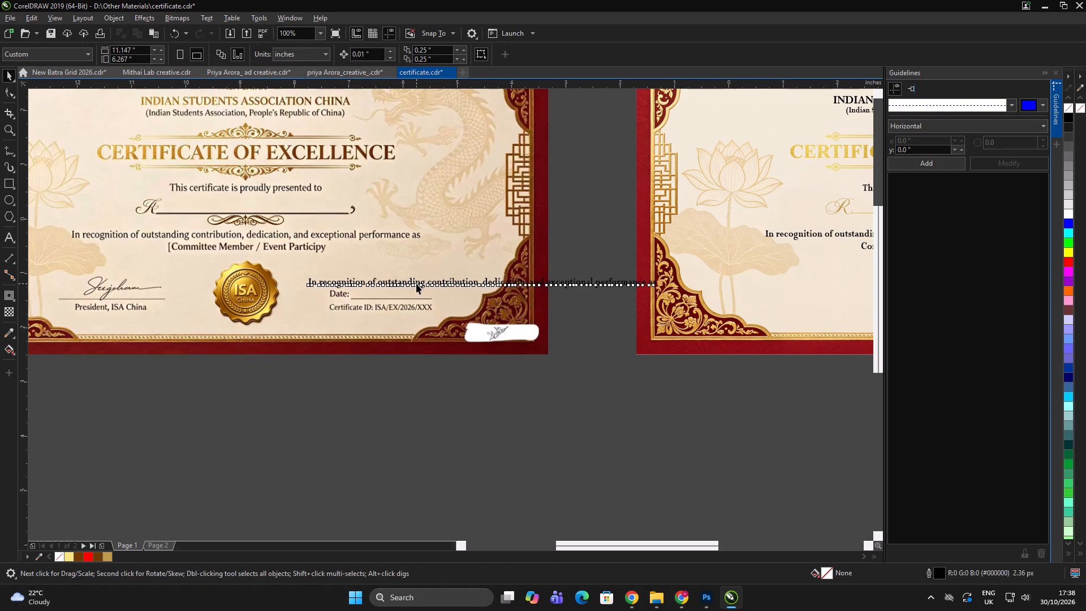
key("ctrl+a")
type("DAte")
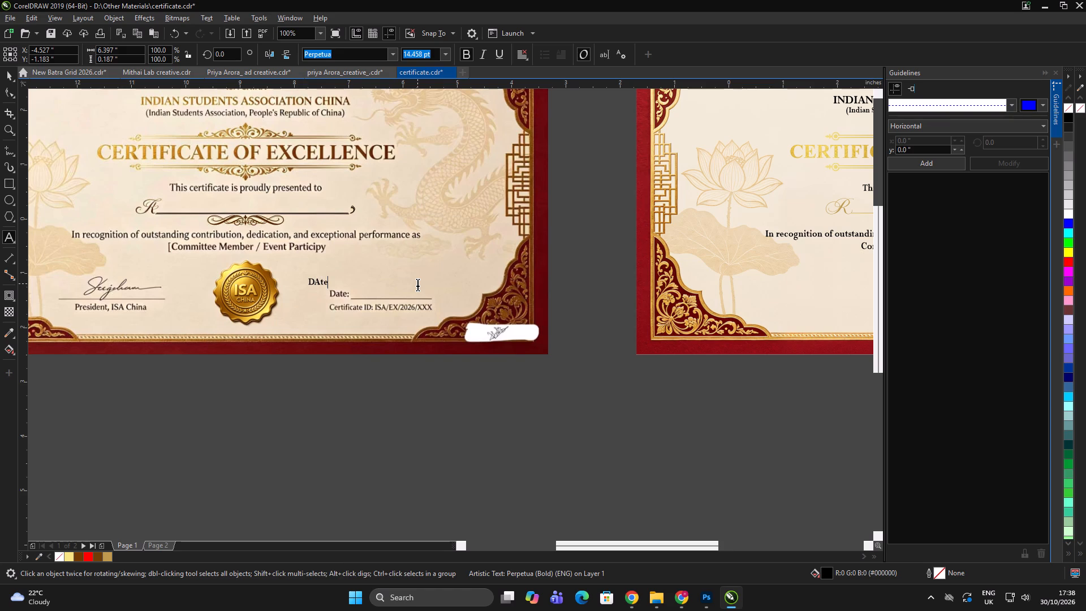
key("ctrl+a")
key("shift+F3")
key("Down")
key("Down")
key("Down")
key("Return")
key("Up")
key("Right")
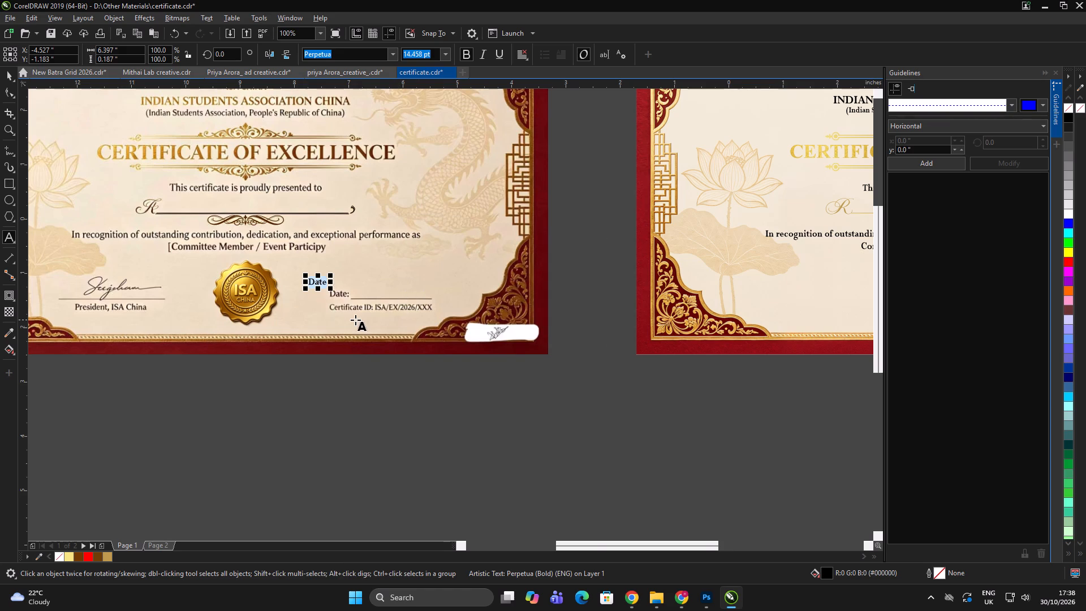
scroll(343, 302, "up", 3)
left_click(275, 226)
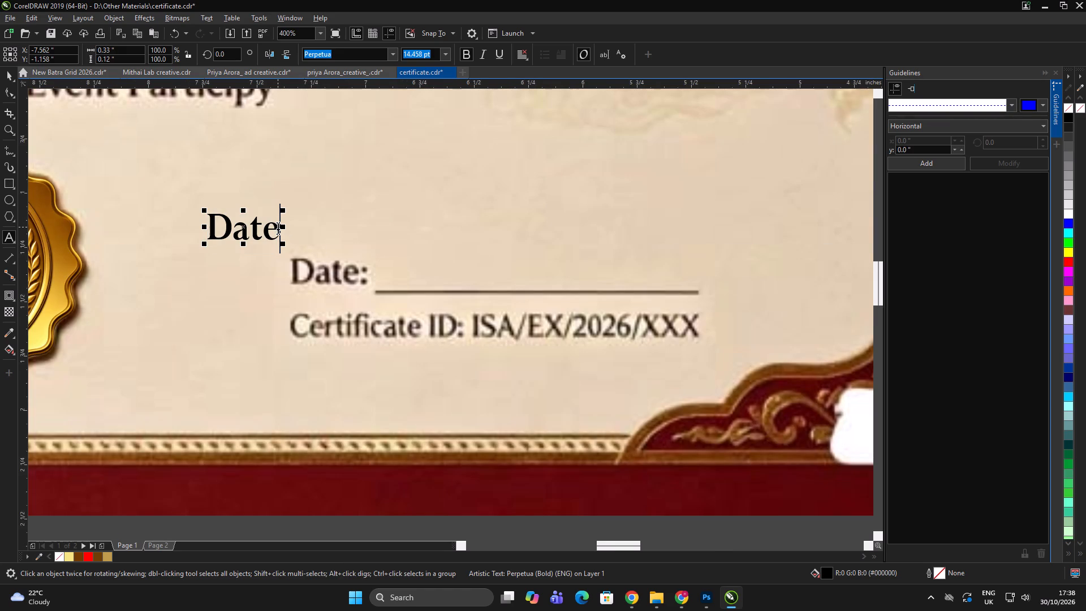
key("shift+colon")
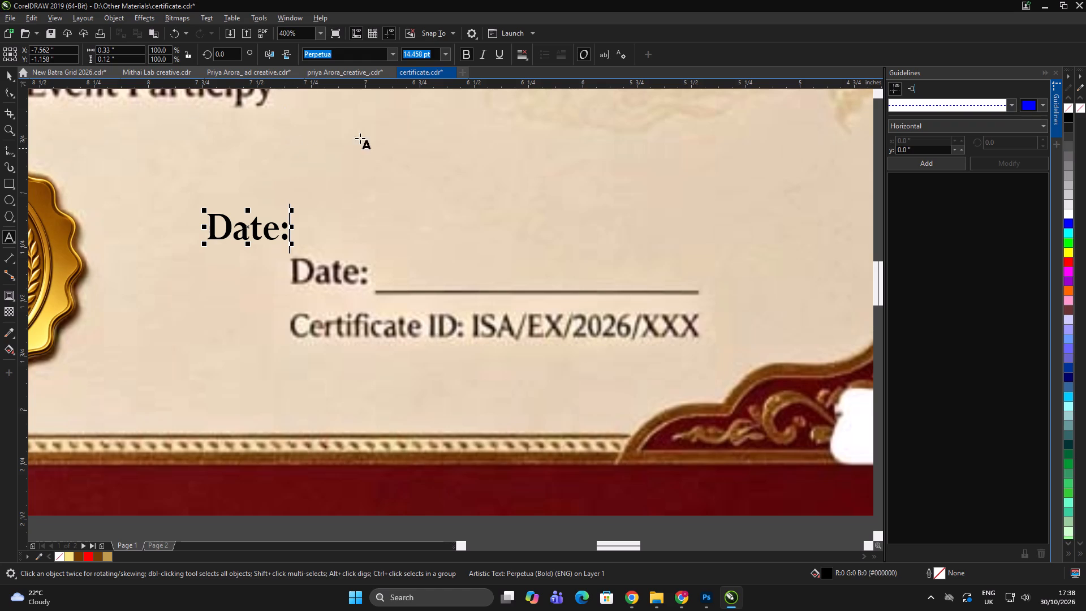
Move the new "Date:" text onto the printed Date label of the reference certificate.
left_click(7, 70)
left_click_drag(255, 233, 368, 275)
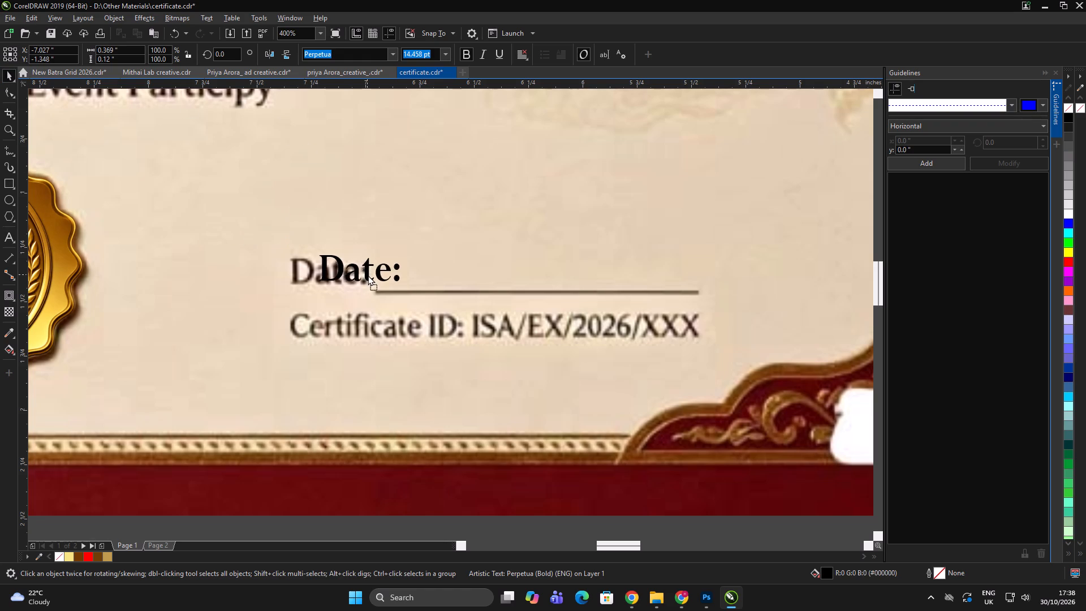
left_click_drag(368, 275, 339, 278)
Draw a straight horizontal line about 1.49 in long over the printed rule beside the Date label.
key("F5")
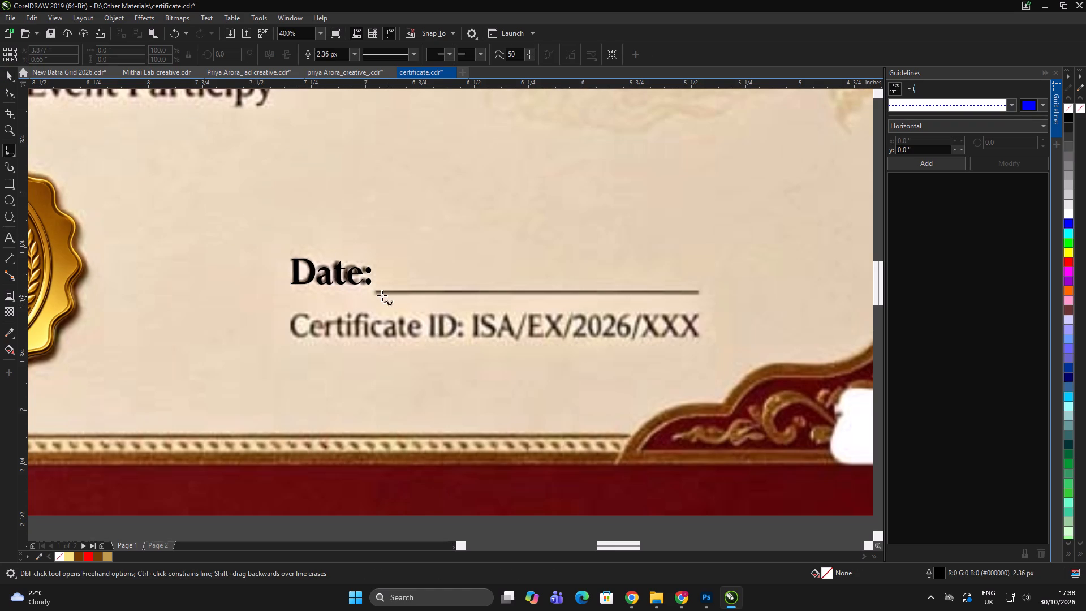
left_click(376, 292)
left_click(699, 309, "shift")
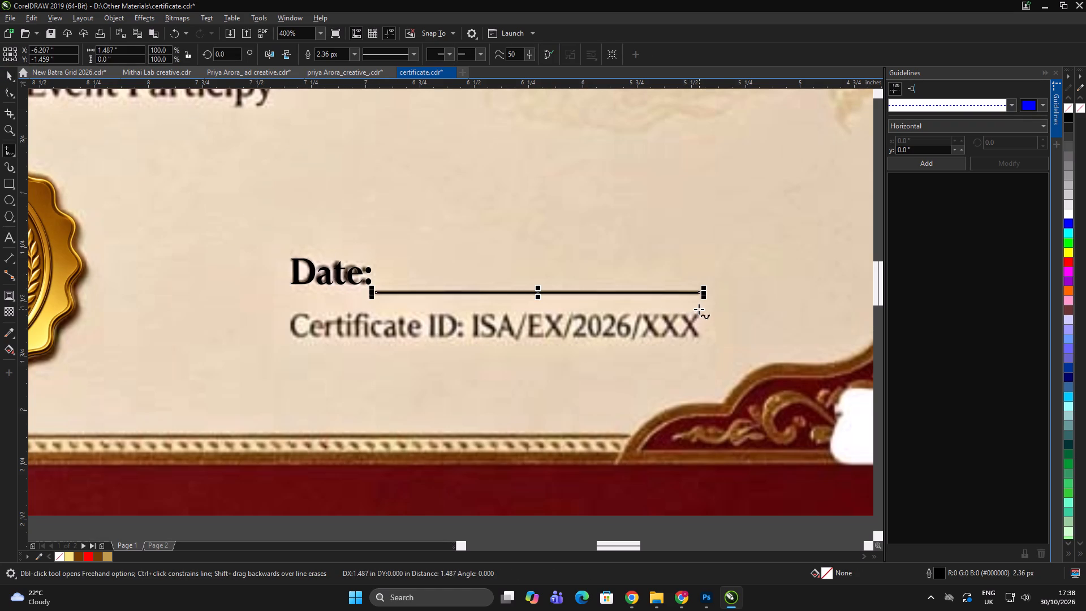
key("space")
scroll(427, 285, "down", 2)
double_click(446, 429)
Duplicate the "Date:" text onto the Certificate ID line and retype the copy as "Certificate" in title case.
scroll(403, 317, "up", 2)
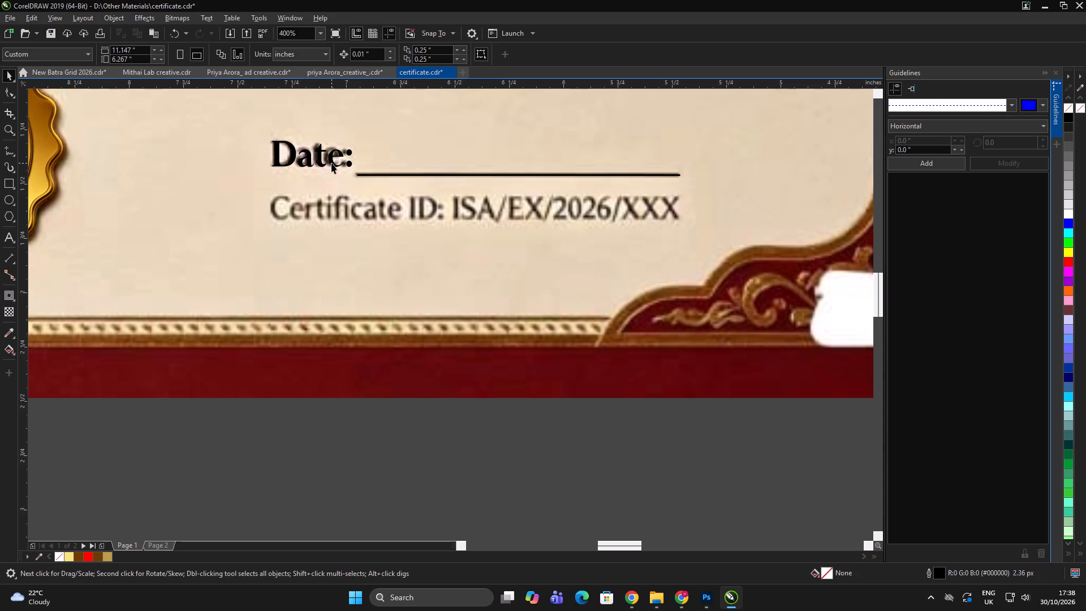
left_click_drag(331, 162, 334, 219)
right_click(334, 219)
double_click(334, 219)
key("ctrl+a")
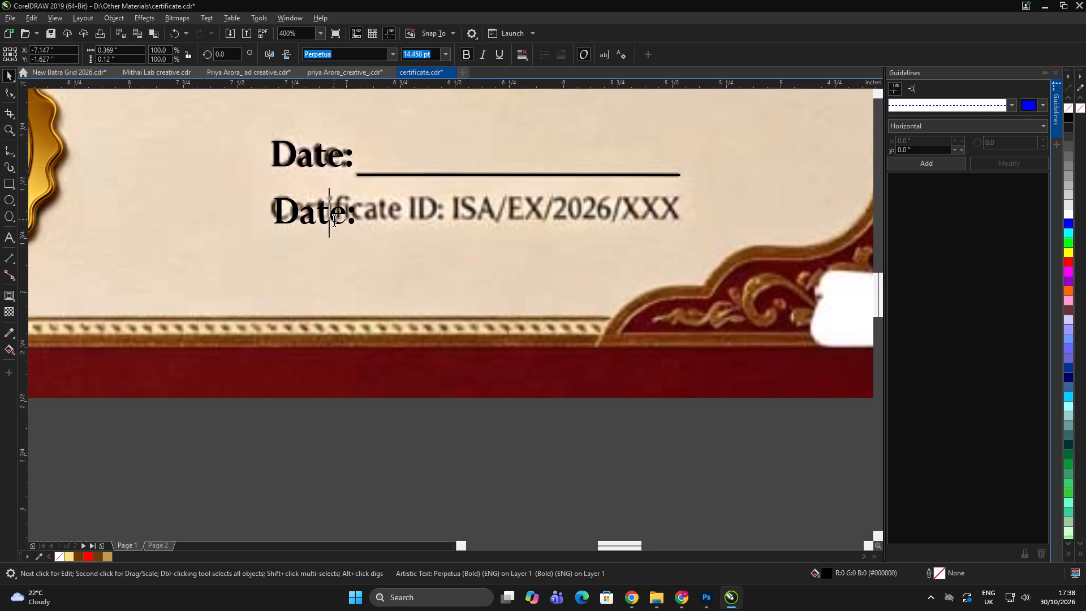
key("c")
type("er")
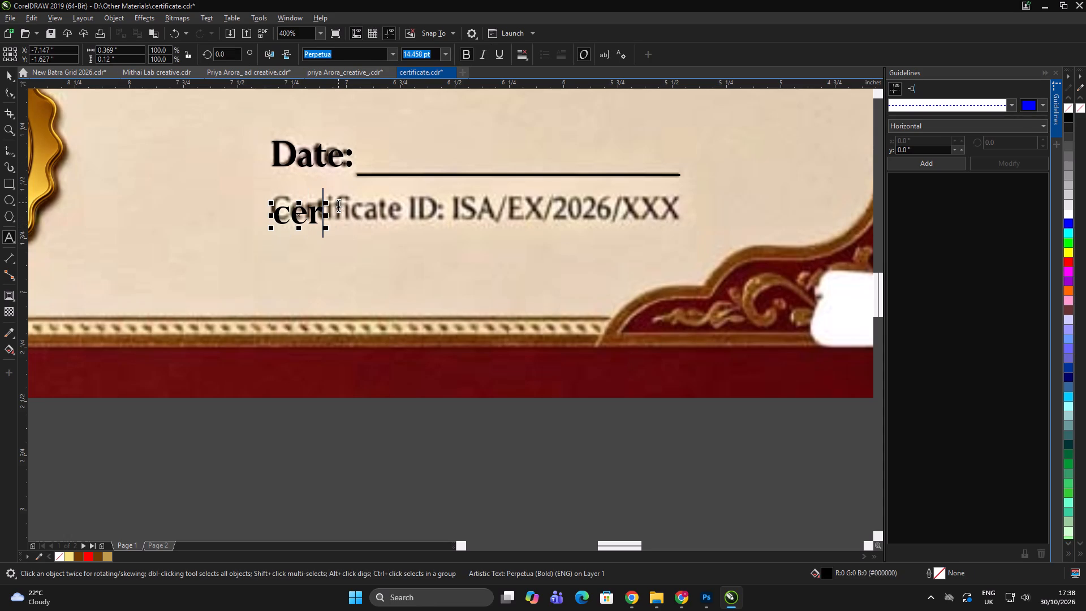
type("tificate")
key("space")
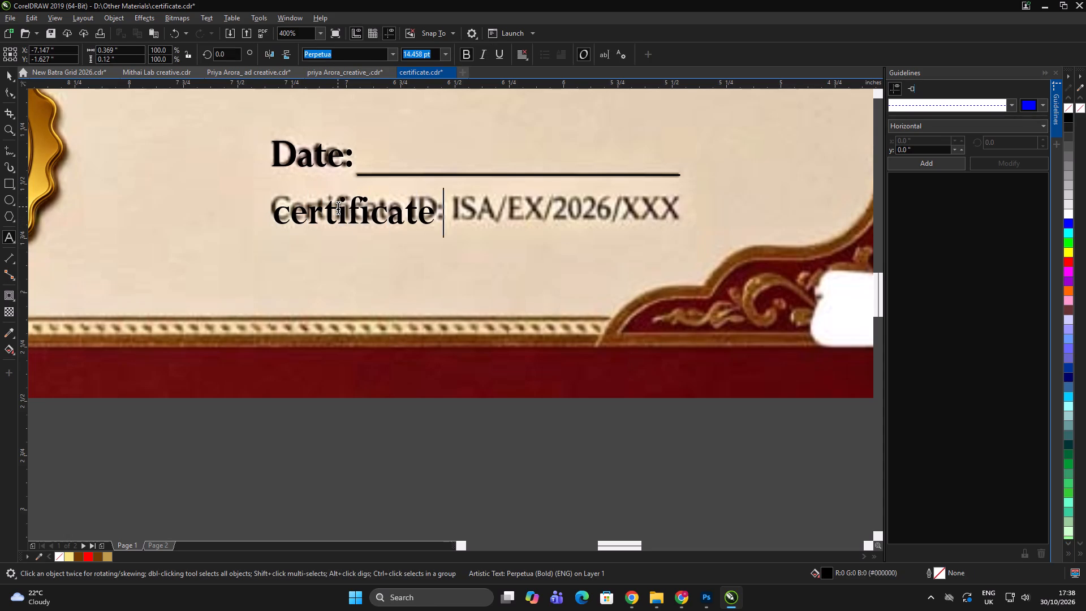
key("ctrl+a")
key("shift+F3")
key("Down")
key("Down")
key("Down")
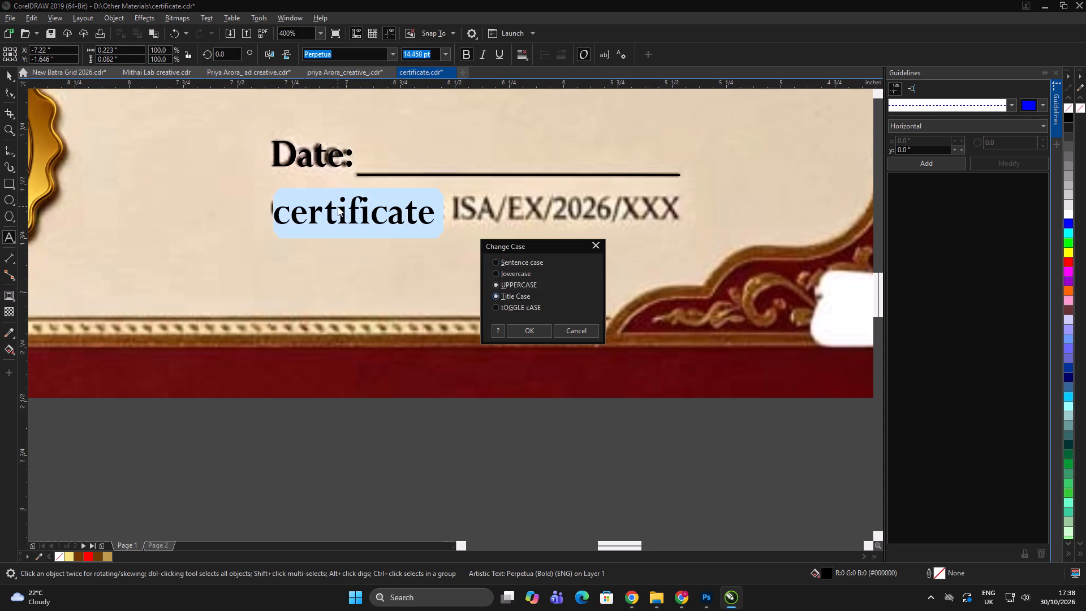
key("Return")
Scale the "Certificate" text down to about 11.1 pt to match the printed word beneath it.
left_click(7, 80)
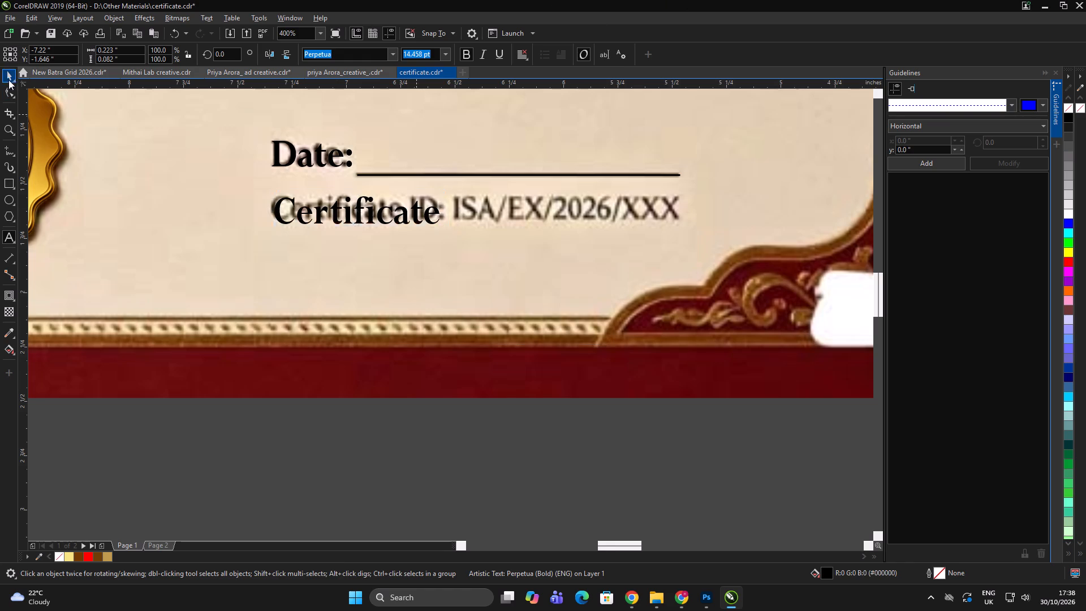
scroll(413, 192, "up", 1)
left_click_drag(469, 260, 415, 261)
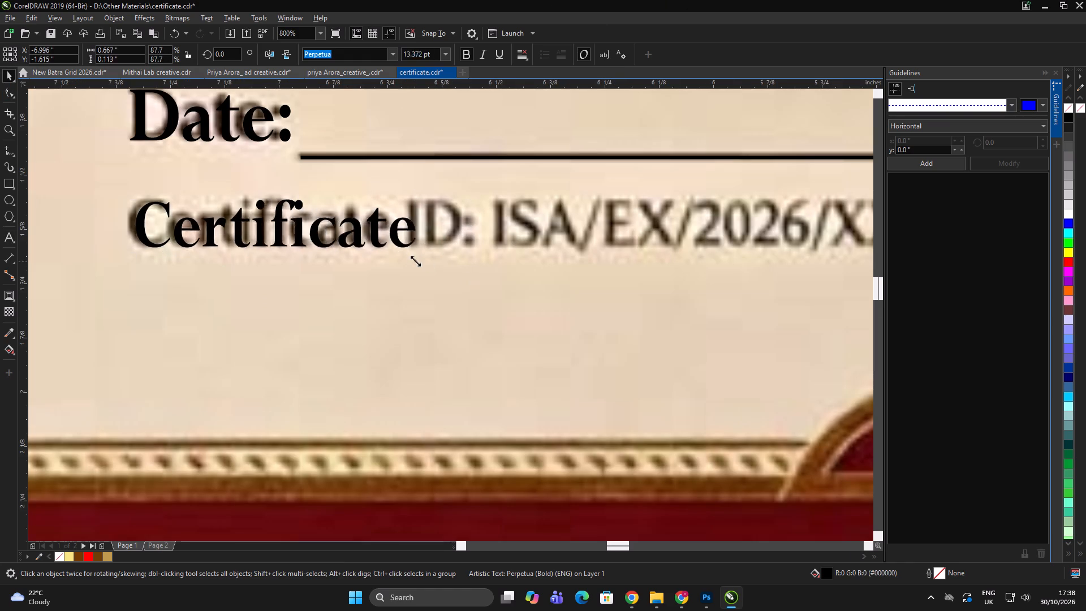
left_click_drag(415, 261, 392, 261)
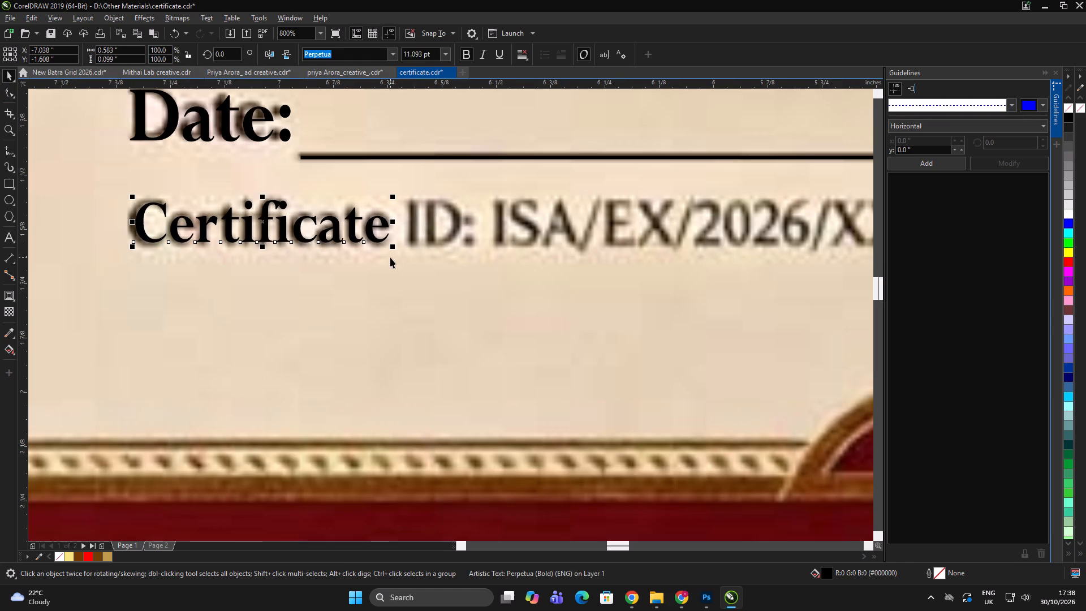
Extend the "Certificate" text to read "Certificate ID: ISA/EX/2026/XXX", matching the printed line beneath it.
double_click(378, 239)
key("space")
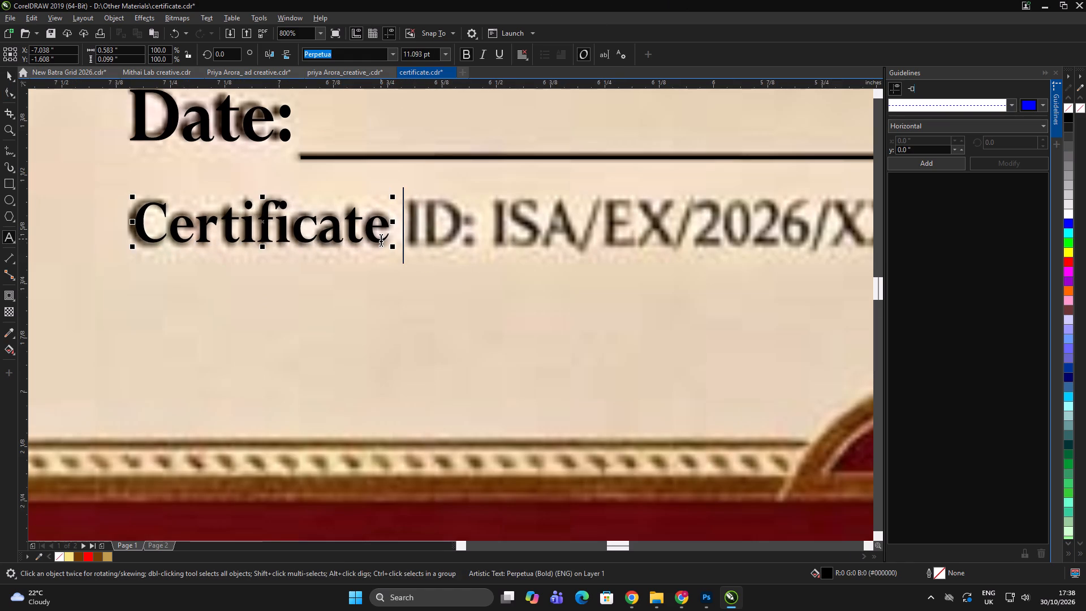
type("ID")
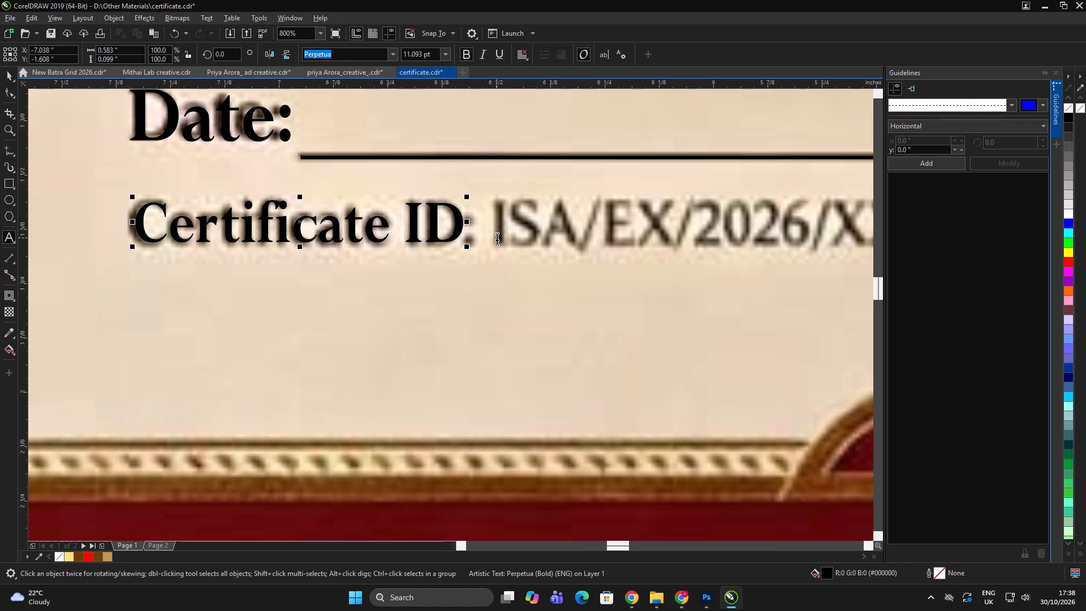
key("shift+colon")
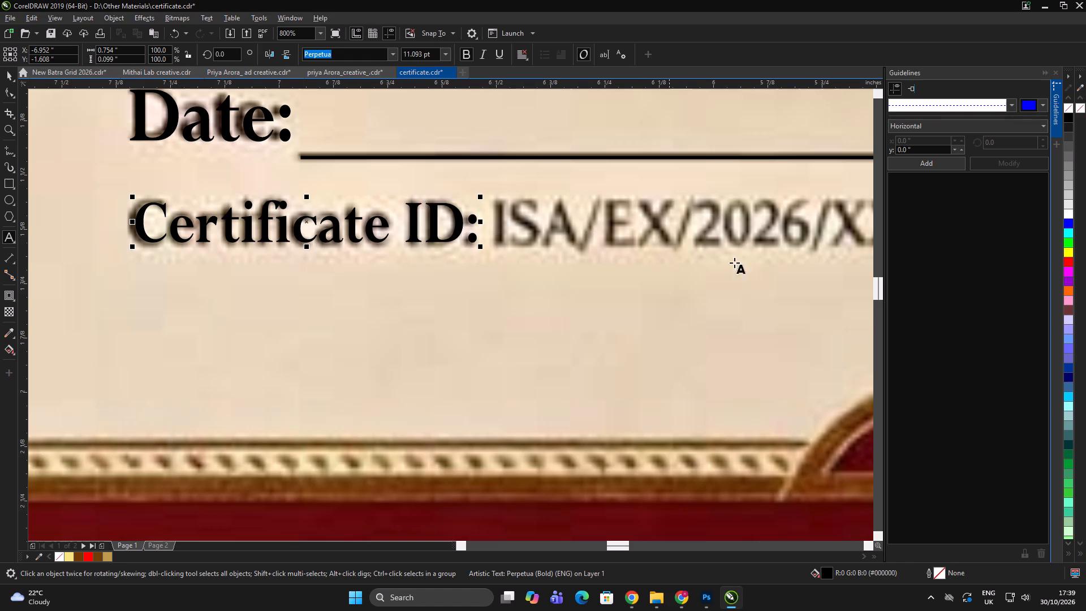
scroll(408, 264, "down", 1)
key("space")
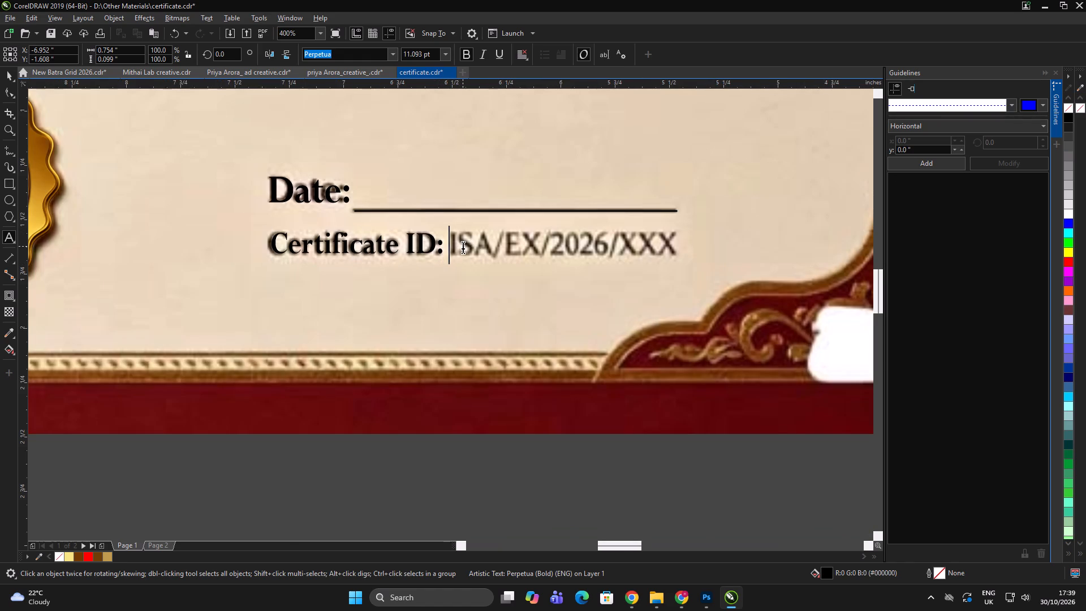
key("shift+i")
key("shift+s")
key("shift+a")
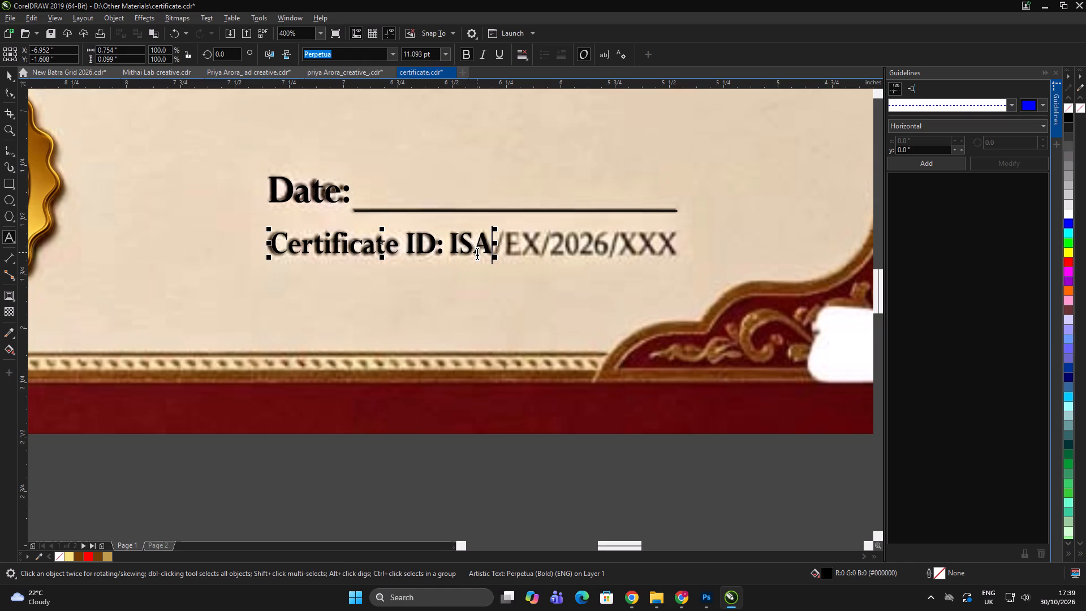
key("slash")
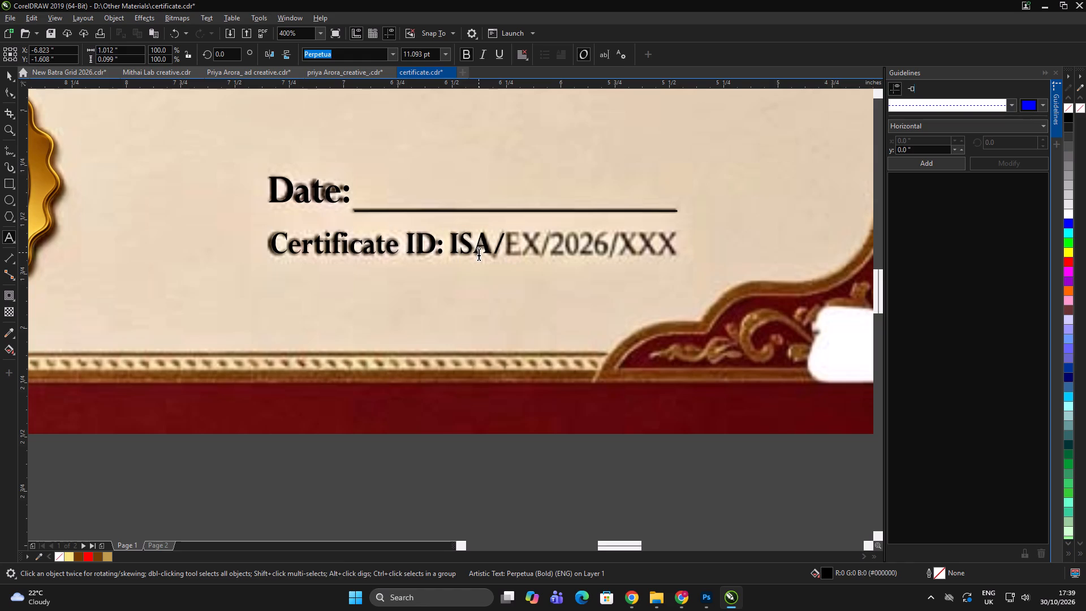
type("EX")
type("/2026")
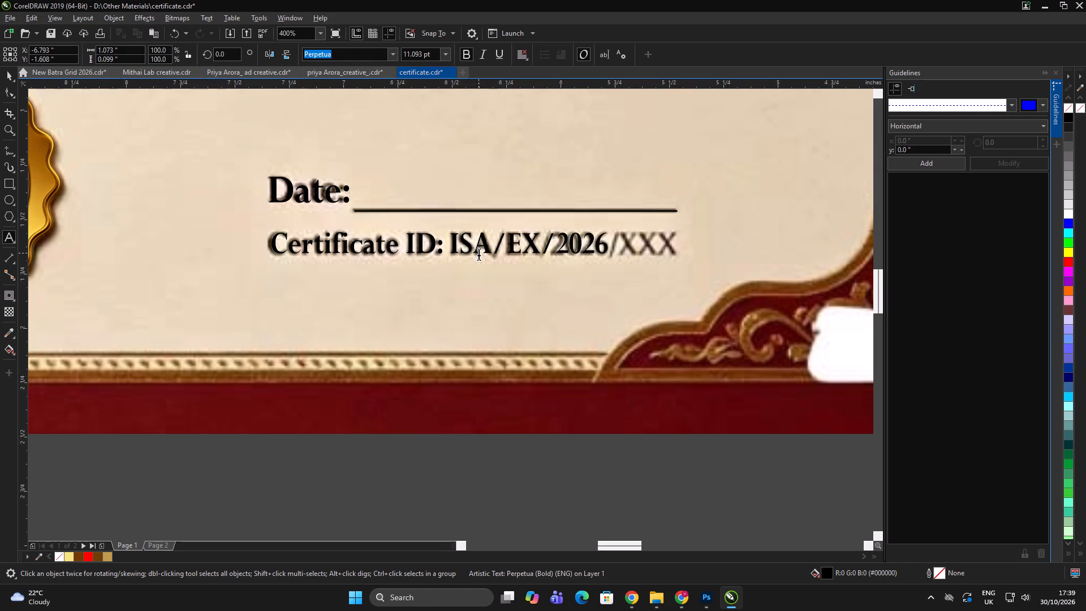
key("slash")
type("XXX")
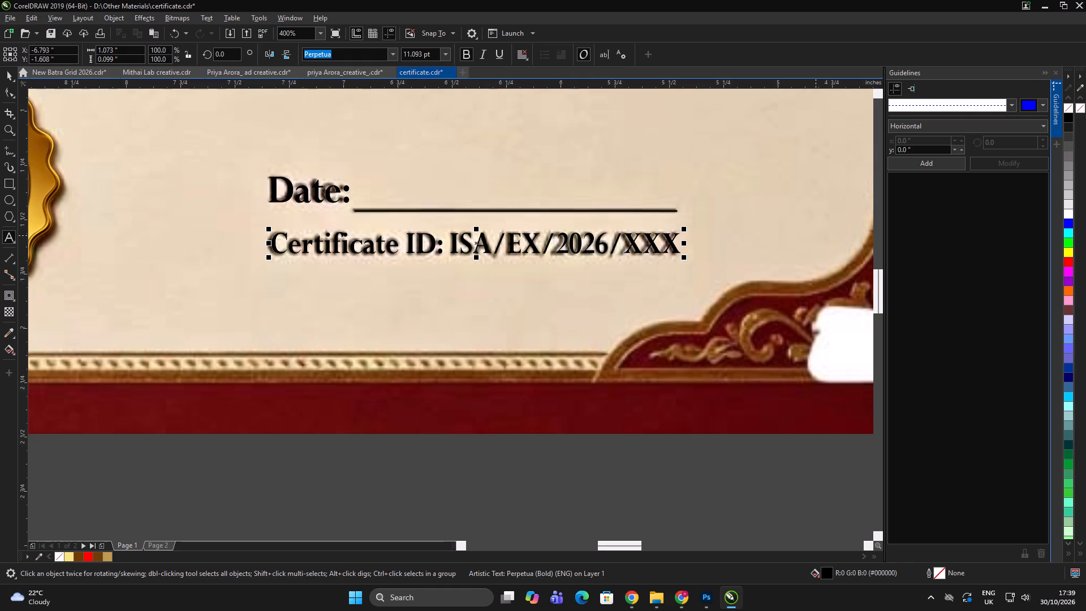
left_click(4, 74)
Duplicate the "Date:" text, its rule and the Certificate ID text together onto the President signature block.
scroll(700, 346, "down", 2)
left_click(693, 416)
left_click(713, 408)
left_click_drag(719, 407, 576, 287)
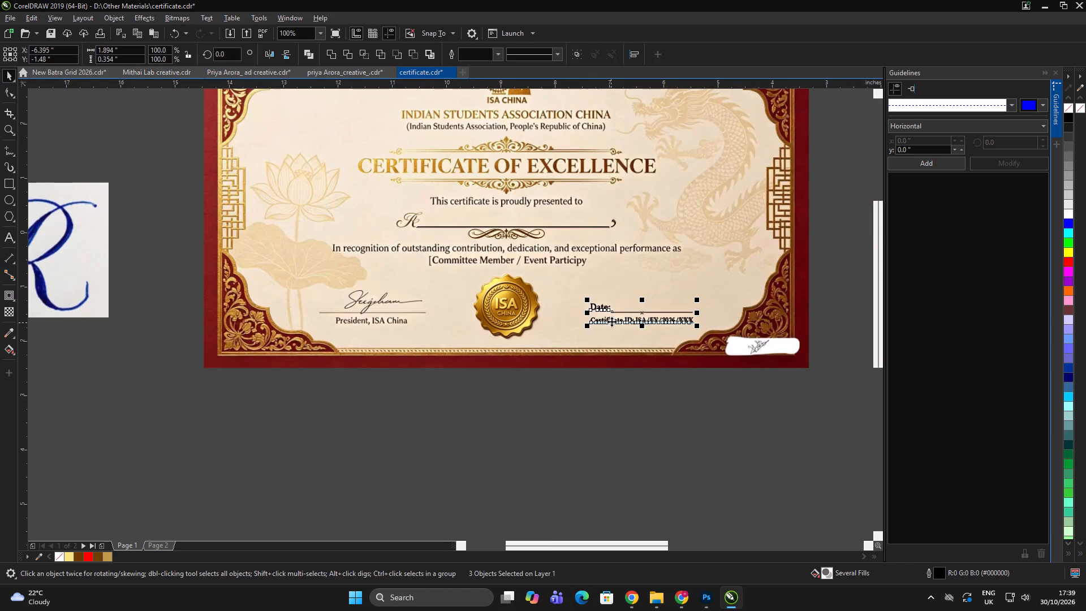
left_click_drag(605, 310, 330, 345)
right_click(330, 345, "shift")
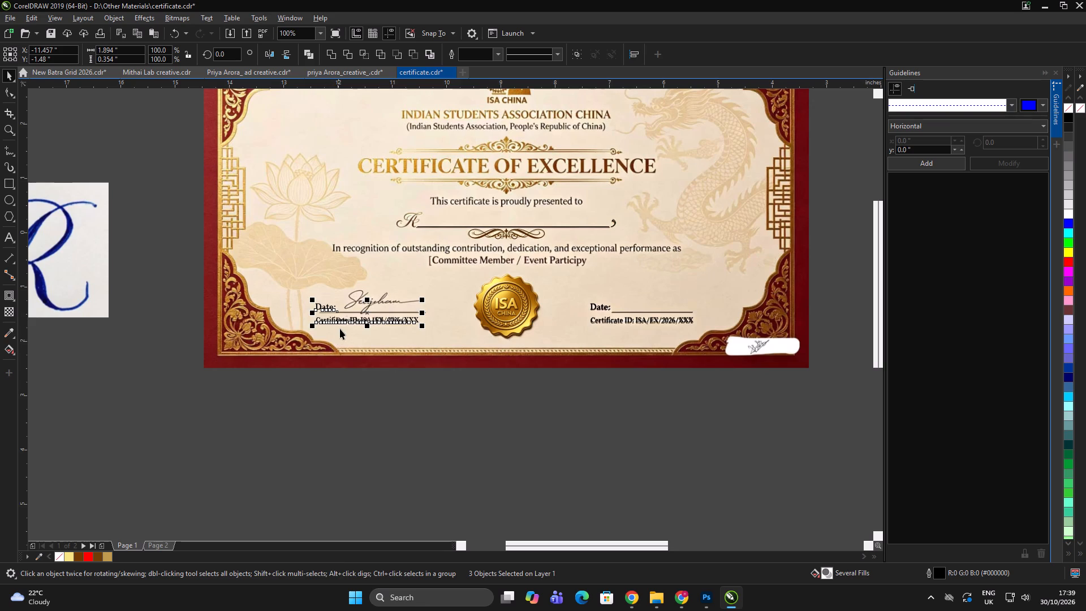
Delete the copied "Date:" text and move the copied Certificate ID text below the printed "President, ISA China" line.
scroll(347, 320, "up", 1)
left_click(483, 480, "ctrl")
left_click(314, 294)
key("Delete")
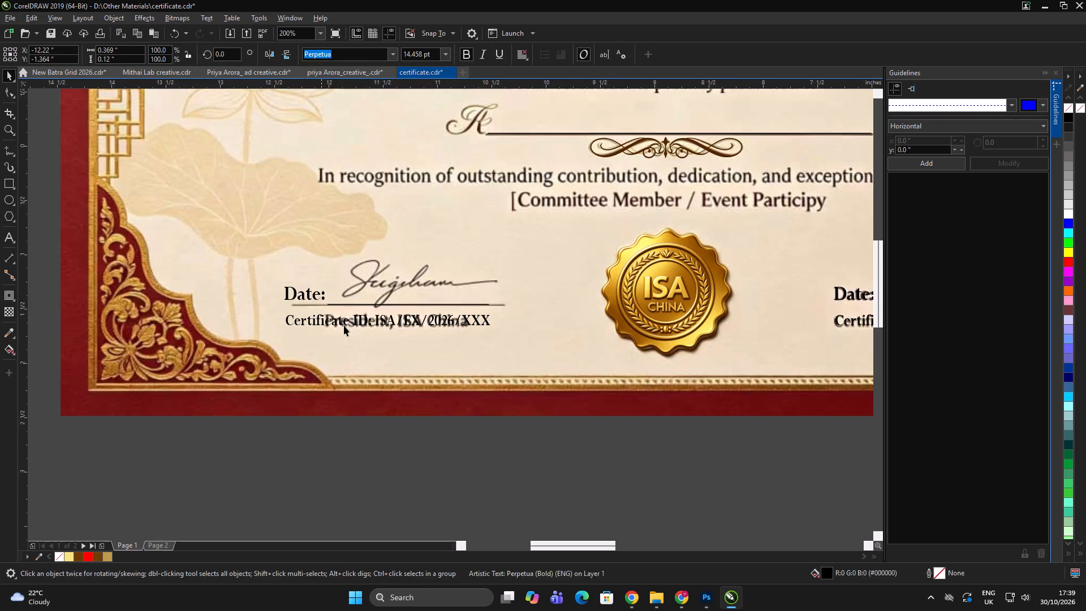
scroll(344, 324, "up", 2)
left_click_drag(334, 322, 350, 408)
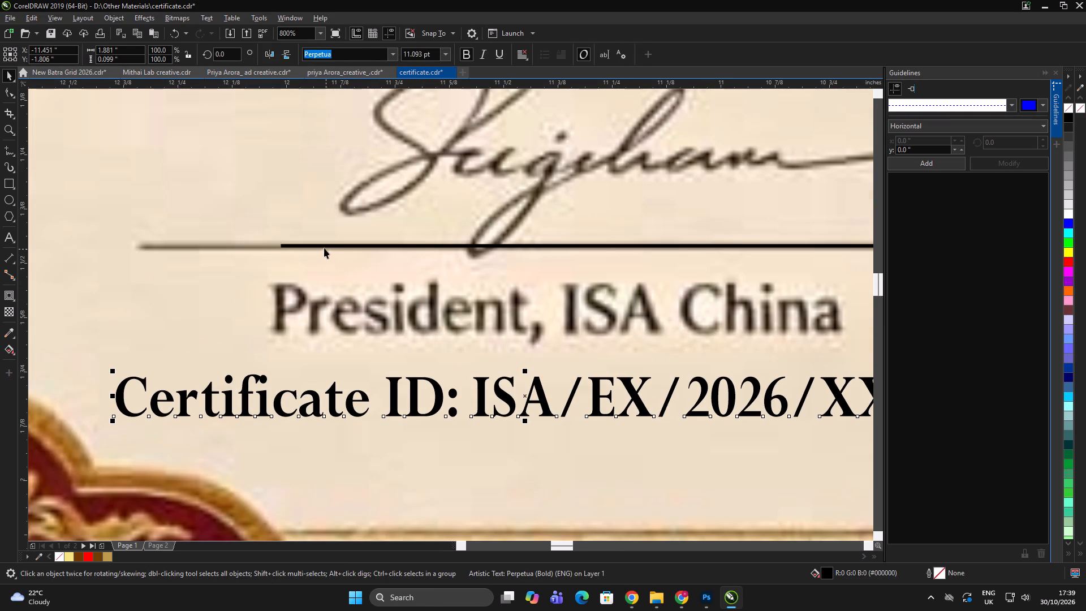
Move the copied line onto the printed signature rule and lengthen it to span the rule's full width.
left_click_drag(322, 244, 182, 247)
scroll(218, 259, "down", 2)
scroll(380, 263, "up", 2)
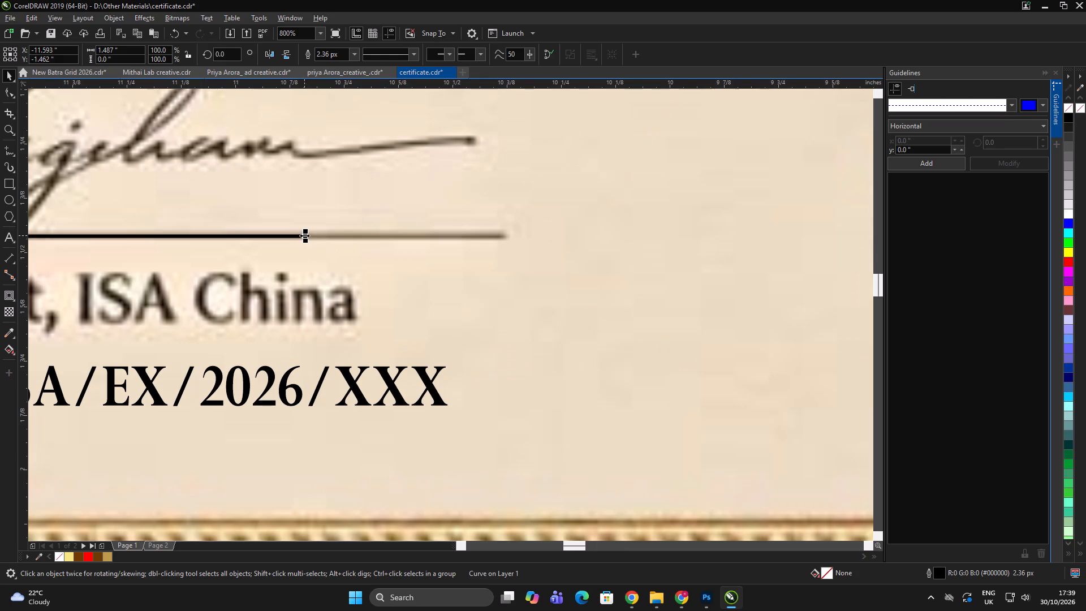
left_click_drag(304, 235, 506, 244)
scroll(466, 247, "down", 3)
left_click(466, 388)
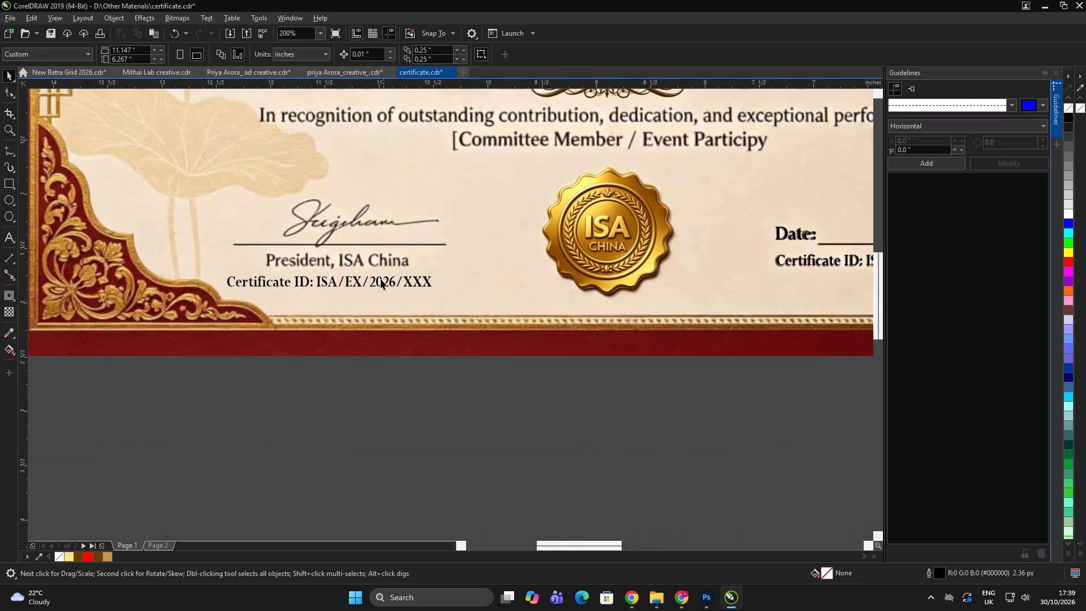
Replace the copied Certificate ID text under the signature with "Presudebt, ISA China".
scroll(360, 281, "up", 1)
double_click(354, 285)
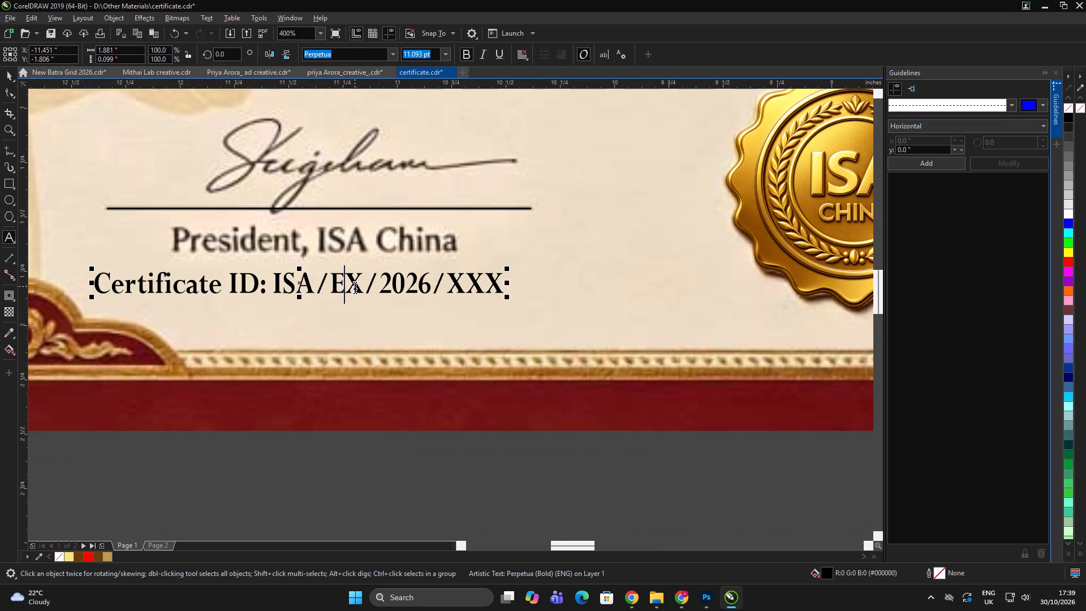
key("ctrl+a")
key("shift+p")
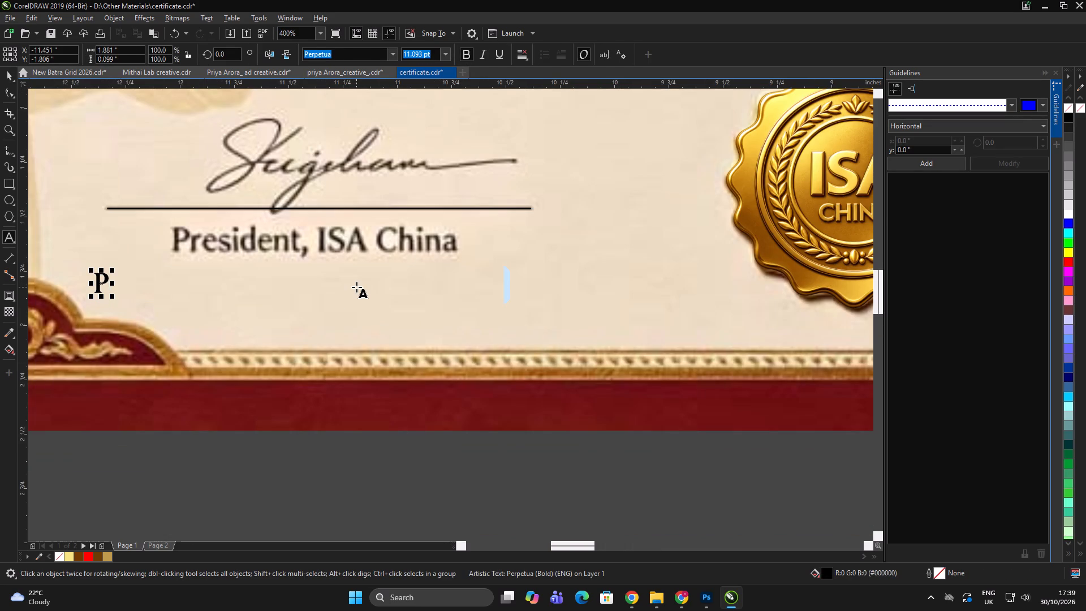
key("r")
type("esudebt")
key("space")
key("BackSpace")
type(", ISA xc")
key("BackSpace")
key("BackSpace")
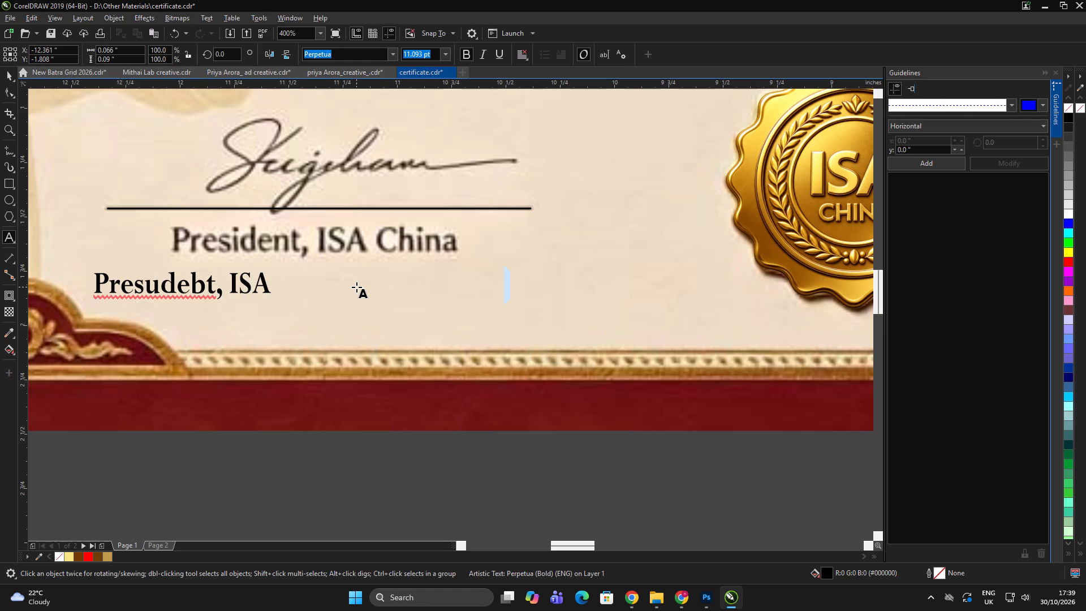
type("Ch")
type("ina")
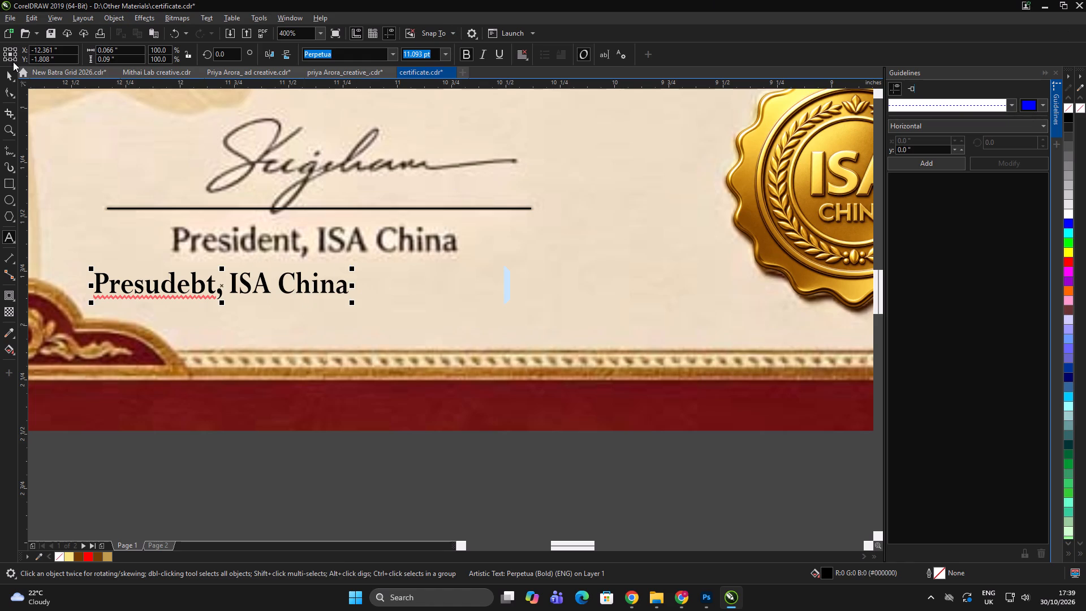
left_click(14, 81)
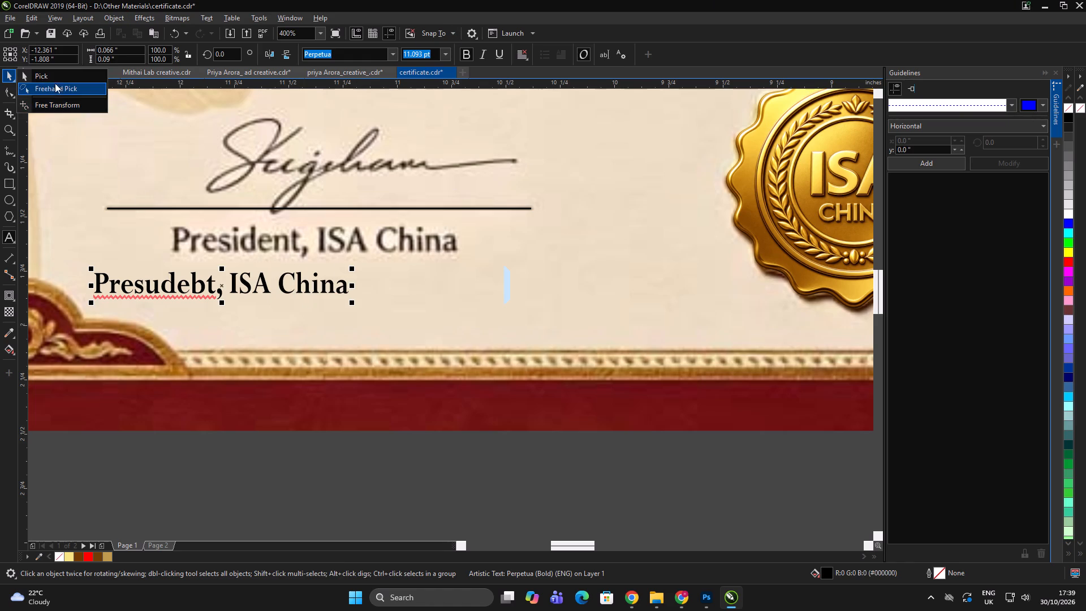
left_click(48, 76)
Move the retyped text onto the printed "President, ISA China" line and scale it up to about 12.3 pt.
left_click_drag(136, 285, 215, 242)
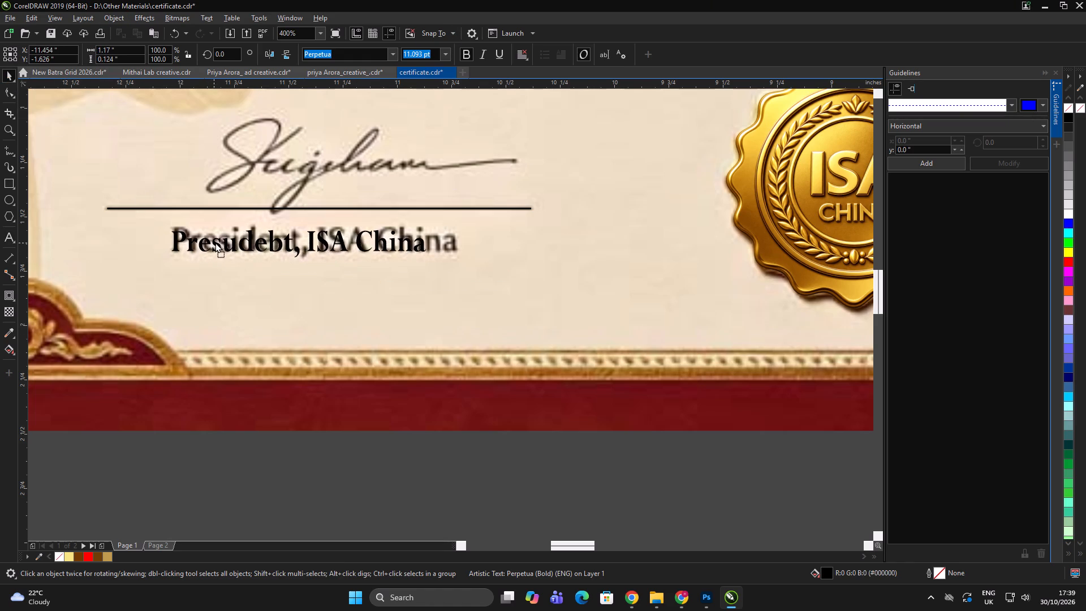
left_click_drag(215, 242, 216, 240)
scroll(426, 239, "up", 1)
left_click_drag(435, 275, 474, 288)
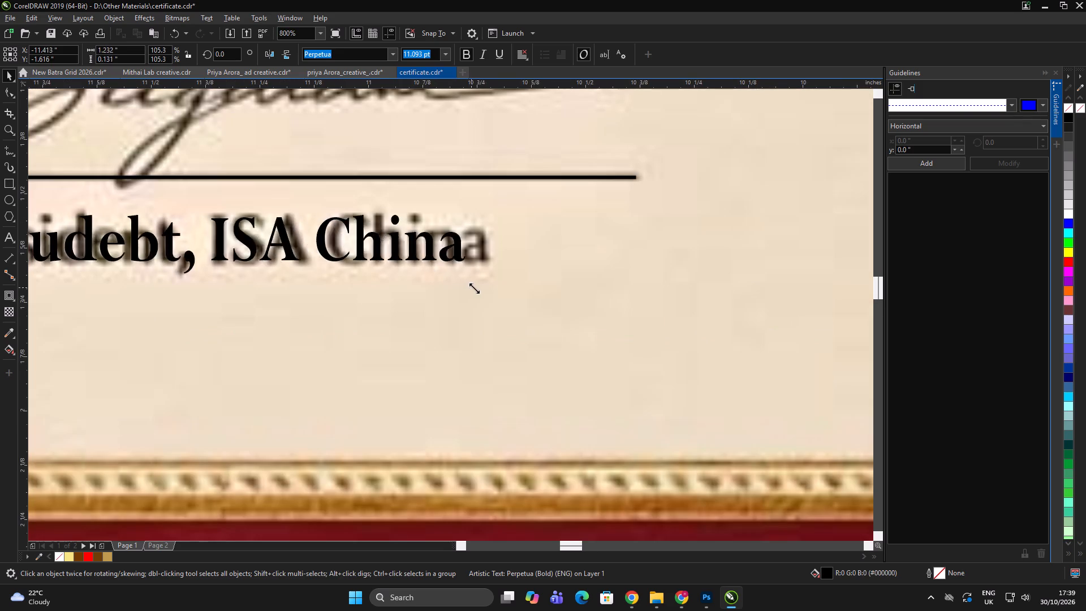
left_click_drag(474, 288, 492, 293)
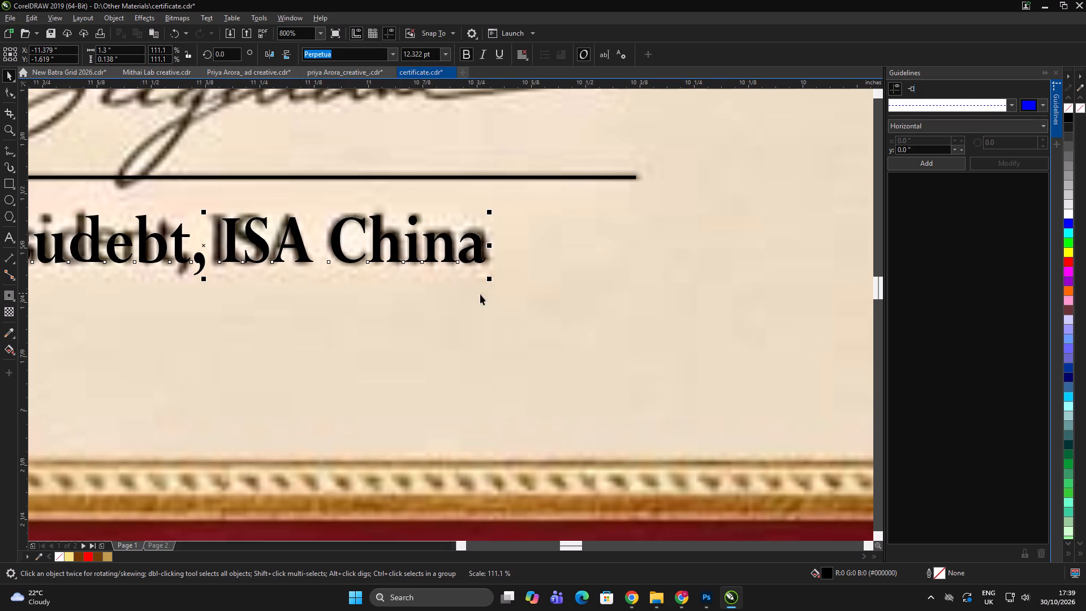
scroll(359, 224, "down", 1)
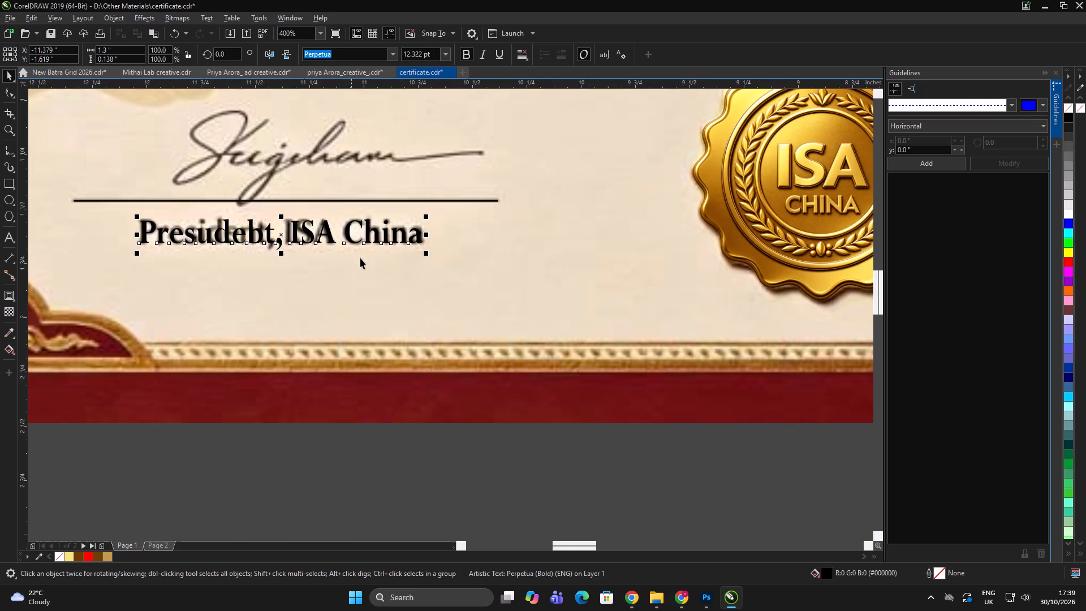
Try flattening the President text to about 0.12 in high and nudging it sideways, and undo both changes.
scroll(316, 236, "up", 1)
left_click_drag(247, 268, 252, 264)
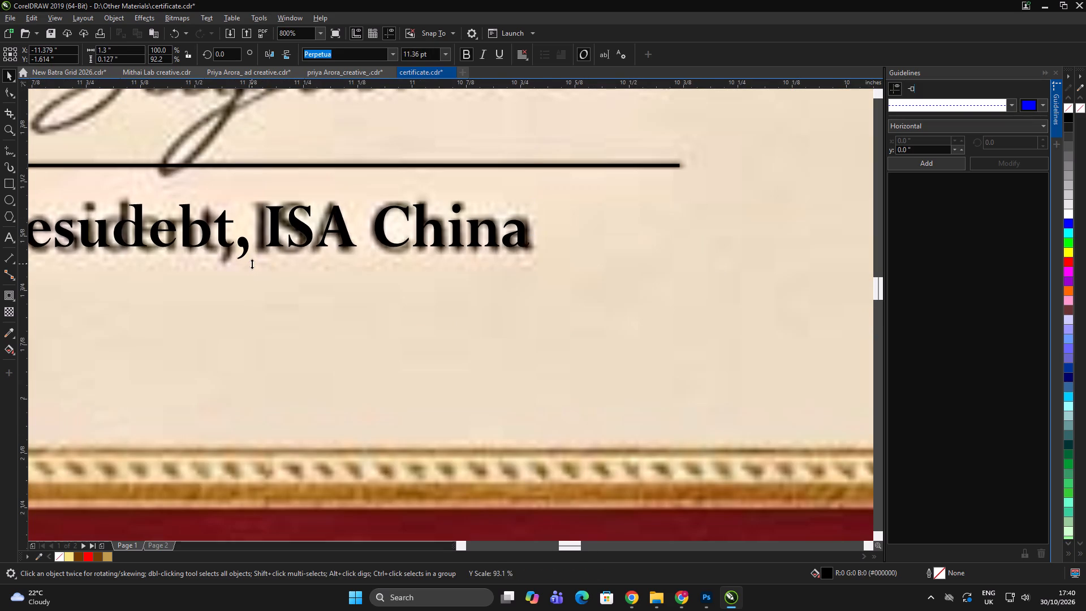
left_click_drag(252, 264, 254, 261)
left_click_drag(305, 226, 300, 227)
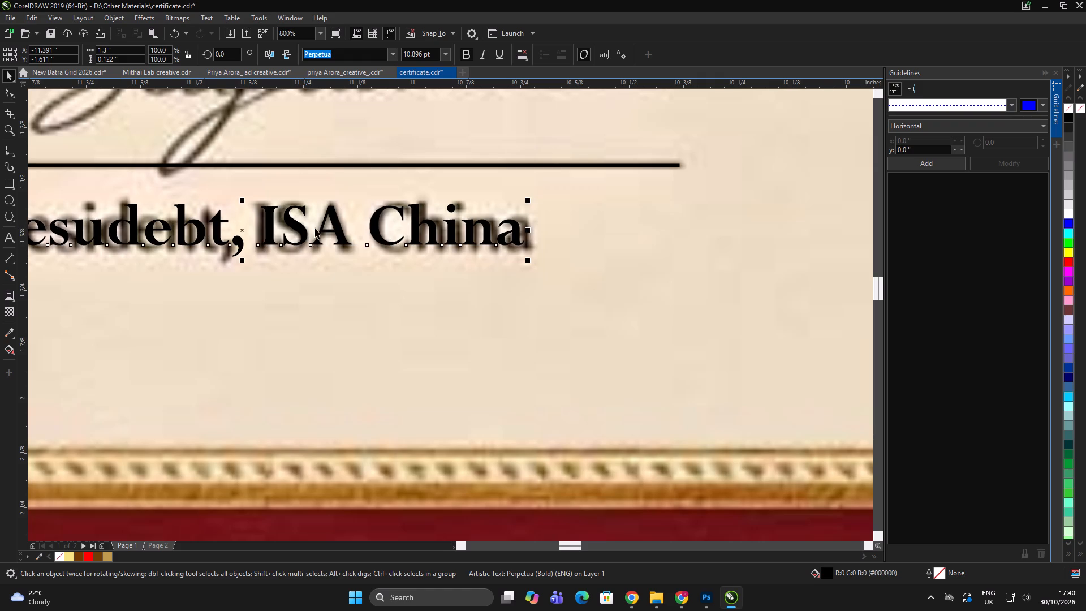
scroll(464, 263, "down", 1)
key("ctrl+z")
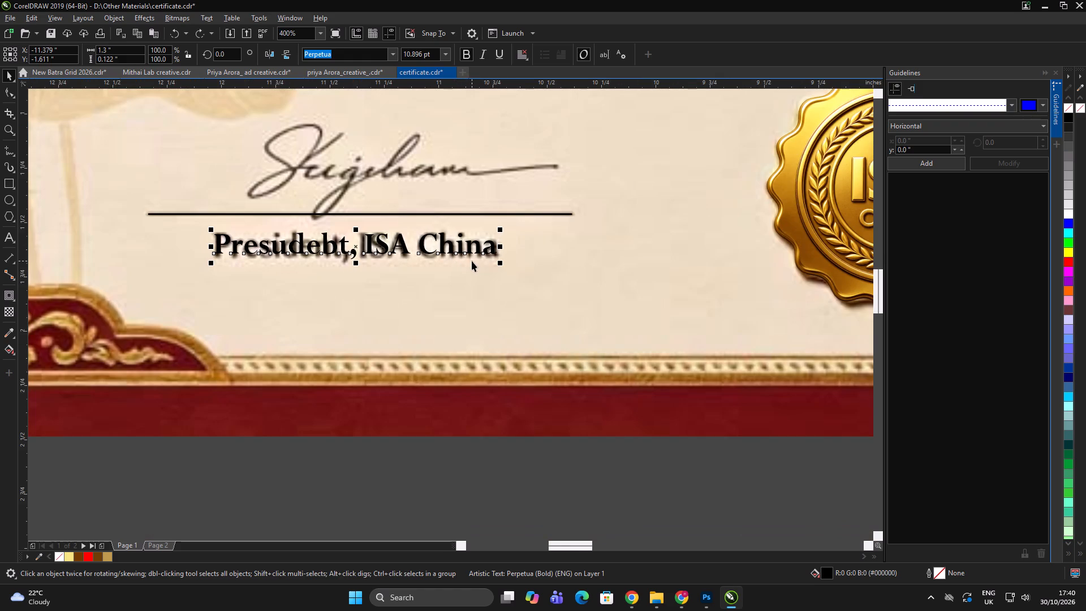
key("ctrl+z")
Break the President line's text apart into separate words.
key("ctrl+k")
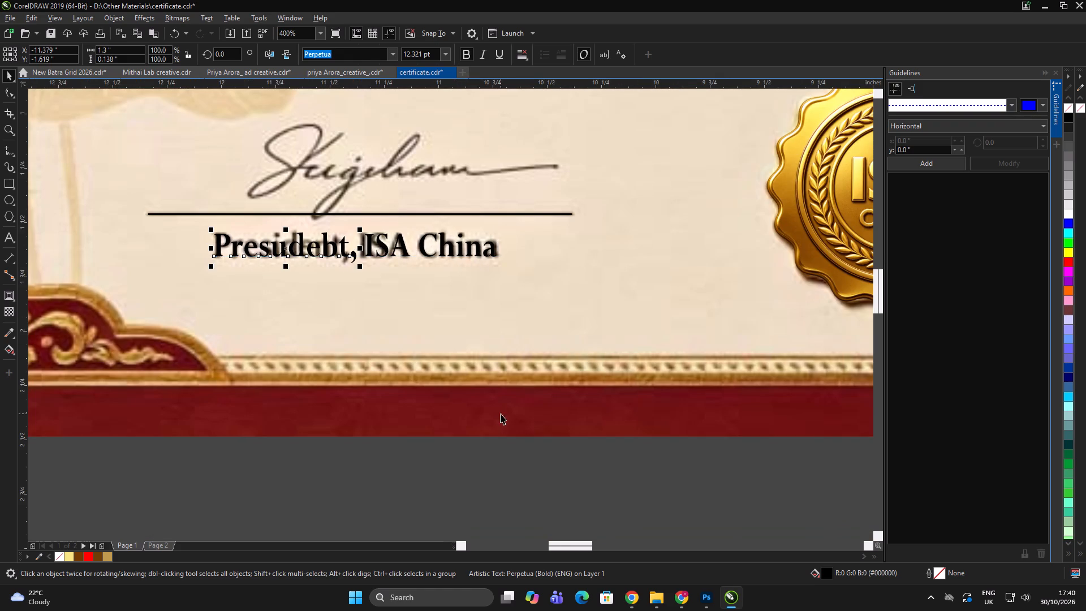
left_click(501, 414)
left_click_drag(475, 432, 342, 220)
key("ctrl+z")
left_click(424, 423)
left_click_drag(459, 470, 459, 466)
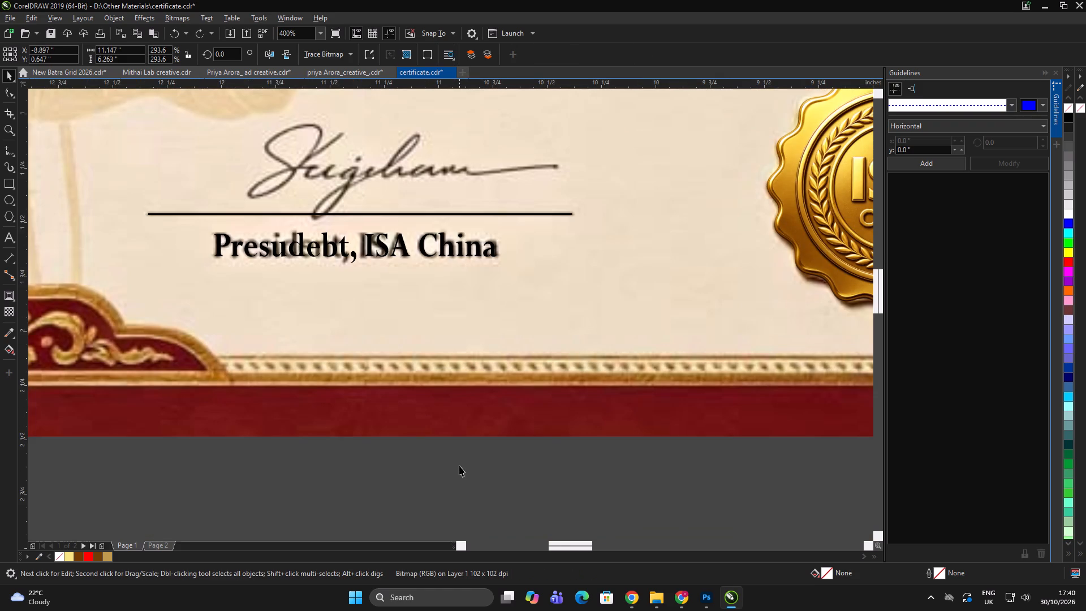
left_click_drag(459, 466, 353, 227)
Shift the separate "ISA" word onto its printed counterpart and stretch it to about 0.22 in wide.
scroll(369, 242, "up", 2)
left_click_drag(368, 238, 347, 234)
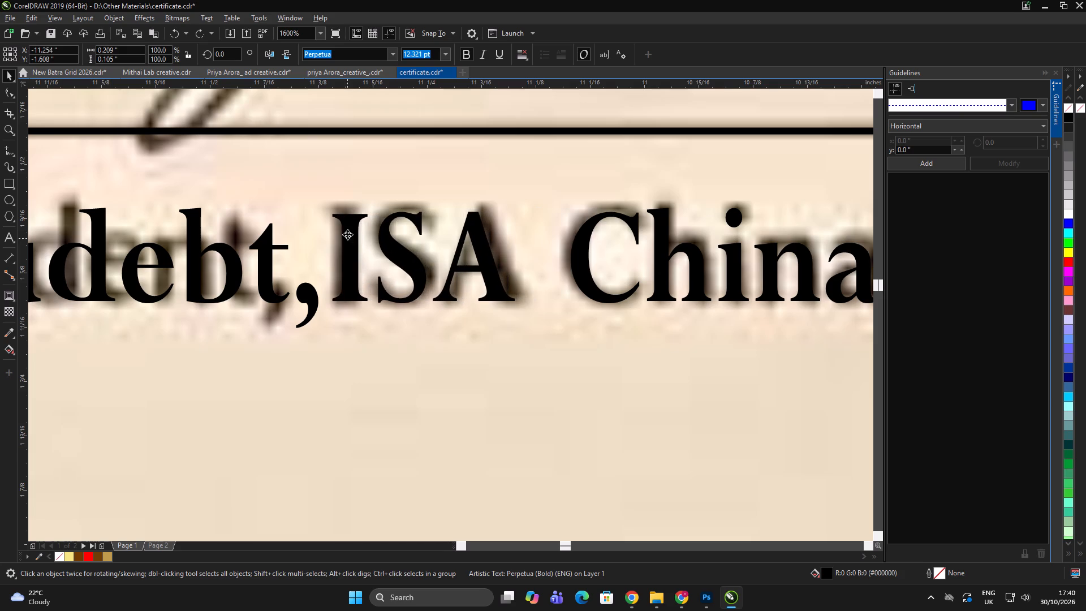
left_click_drag(347, 234, 347, 235)
left_click_drag(519, 256, 527, 255)
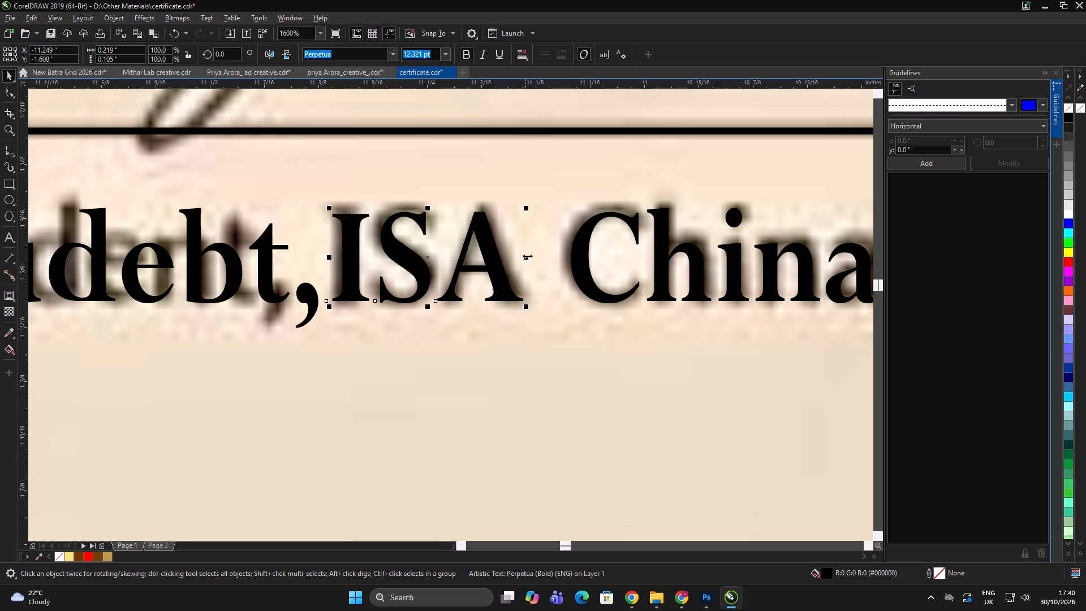
scroll(537, 258, "up", 1)
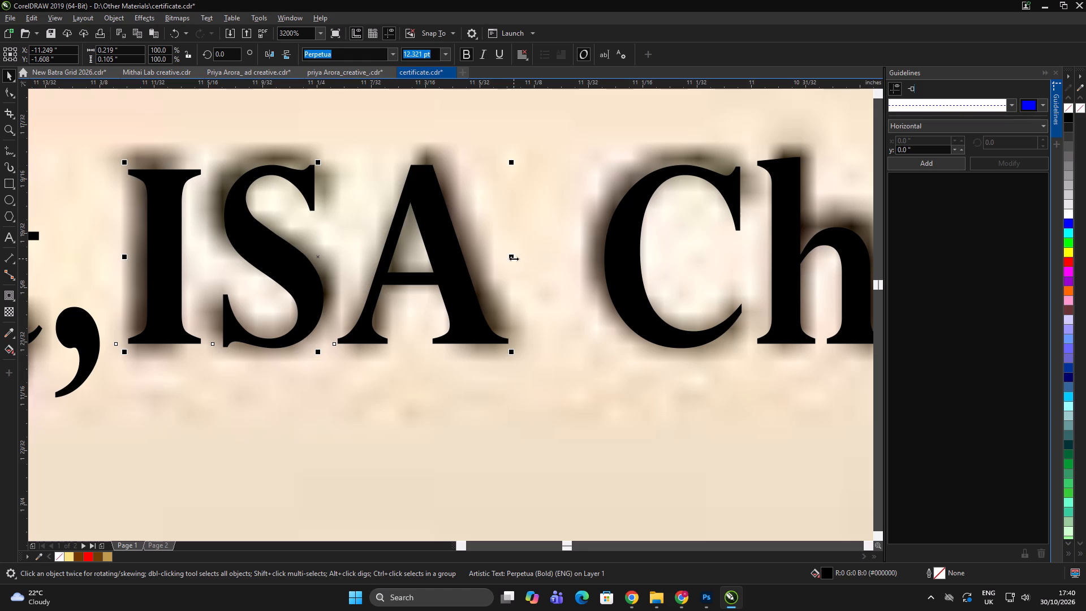
left_click_drag(514, 258, 520, 258)
scroll(516, 263, "down", 7)
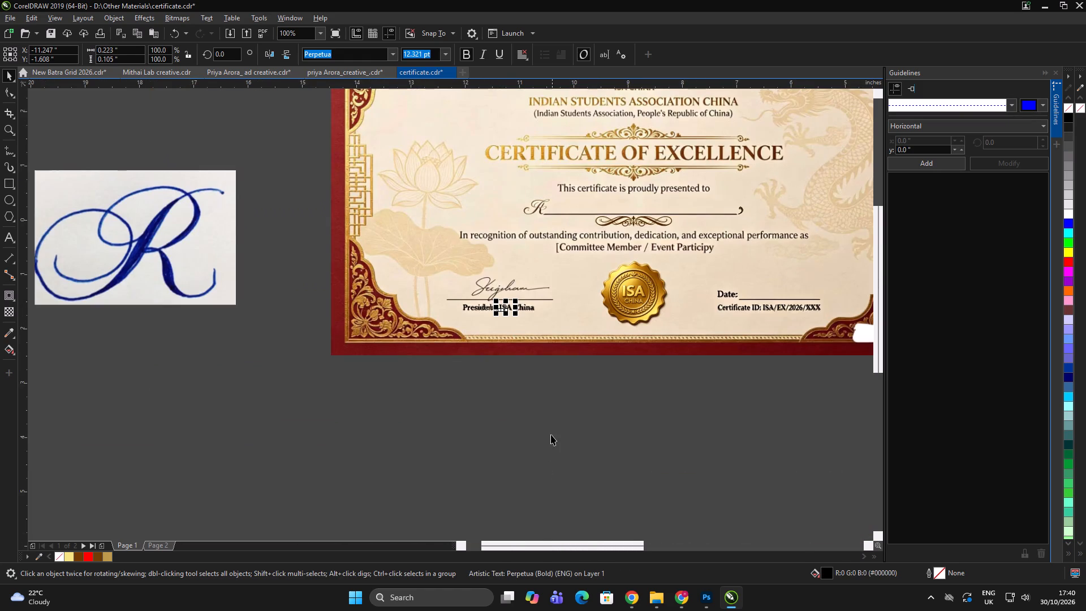
double_click(552, 429)
scroll(534, 303, "up", 2)
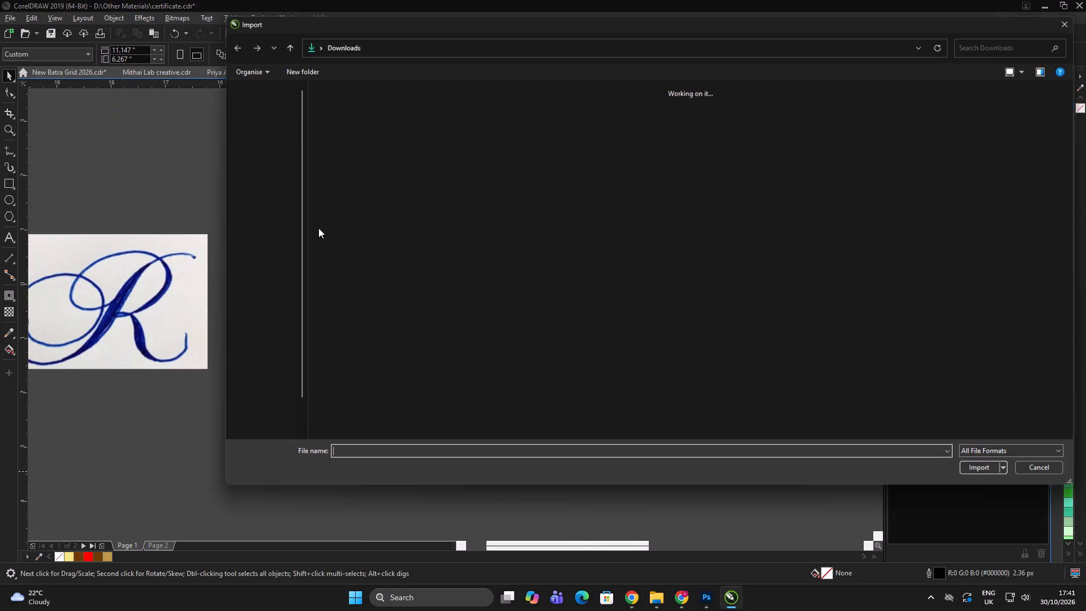
left_click(389, 195)
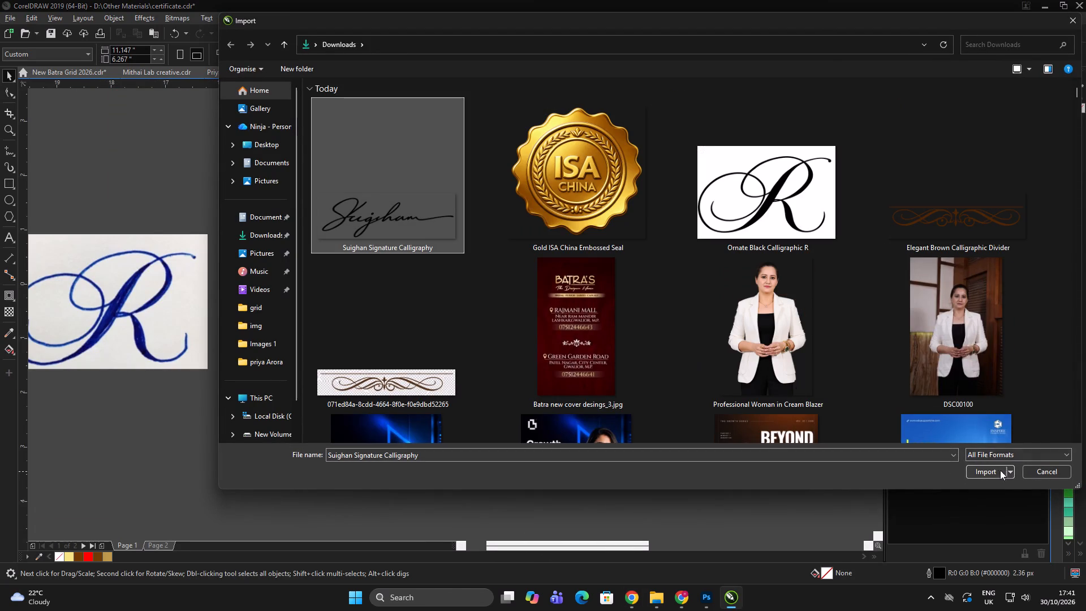
left_click(998, 470)
scroll(467, 358, "up", 3)
left_click_drag(392, 265, 688, 424)
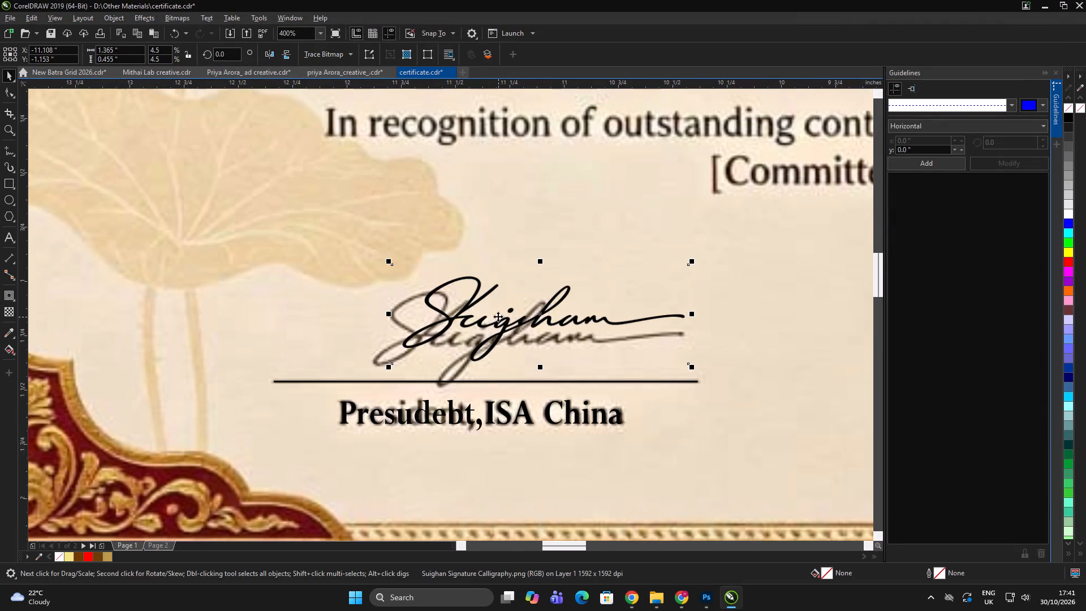
Align the imported signature over the printed one and scale it up to about 1.48 in wide.
left_click_drag(498, 328, 473, 344)
left_click_drag(544, 339, 538, 340)
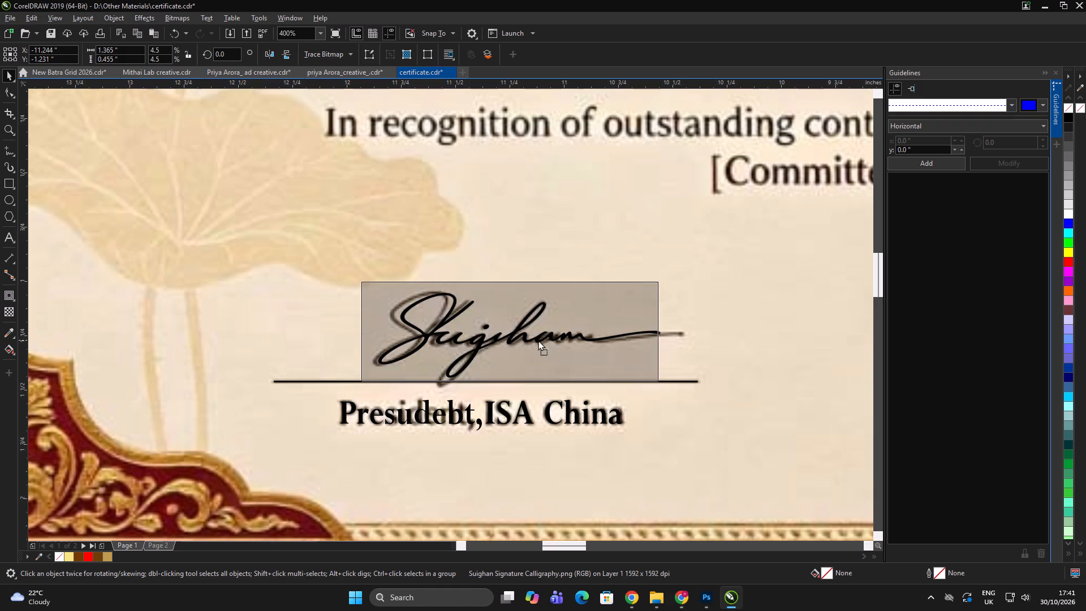
left_click_drag(538, 340, 536, 340)
left_click_drag(662, 384, 684, 394)
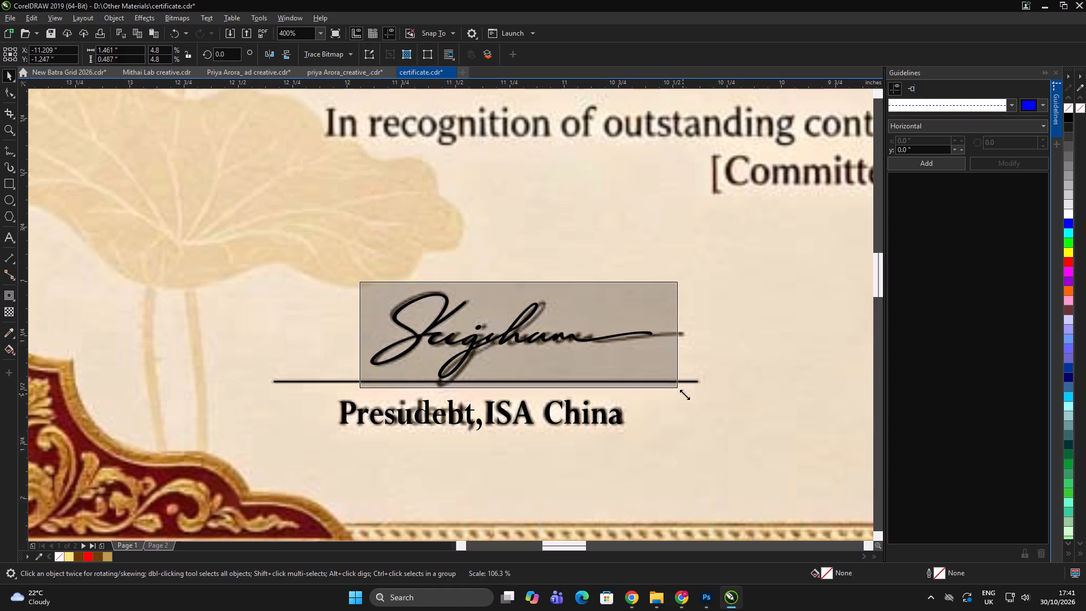
left_click_drag(684, 394, 687, 395)
scroll(503, 346, "up", 2)
left_click_drag(495, 342, 479, 329)
scroll(488, 328, "down", 3)
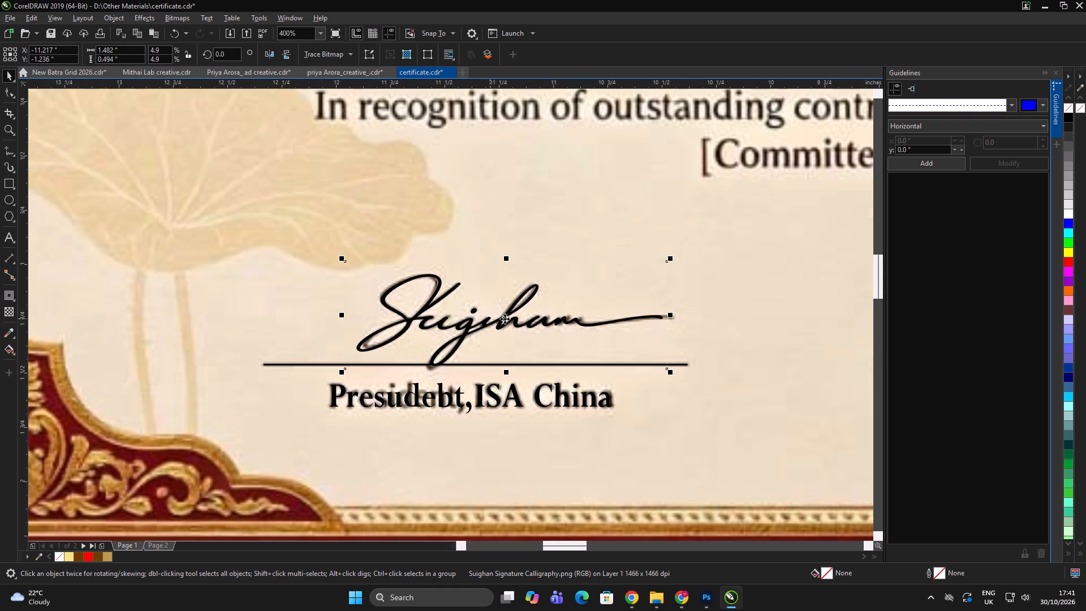
scroll(574, 356, "down", 1)
double_click(635, 495)
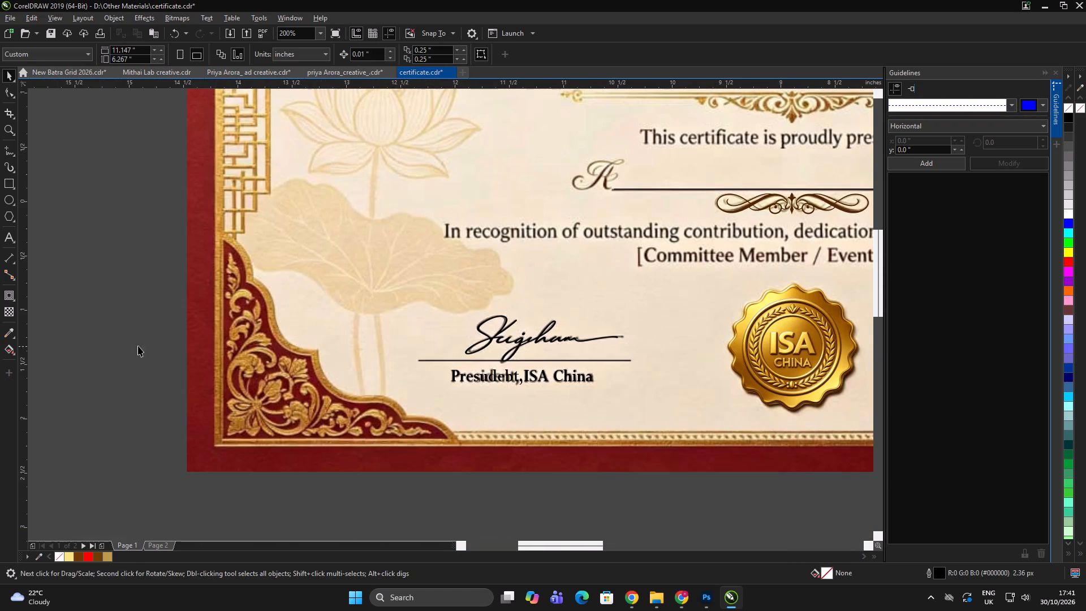
Give the line under the signature round line caps in its outline settings.
left_click_drag(120, 342, 680, 372)
key("F12")
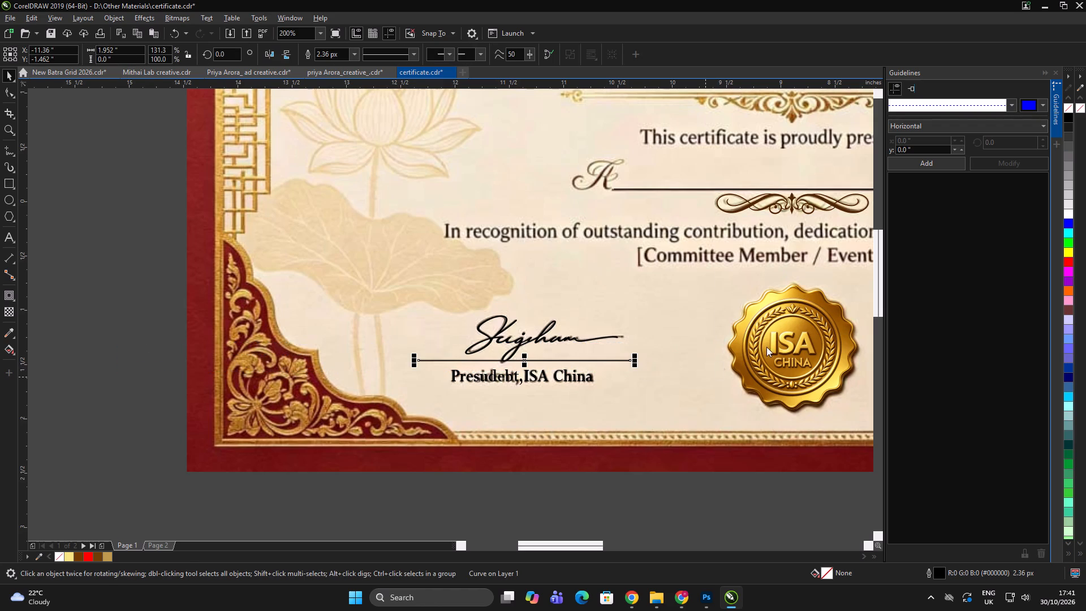
left_click(457, 335)
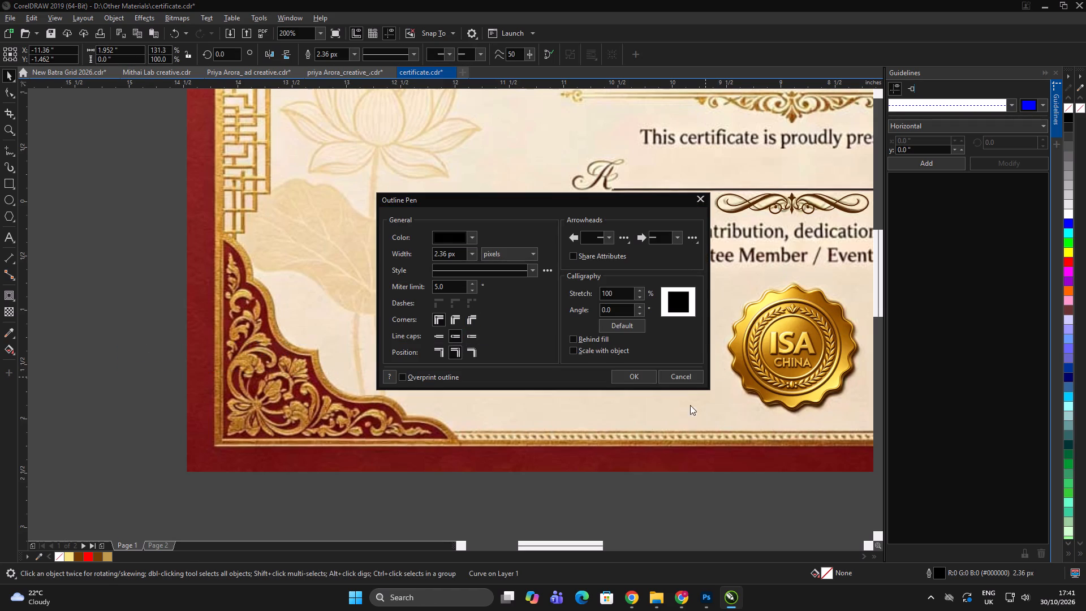
left_click(637, 380)
Give the line beside "Date:" round line caps in its outline settings.
scroll(369, 302, "down", 2)
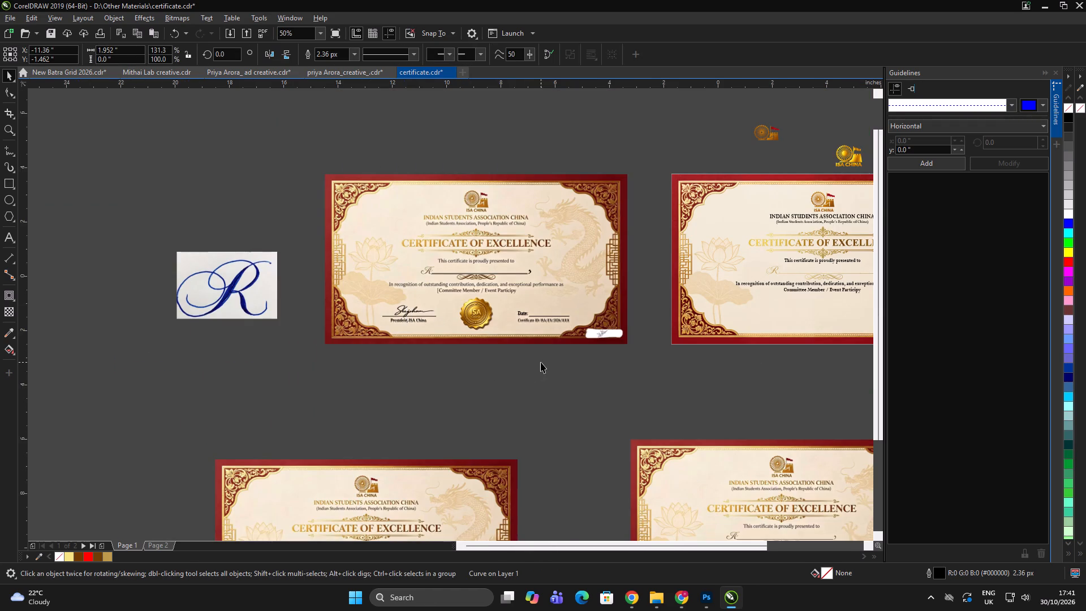
left_click(541, 362)
scroll(555, 321, "up", 2)
left_click(567, 302)
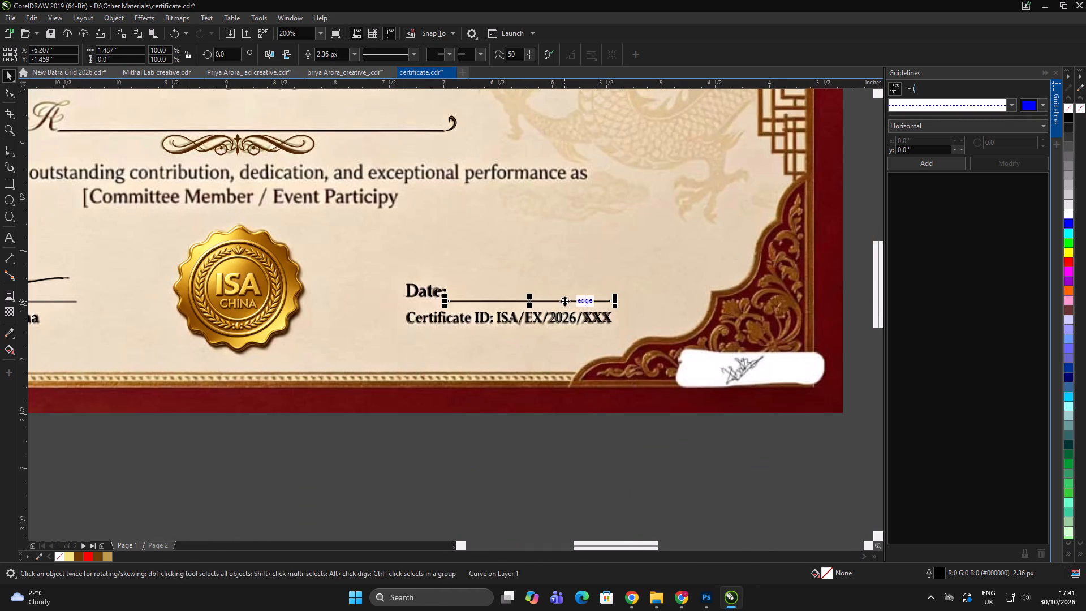
key("F12")
left_click(456, 333)
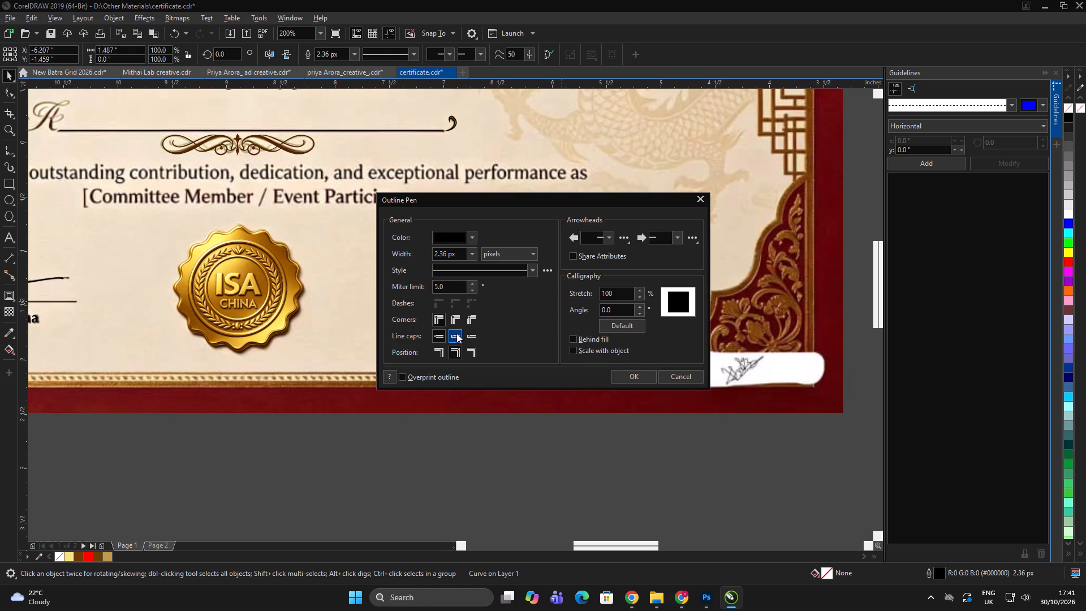
left_click(644, 377)
left_click(558, 466)
left_click_drag(559, 466, 562, 461)
scroll(607, 305, "up", 4)
scroll(640, 295, "down", 6)
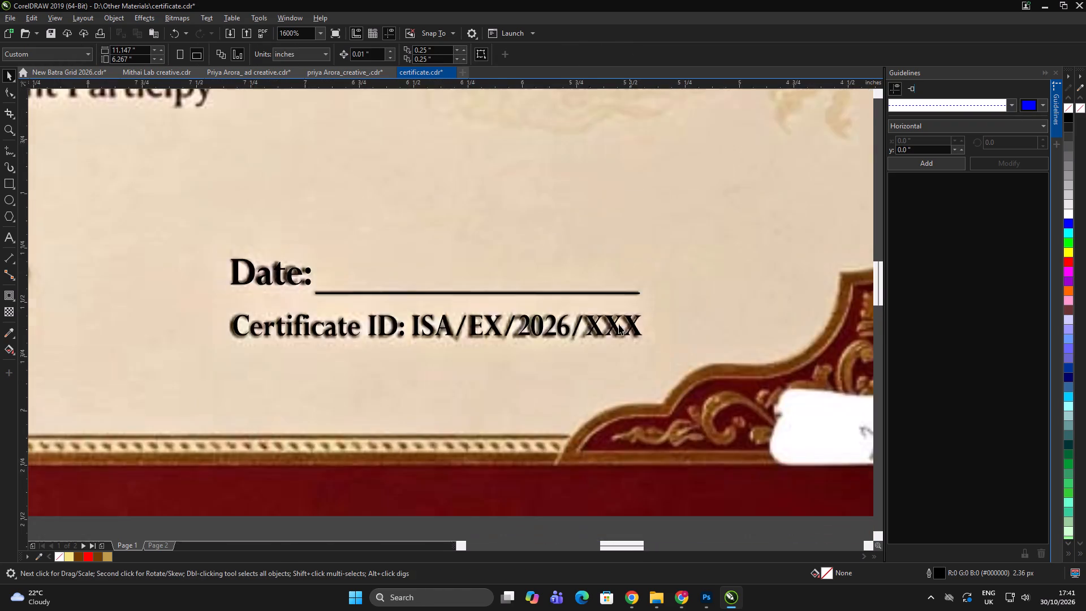
Copy the signature block, seal, date and certificate ID objects from the reference certificate onto the clean recreated certificate.
scroll(619, 324, "down", 7)
double_click(560, 423)
left_click(589, 448)
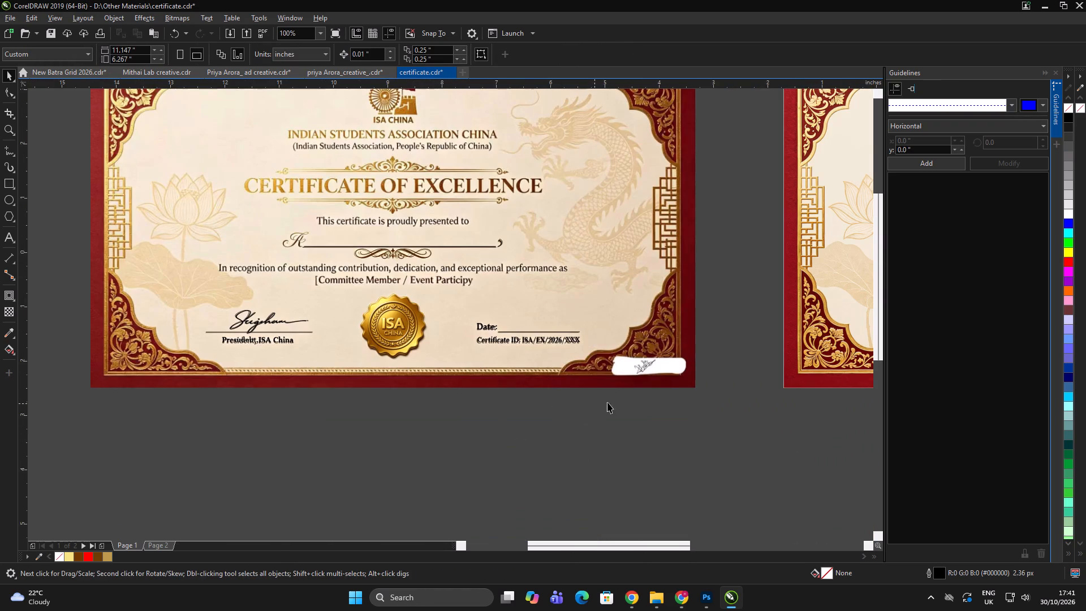
left_click(594, 451)
left_click_drag(625, 441, 157, 289)
scroll(660, 394, "up", 2)
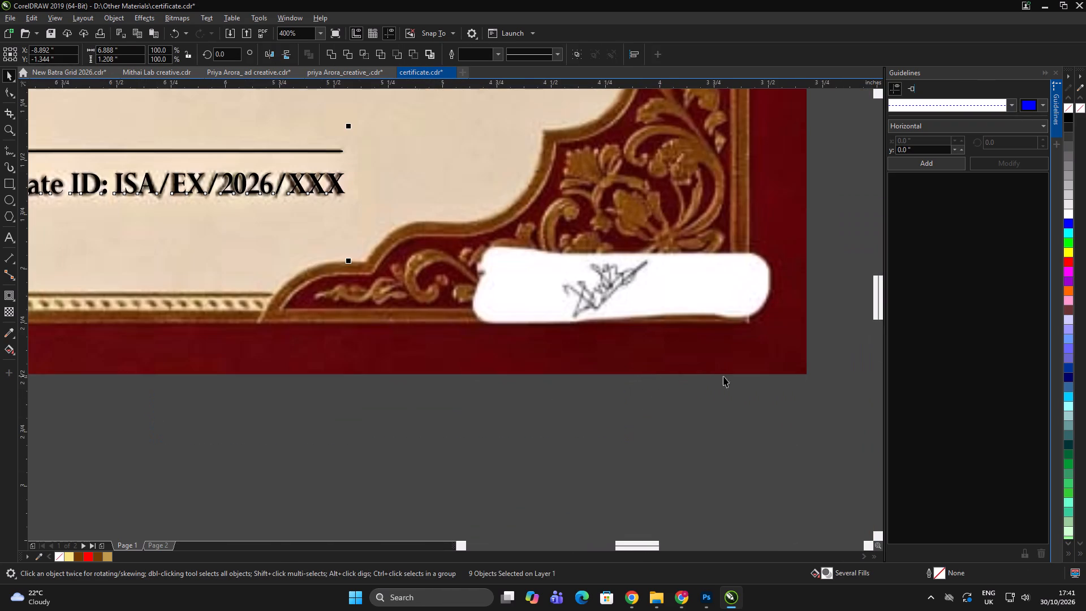
scroll(798, 359, "down", 3)
double_click(700, 432)
left_click_drag(742, 402, 458, 316)
scroll(390, 319, "down", 1)
left_click_drag(500, 328, 675, 334)
right_click(675, 334, "shift")
Group the copied signature, seal and date objects and centre the group horizontally on the recreated certificate.
scroll(731, 327, "up", 1)
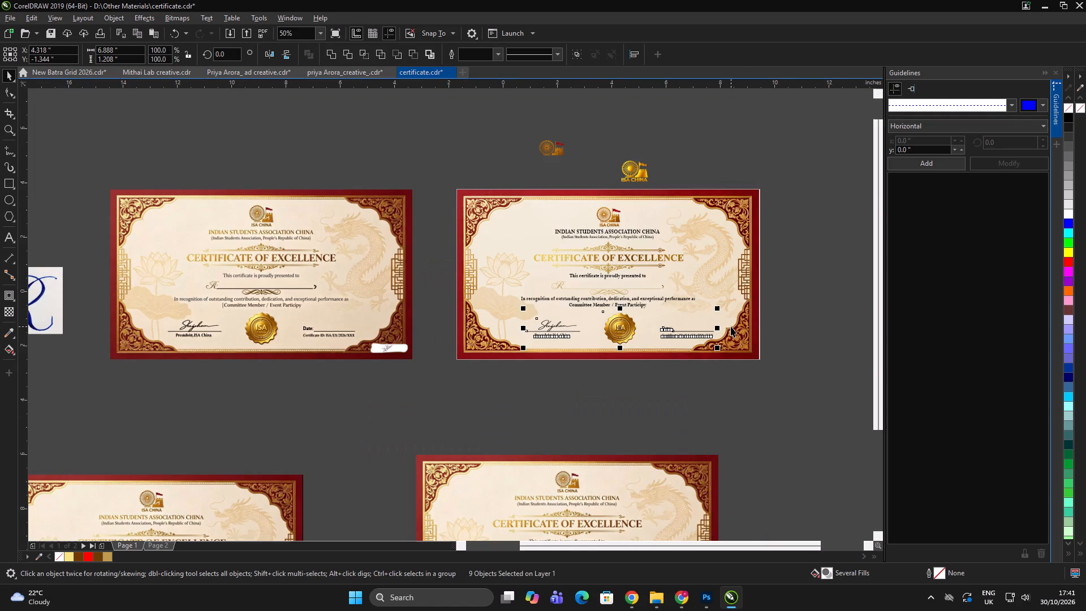
key("ctrl+g")
left_click(736, 294, "shift")
key("c")
left_click(809, 373)
left_click(813, 373)
Ungroup the centred signature, seal and date objects on the recreated certificate.
scroll(601, 320, "up", 2)
left_click(611, 353)
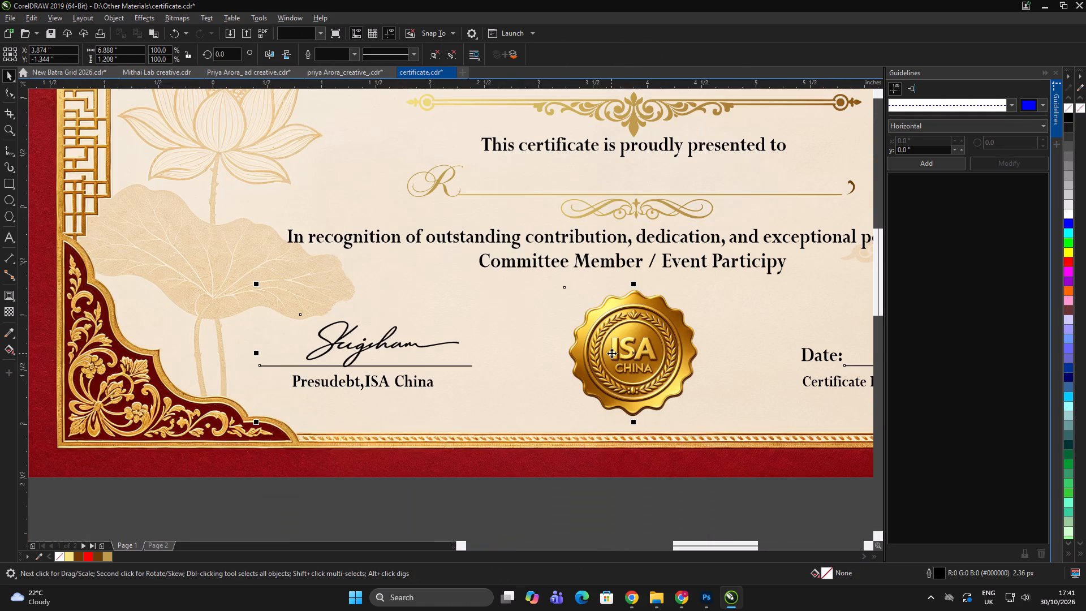
scroll(521, 342, "down", 2)
key("ctrl+u")
left_click(646, 442, "ctrl")
double_click(653, 438)
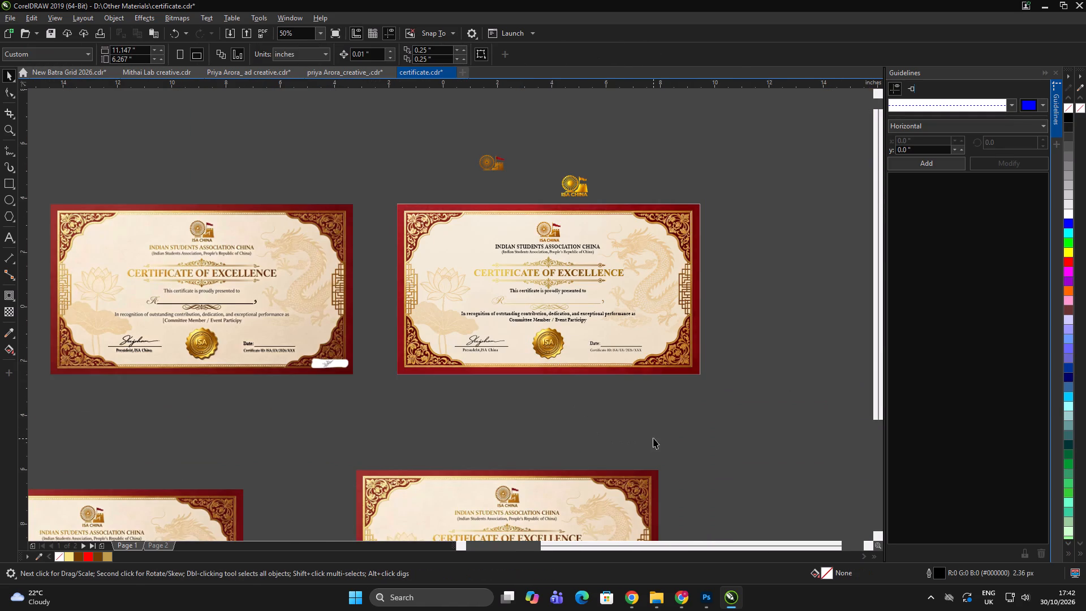
Examine the placed signature, its line and the President text on the recreated certificate.
scroll(498, 346, "up", 2)
left_click(475, 325)
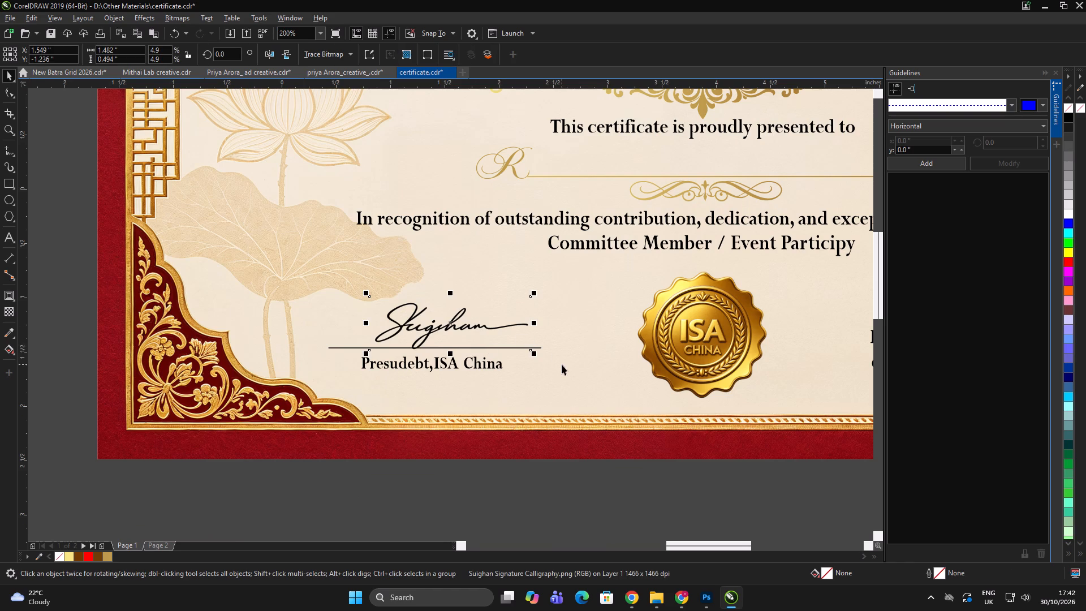
scroll(487, 350, "down", 1)
scroll(512, 355, "up", 4)
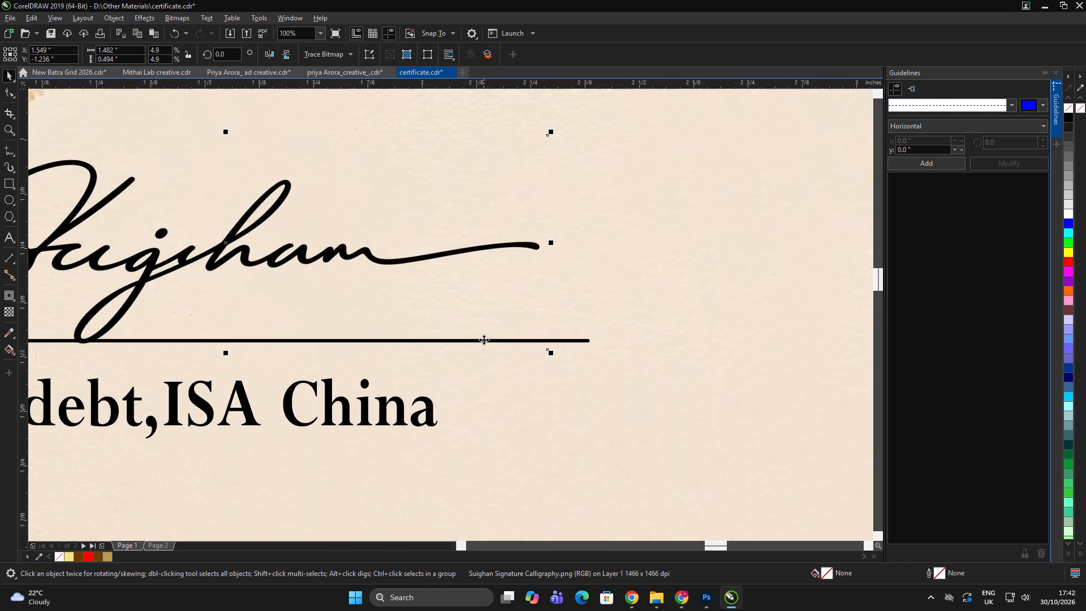
scroll(484, 339, "down", 10)
left_click(596, 451)
left_click(614, 447)
left_click(618, 445)
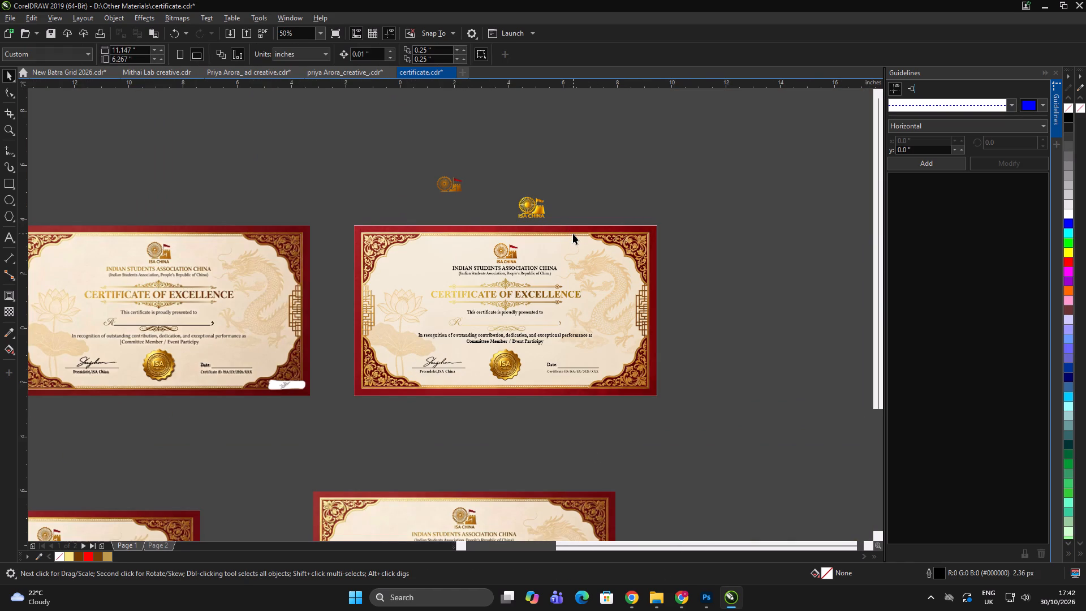
Delete the traced recipient name line and ornaments lying over the reference certificate.
left_click_drag(327, 288, 91, 357)
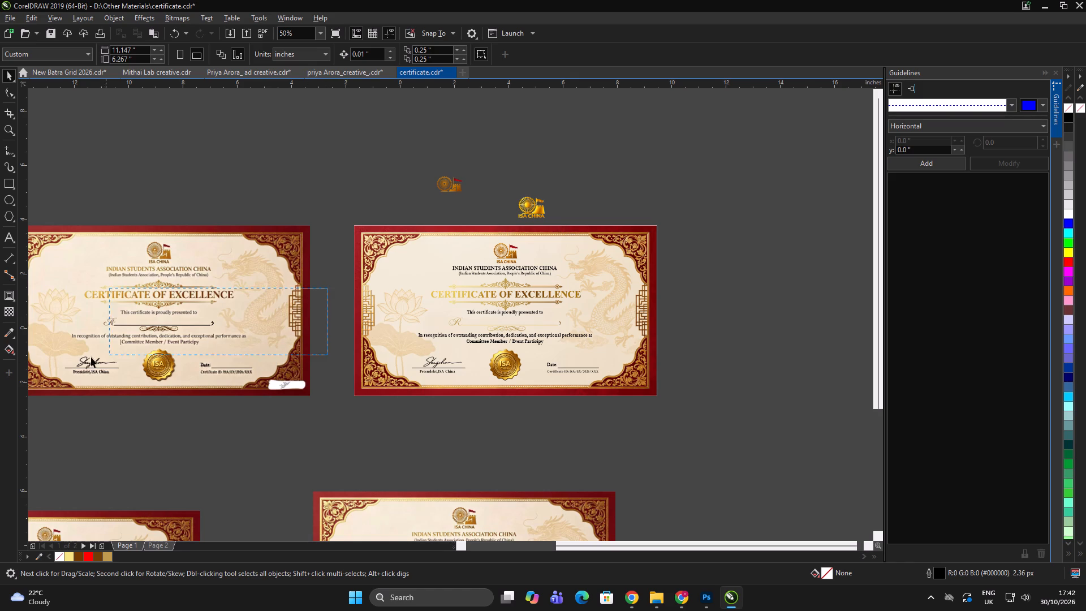
left_click_drag(91, 357, 82, 356)
key("Delete")
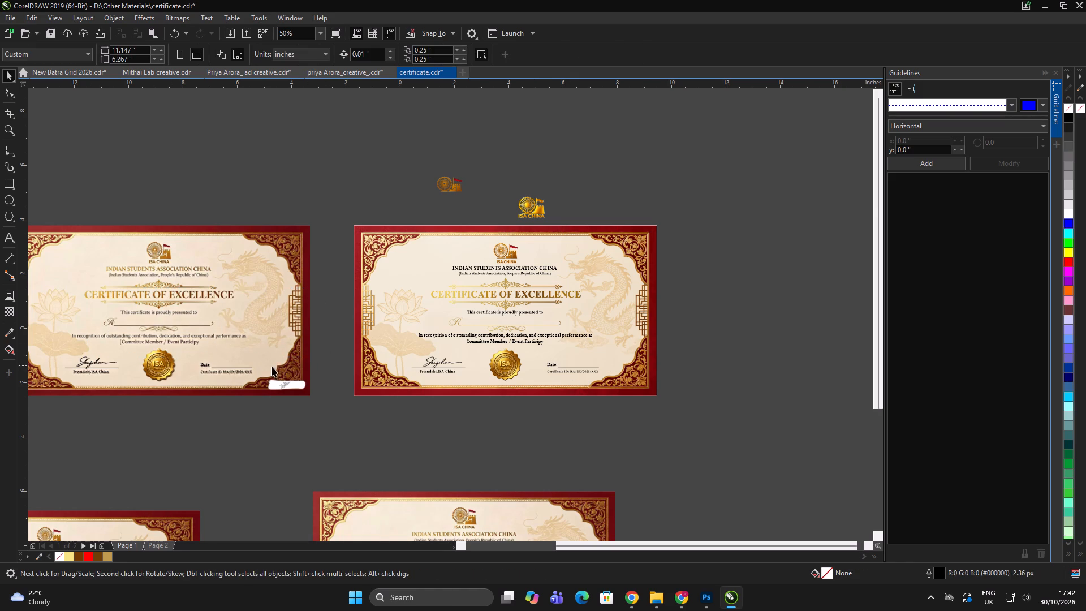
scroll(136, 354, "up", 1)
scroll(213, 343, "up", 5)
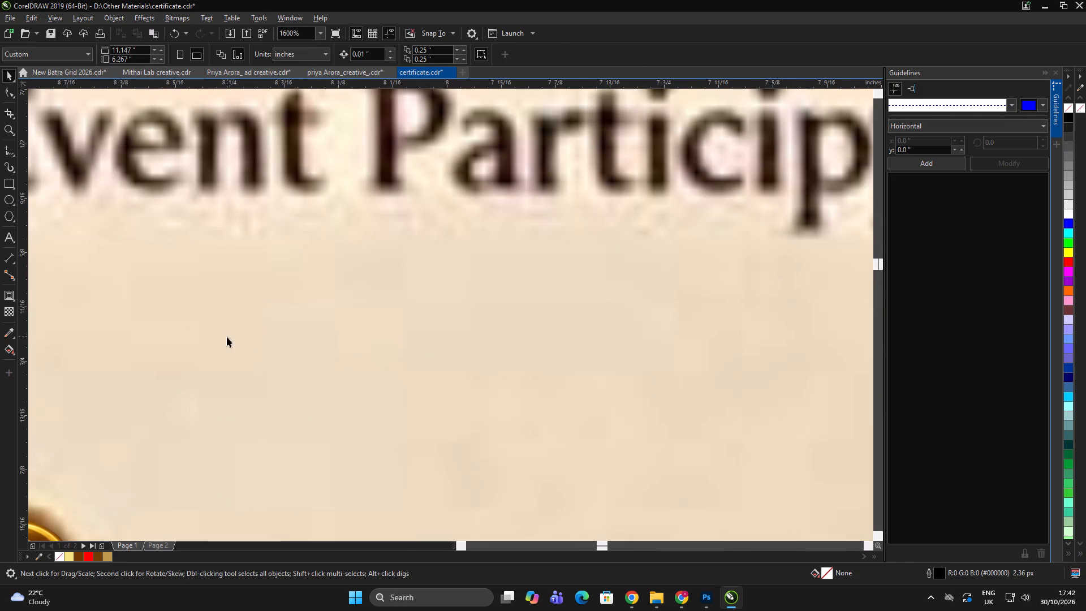
Draw a rectangle about 0.18 × 0.075 in below the reference's Event line and fill it with dark brown #2D1803 sampled from the lettering.
key("F6")
left_click_drag(265, 289, 421, 354)
key("space")
left_click(8, 335)
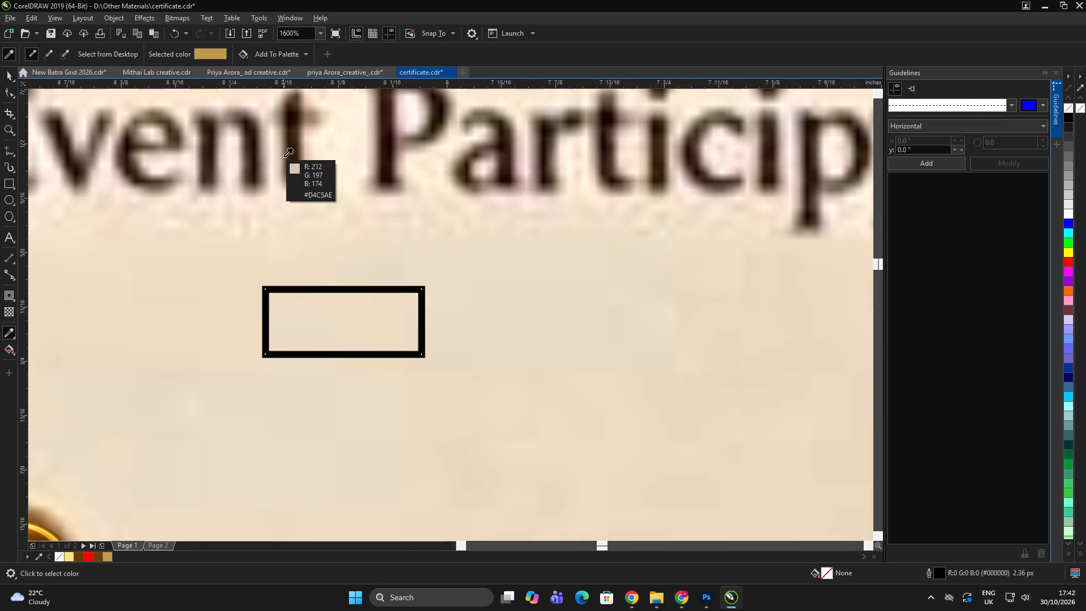
left_click(292, 148)
left_click(353, 333)
scroll(303, 292, "down", 9)
key("space")
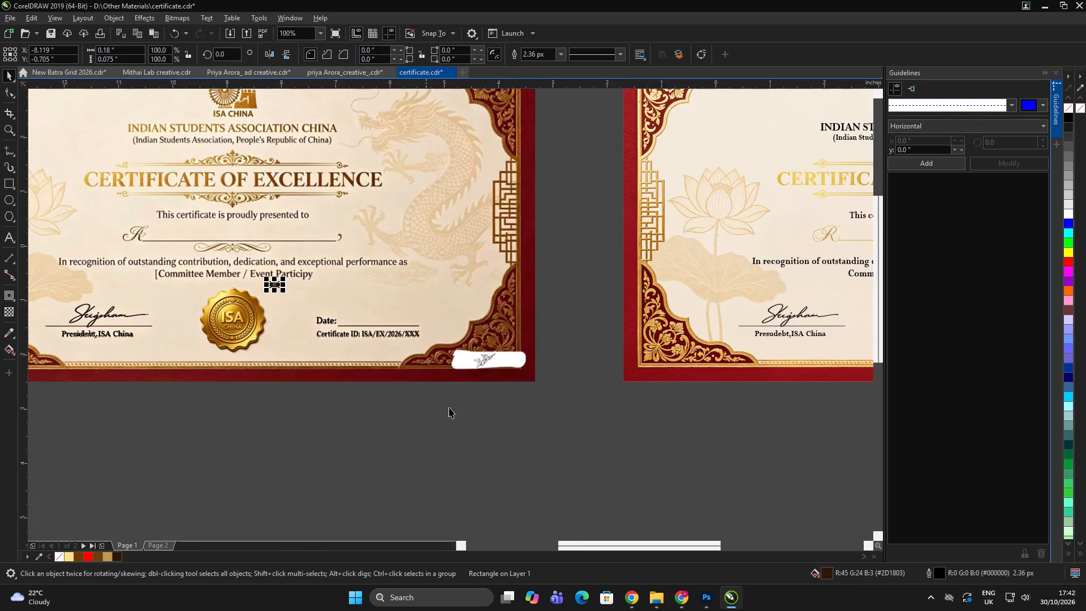
Recolour the "Committee Member / Event Participy" line on the recreated certificate with the sampled dark brown #2D1803.
scroll(298, 354, "down", 2)
scroll(445, 356, "up", 2)
key("space")
left_click(468, 407)
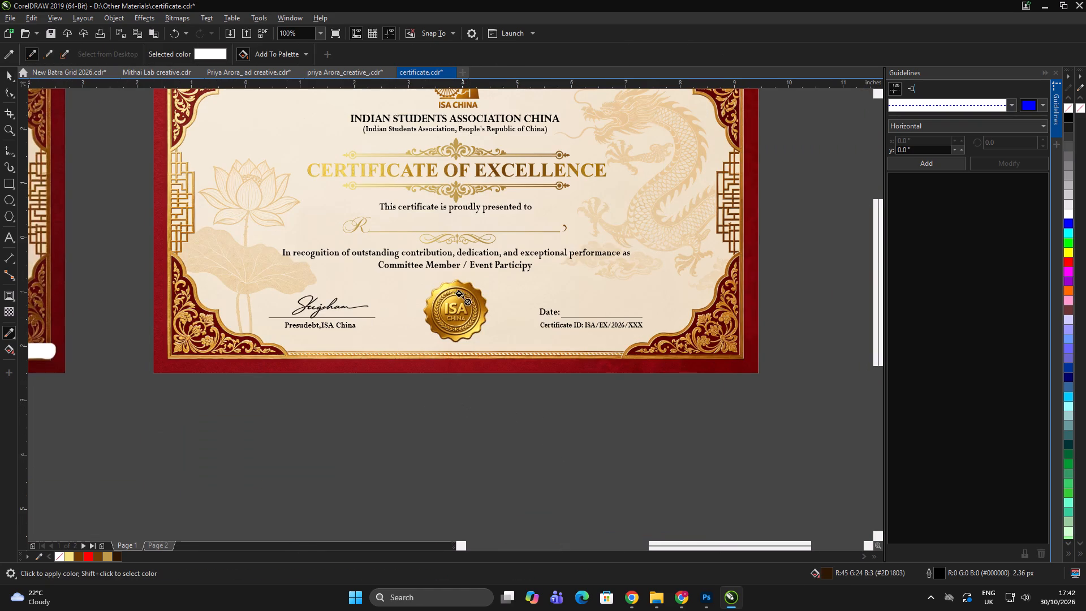
key("space")
double_click(492, 266)
scroll(522, 273, "up", 1)
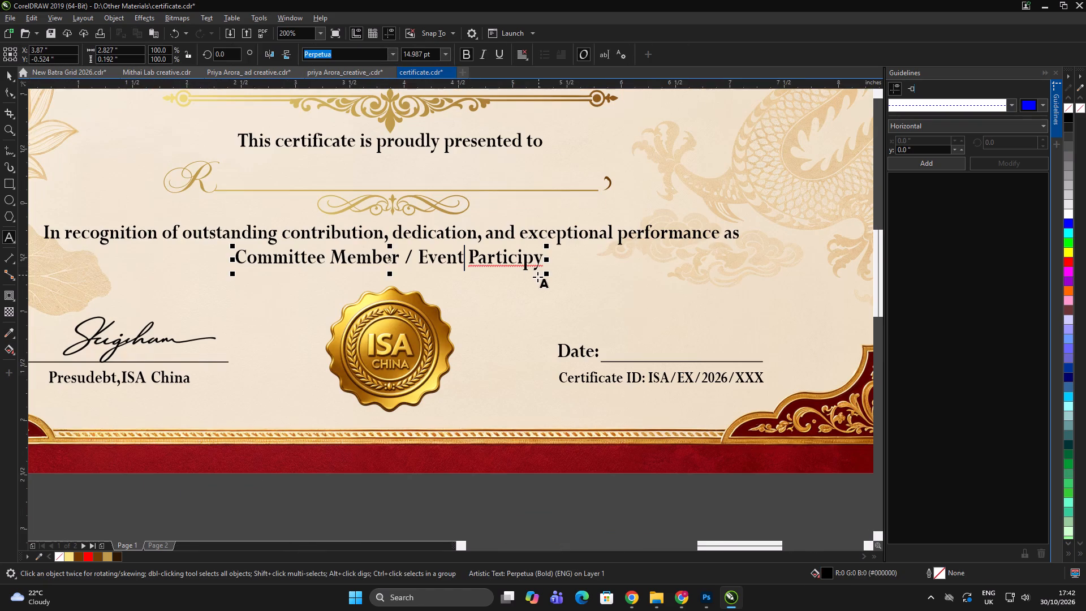
key("ctrl+a")
left_click(122, 554)
left_click(118, 556)
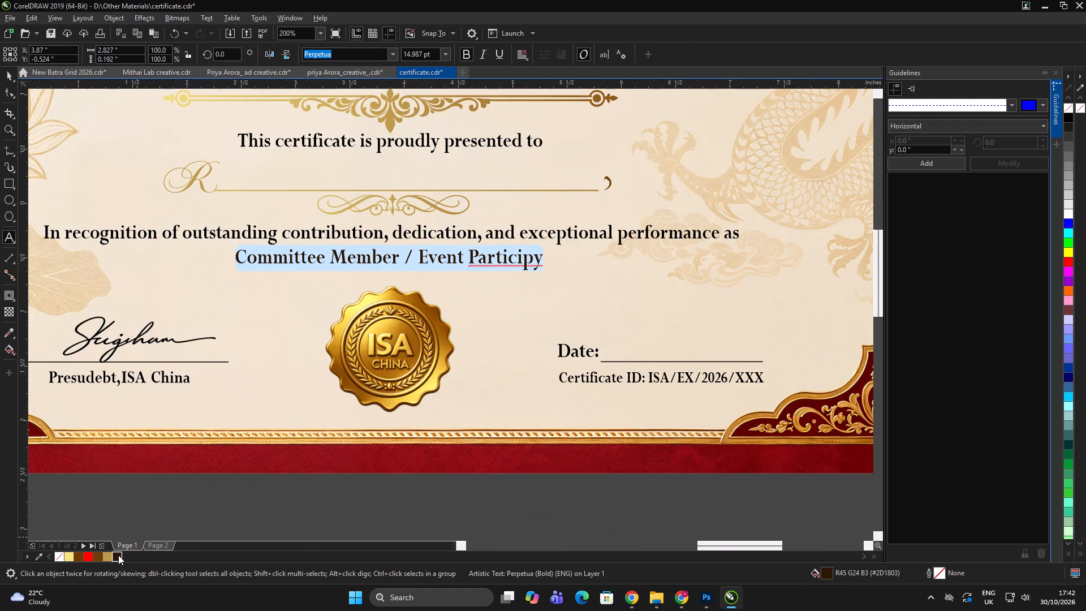
left_click(119, 557)
left_click(6, 74)
left_click(465, 509)
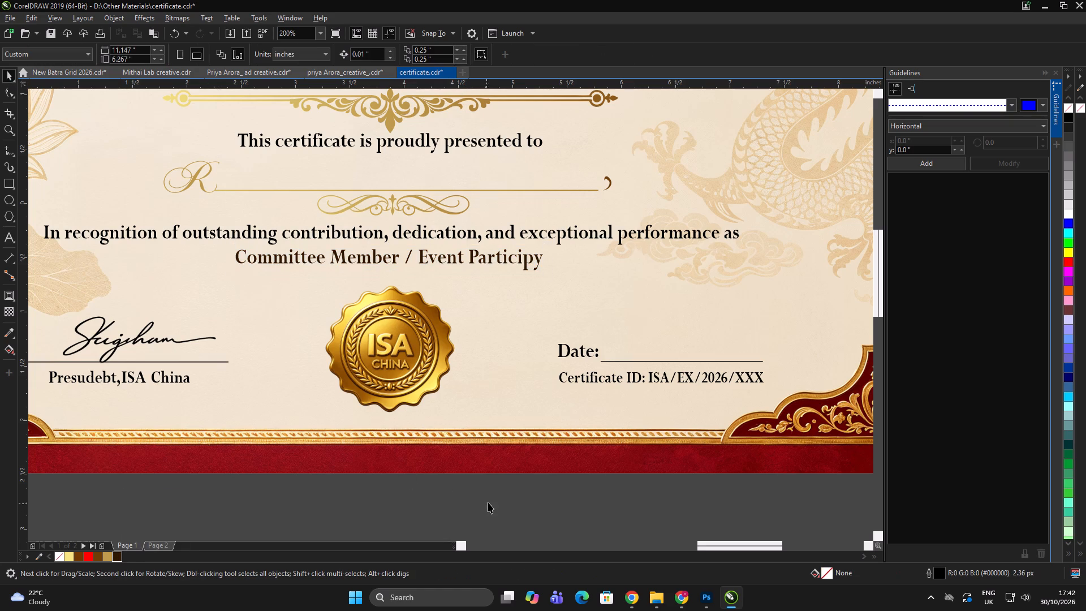
Examine the reference certificate's lettering and the objects still overlaid on it alongside the recreated certificate.
scroll(510, 224, "up", 4)
scroll(546, 266, "down", 9)
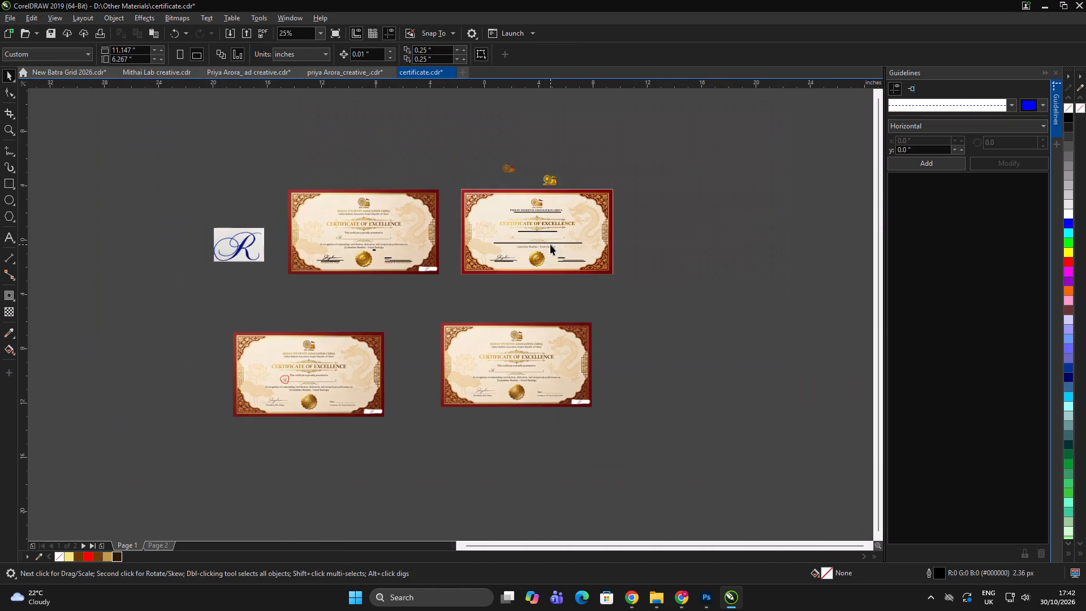
scroll(565, 242, "down", 1)
scroll(469, 236, "up", 2)
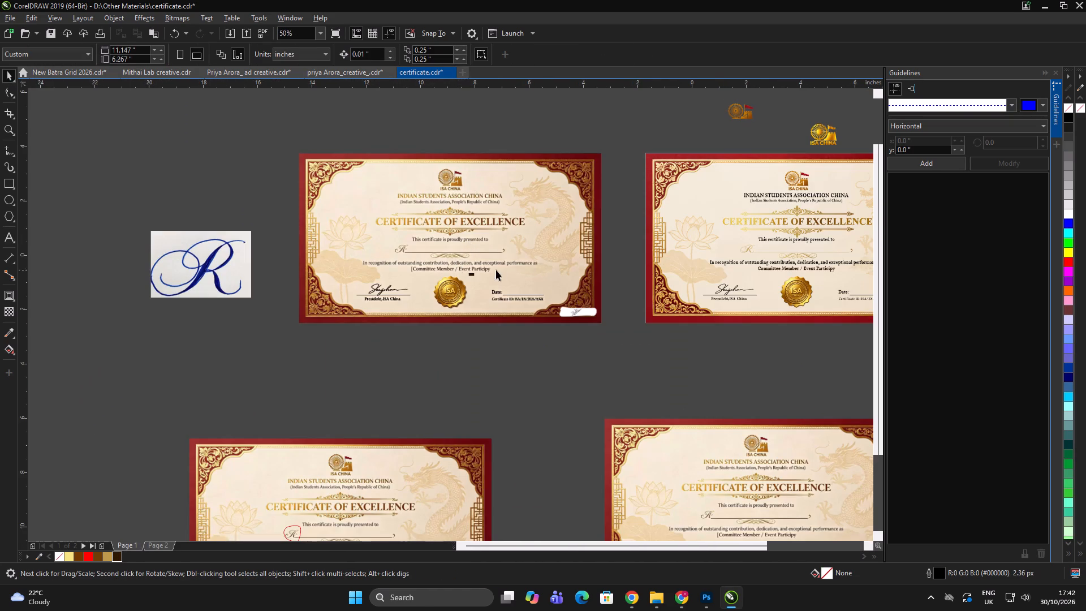
scroll(499, 266, "up", 3)
scroll(389, 294, "down", 2)
triple_click(459, 380)
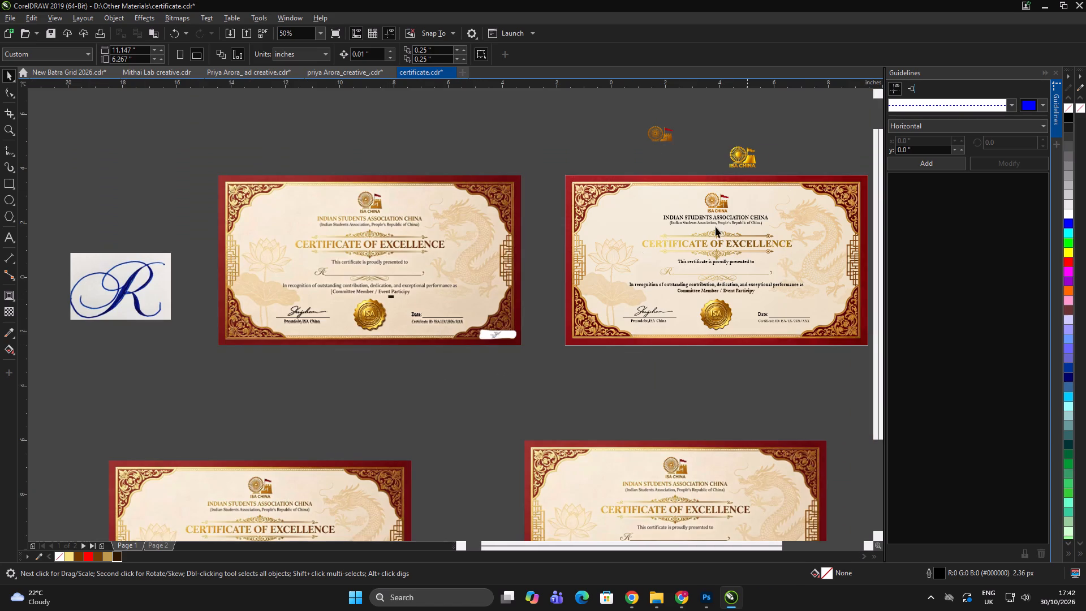
left_click_drag(541, 160, 193, 382)
scroll(314, 281, "up", 2)
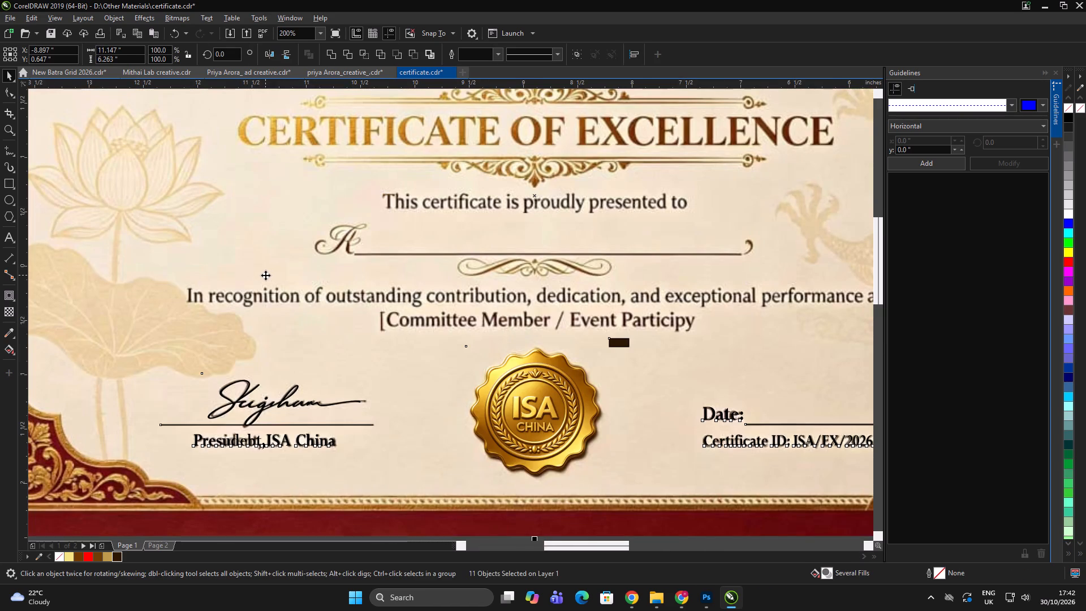
scroll(265, 275, "down", 1)
scroll(404, 237, "up", 1)
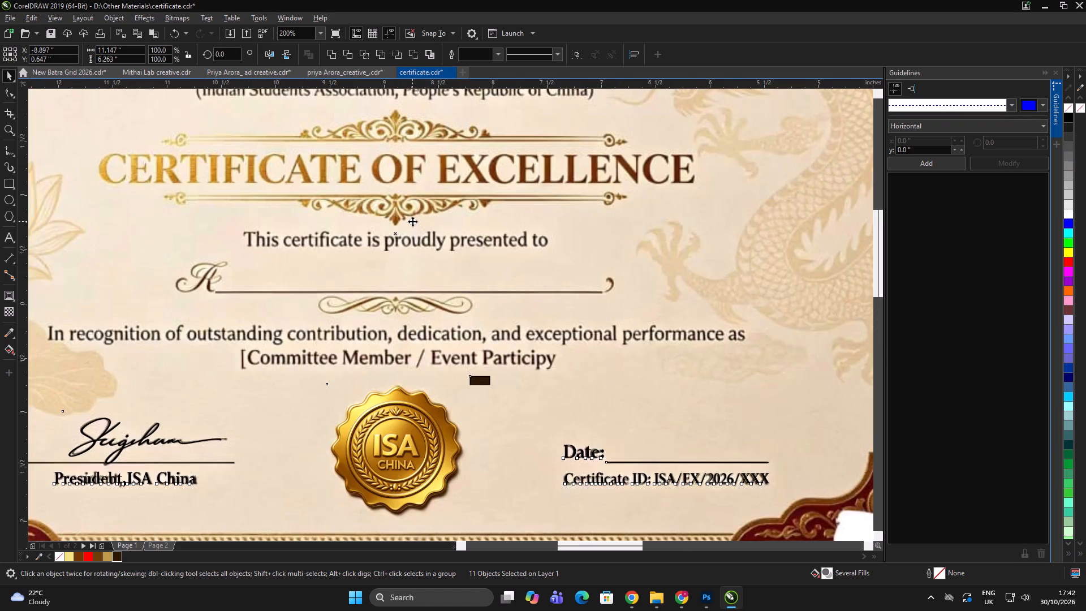
scroll(413, 225, "up", 1)
scroll(404, 246, "down", 7)
left_click(492, 363)
Recolour the recognition line, the presented-to line, the association heading and its bracketed subtitle dark brown #2D1803.
scroll(325, 273, "up", 3)
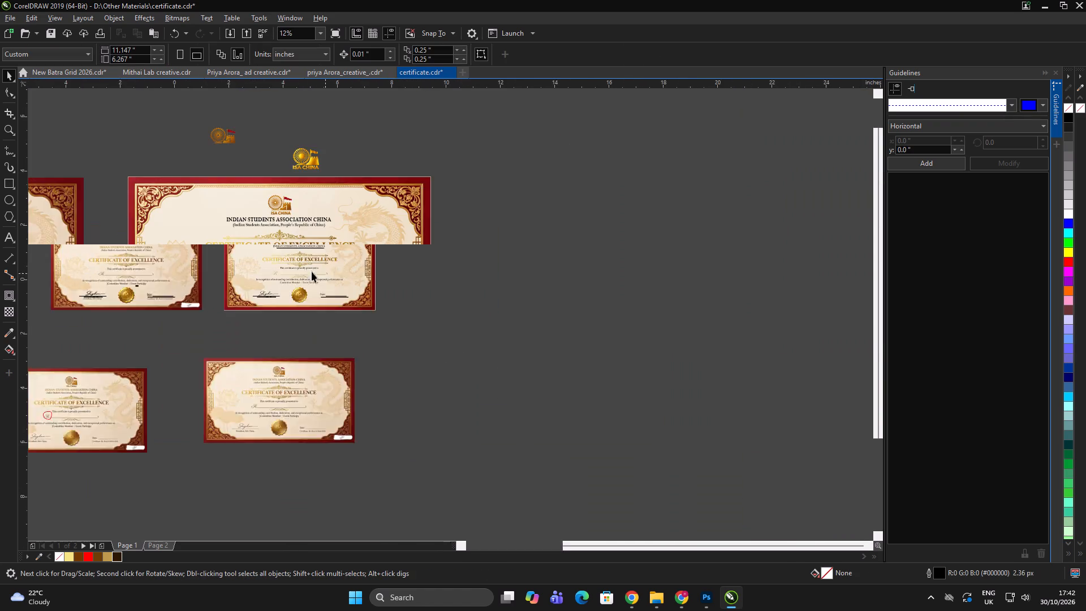
scroll(224, 251, "up", 2)
left_click(432, 388)
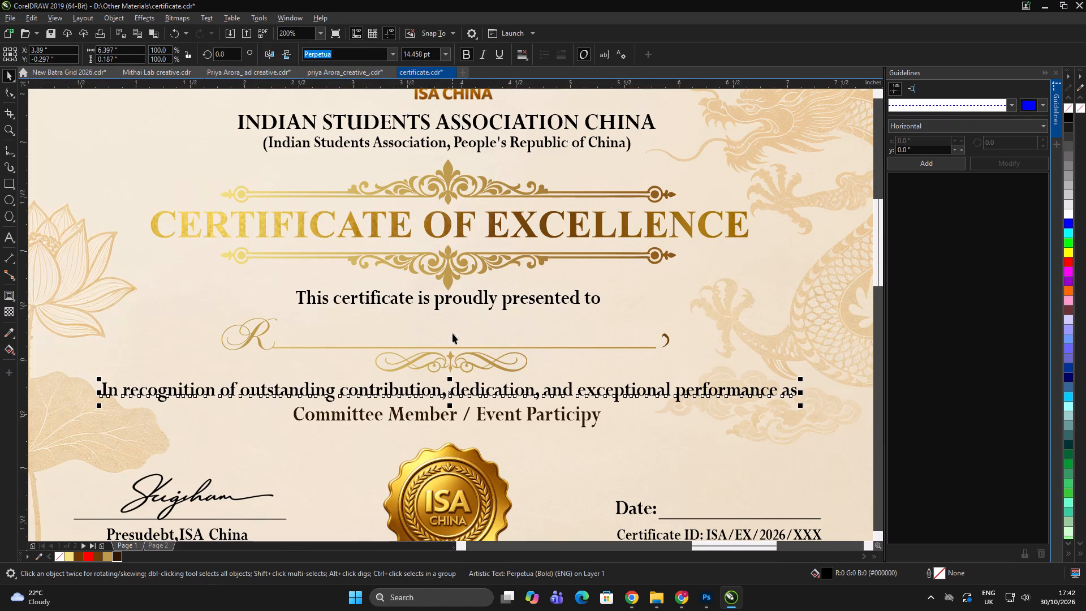
left_click(456, 303, "shift")
left_click(117, 555)
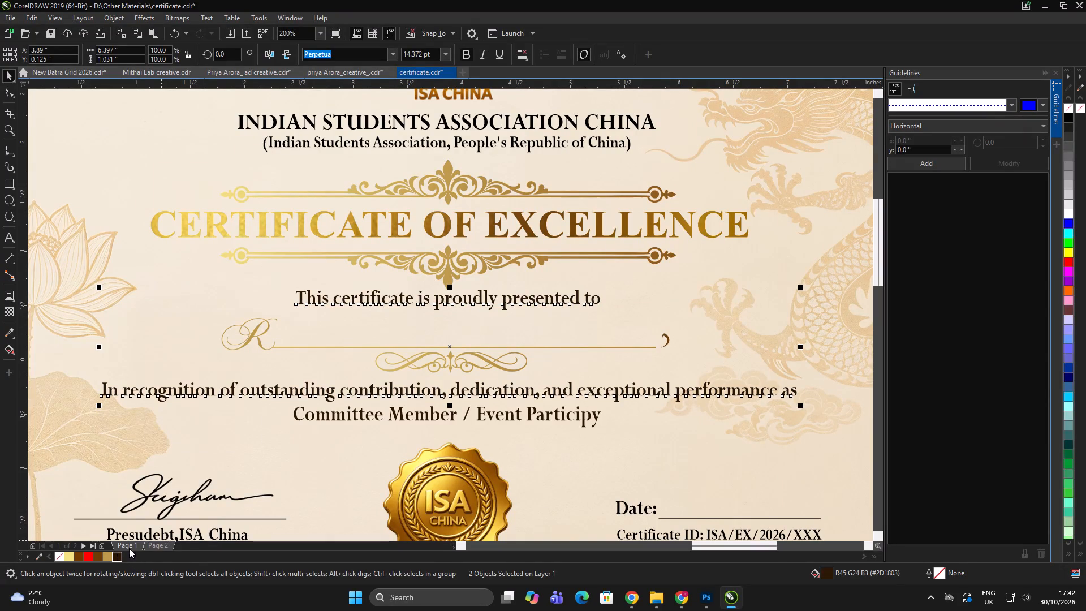
left_click(481, 145)
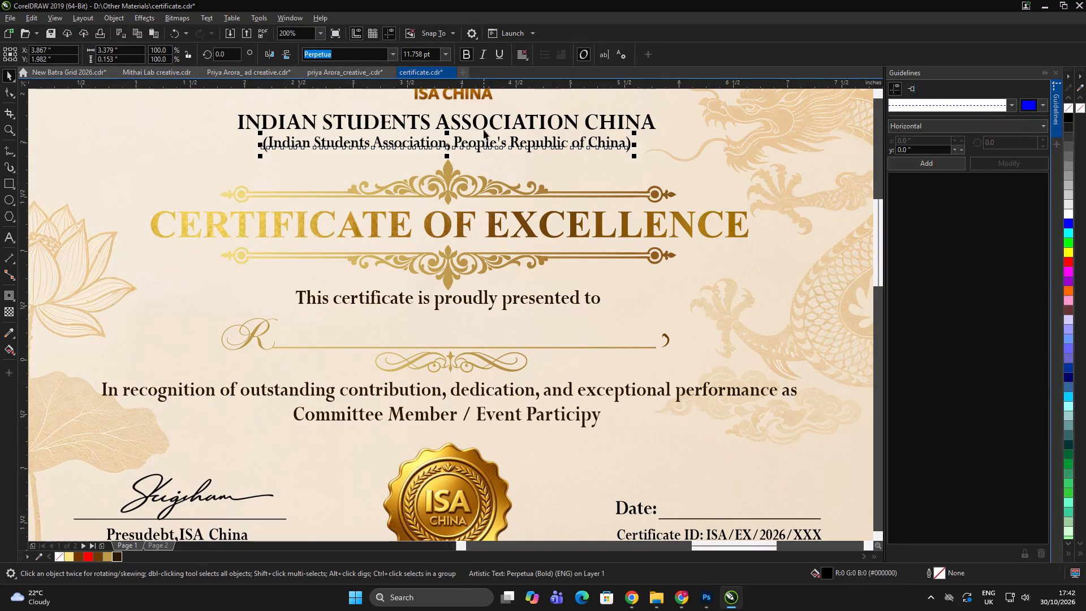
left_click(485, 127, "shift")
left_click(118, 556)
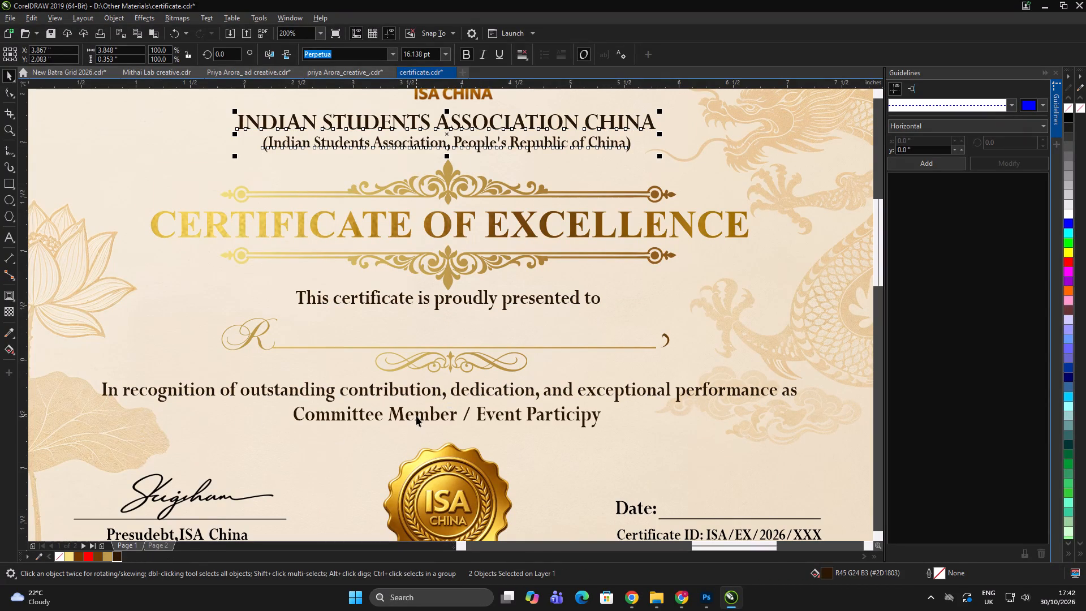
Apply dark brown #2D1803 to the Date label, the Certificate ID text and the date line's outline on the recreated certificate.
scroll(463, 201, "down", 1)
left_click(827, 410)
scroll(618, 381, "up", 1)
left_click(602, 362)
left_click_drag(738, 511, 369, 260)
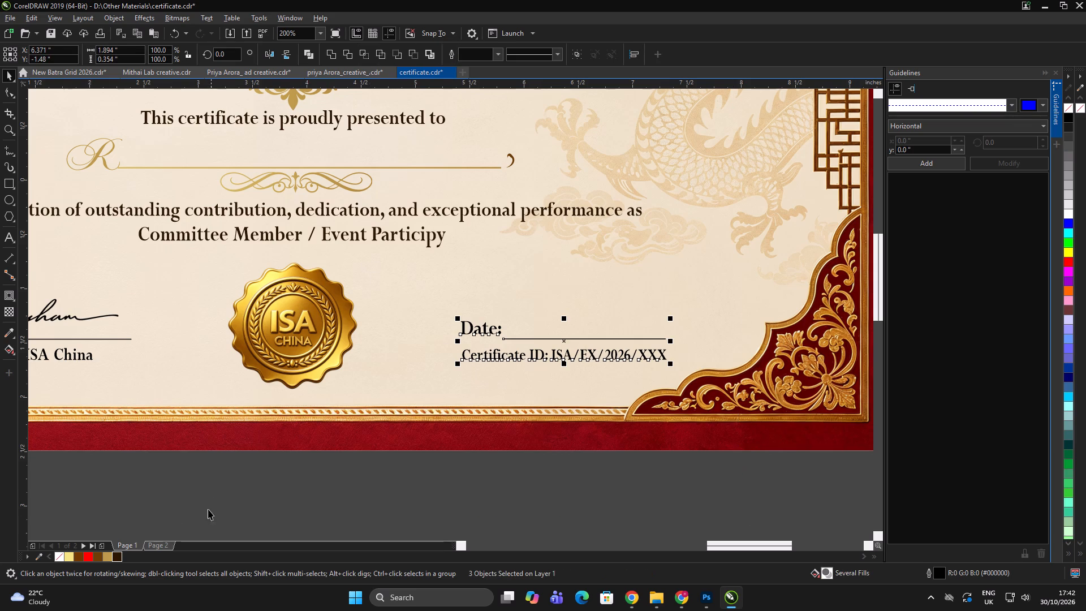
left_click(114, 558)
left_click(506, 525)
scroll(523, 308, "up", 2)
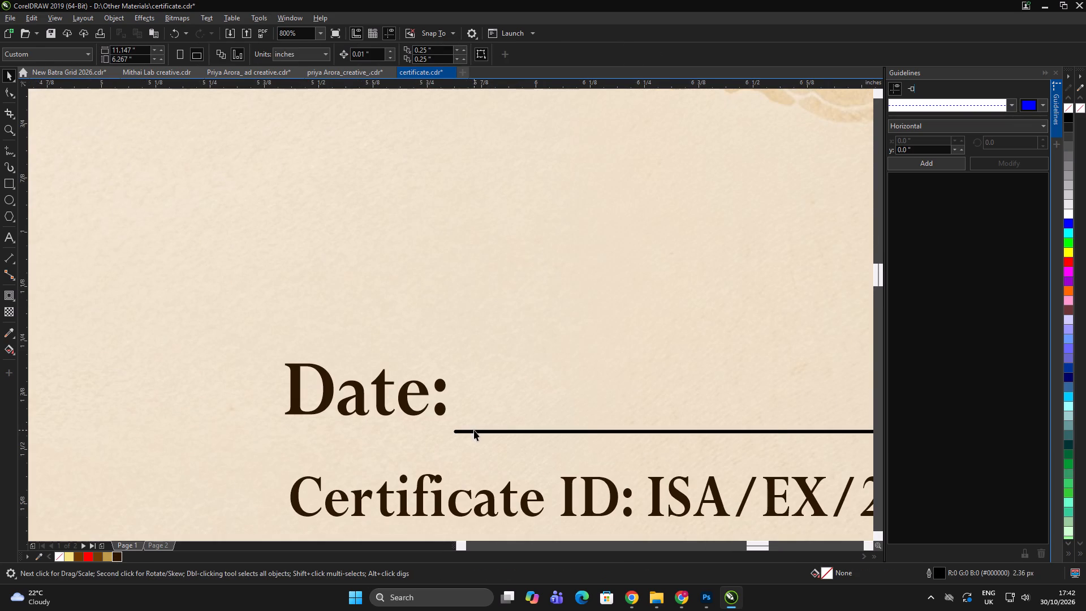
left_click(474, 430)
right_click(115, 558)
Outline-trace the signature bitmap on the recreated certificate using the Low quality image type.
scroll(618, 277, "down", 5)
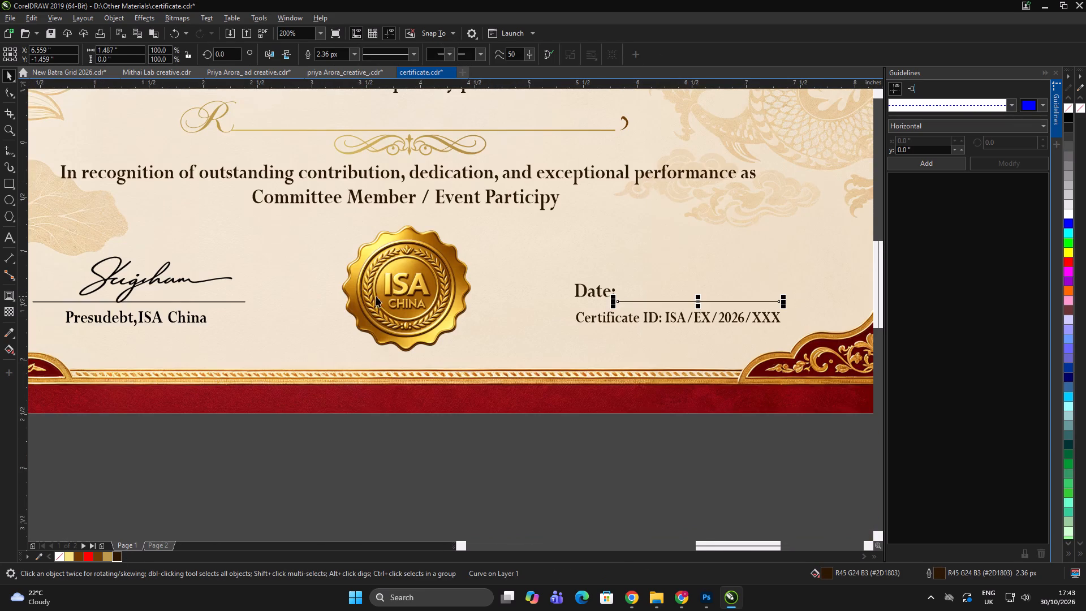
scroll(153, 295, "up", 2)
scroll(495, 201, "down", 2)
scroll(404, 217, "up", 1)
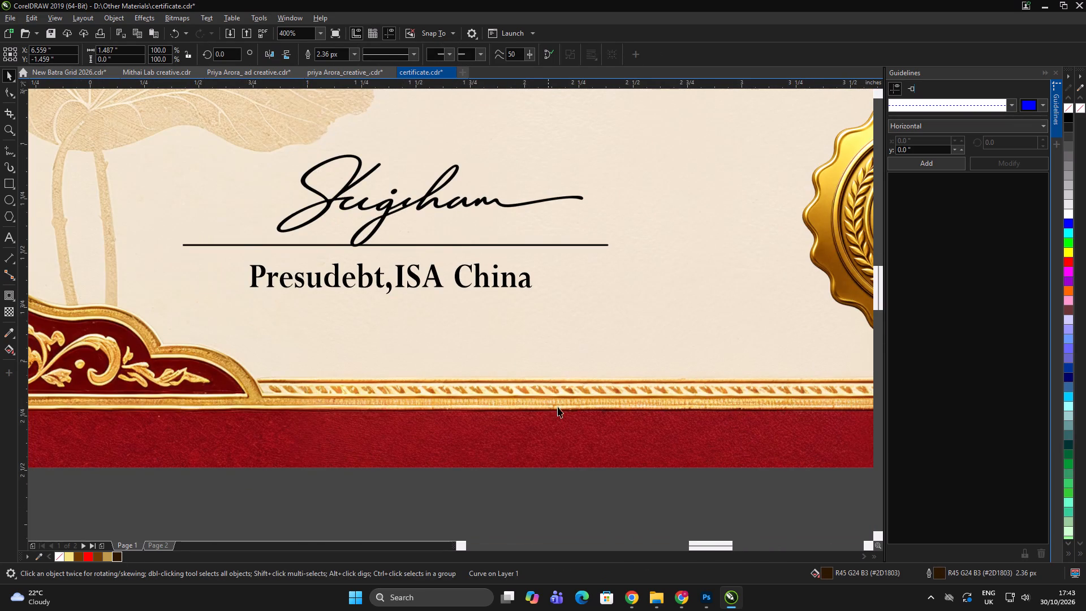
left_click(393, 206)
left_click(340, 53)
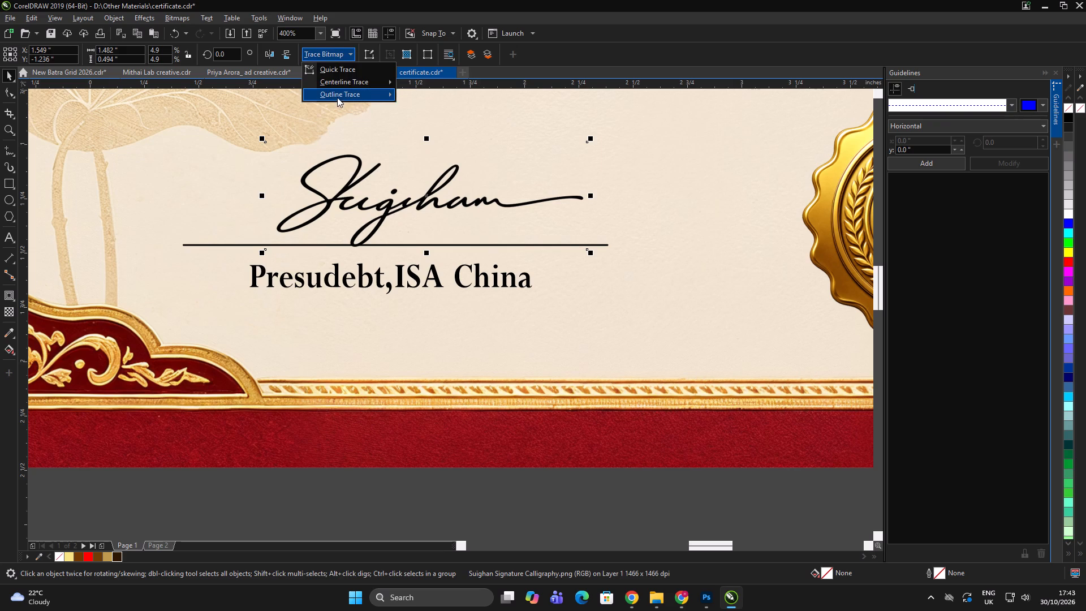
left_click(453, 140)
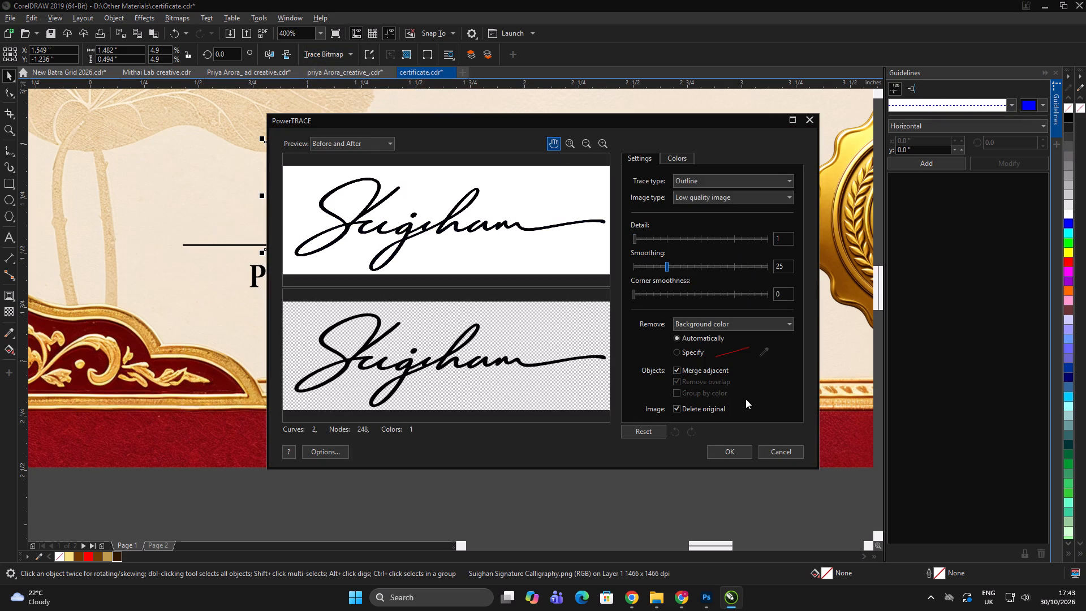
left_click(730, 447)
Replace the signature bitmap with its trace by cutting the trace, deleting the bitmap and pasting the trace back.
key("ctrl+x")
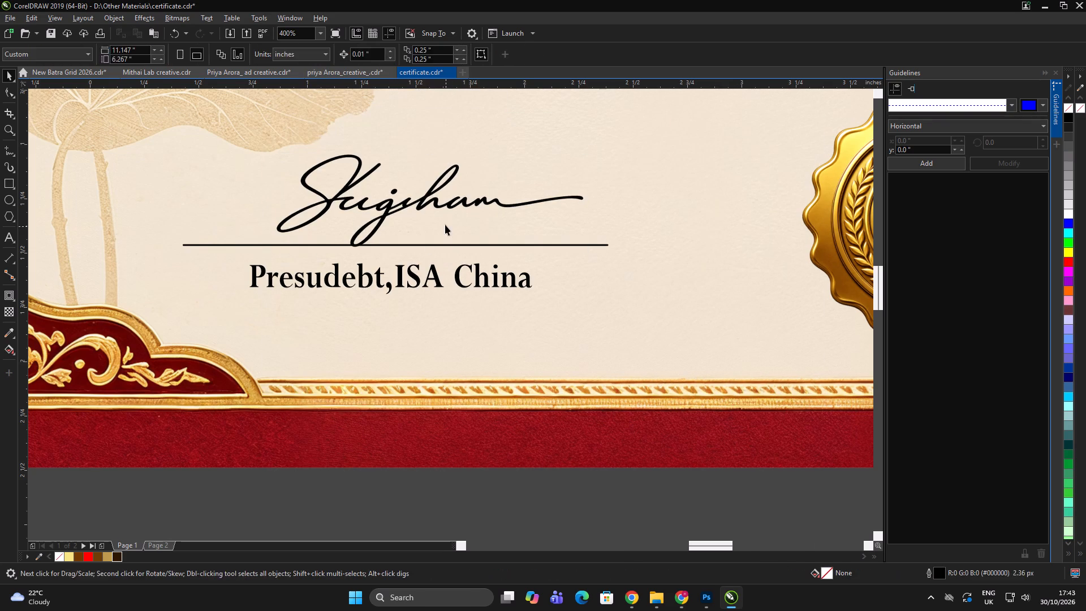
left_click(443, 206)
key("Delete")
key("ctrl+c")
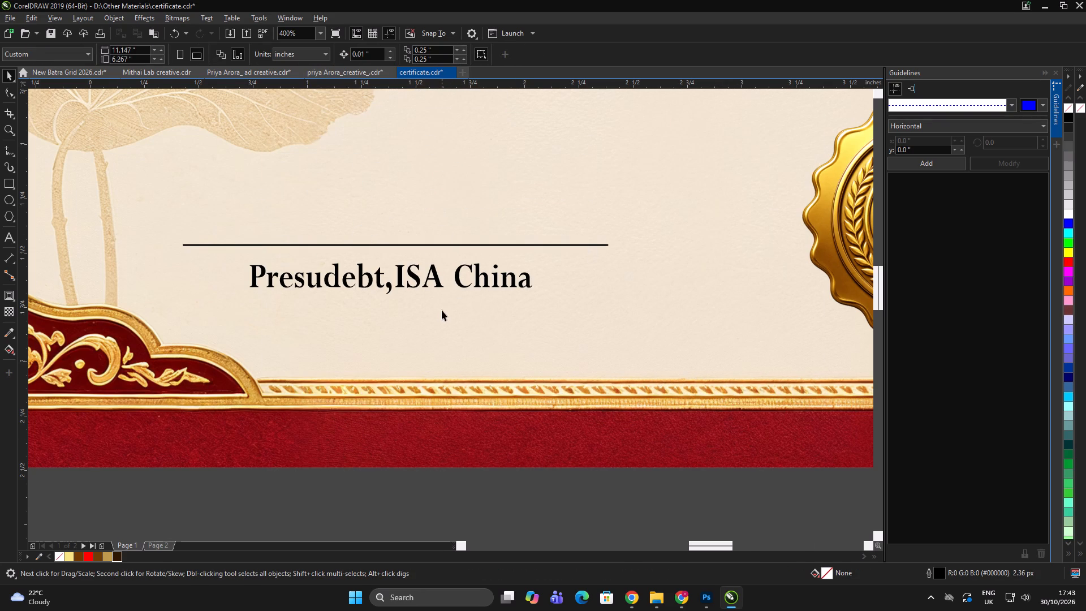
key("ctrl+v")
Fill the traced signature and colour the outline of the line beneath it dark brown #2D1803.
left_click(115, 557)
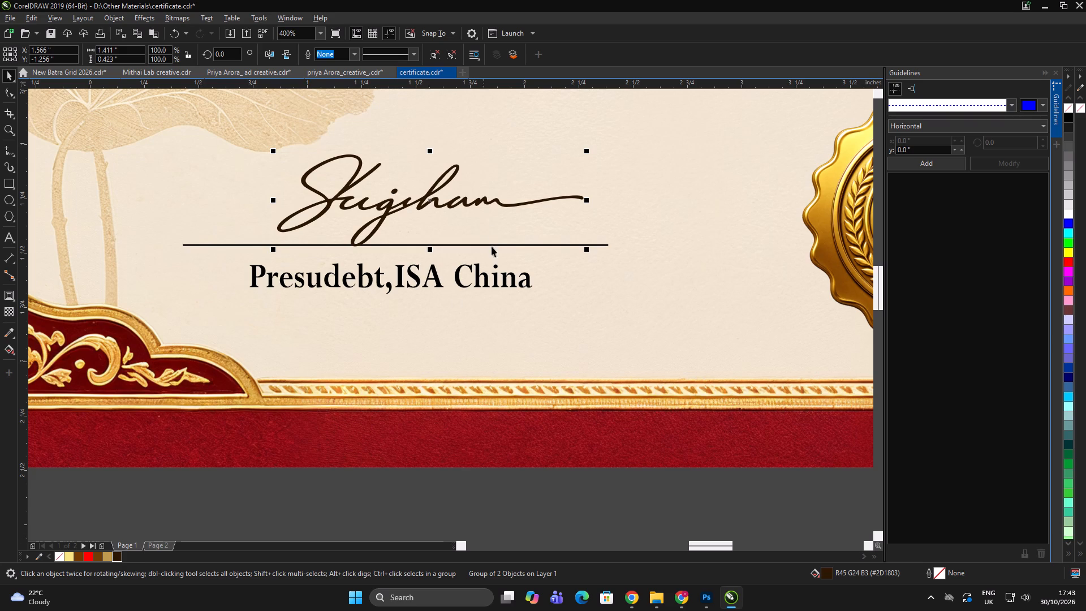
left_click(606, 246)
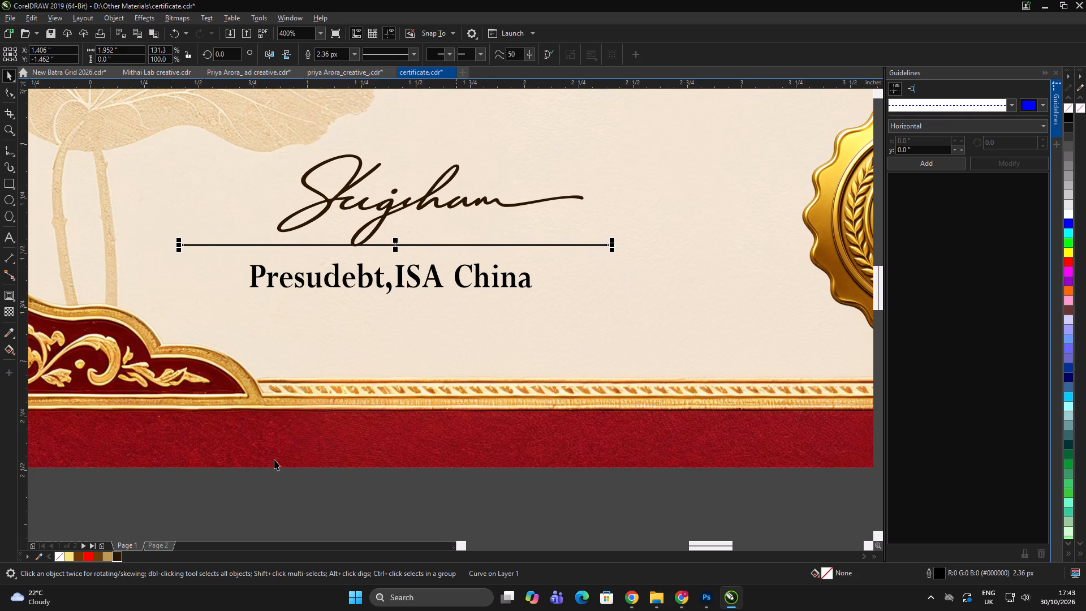
right_click(115, 556)
left_click(543, 530)
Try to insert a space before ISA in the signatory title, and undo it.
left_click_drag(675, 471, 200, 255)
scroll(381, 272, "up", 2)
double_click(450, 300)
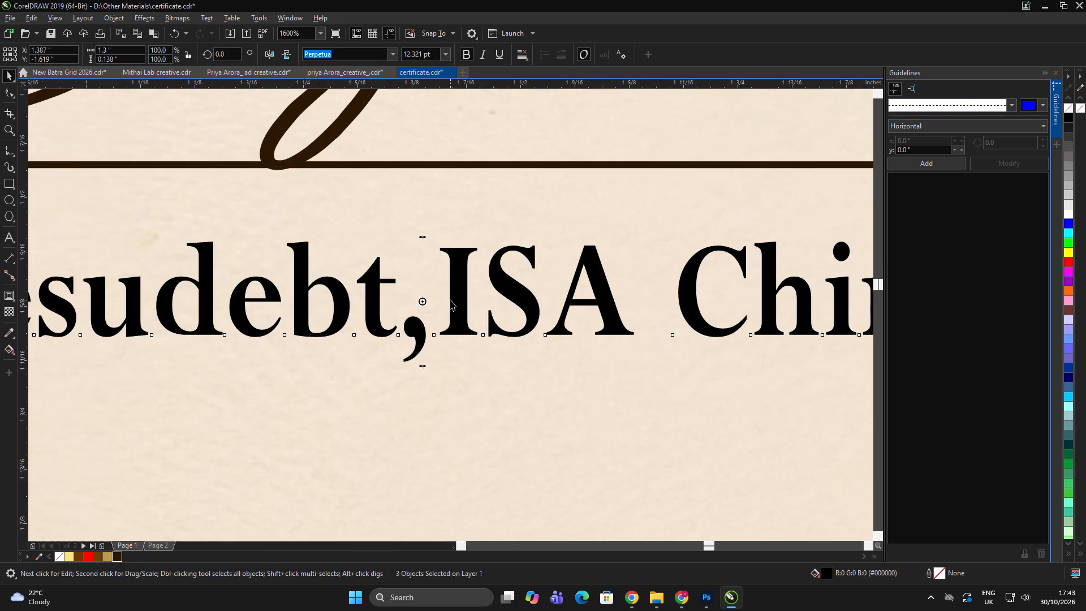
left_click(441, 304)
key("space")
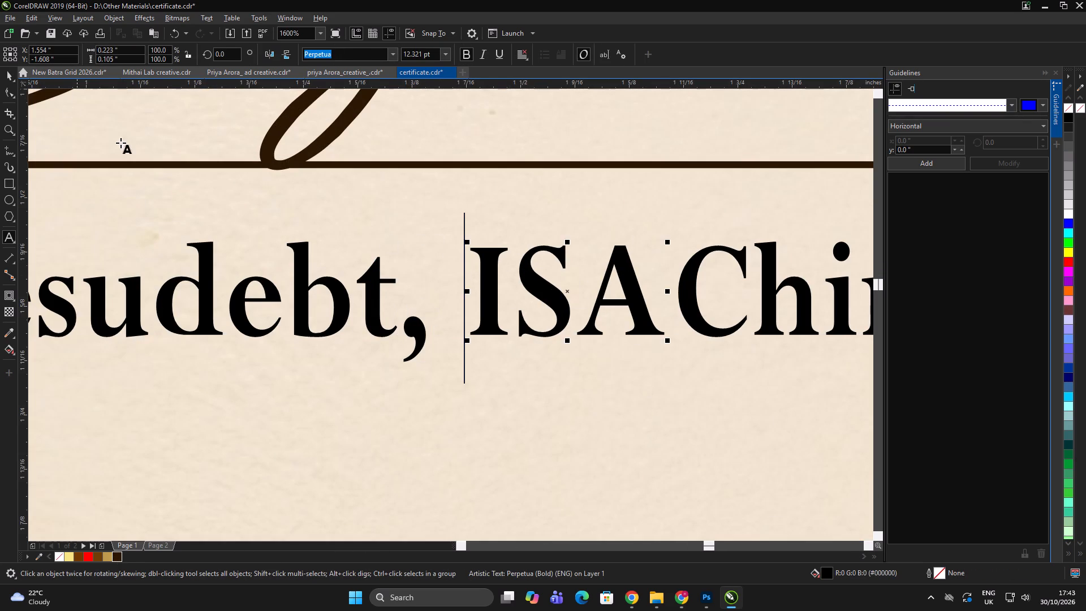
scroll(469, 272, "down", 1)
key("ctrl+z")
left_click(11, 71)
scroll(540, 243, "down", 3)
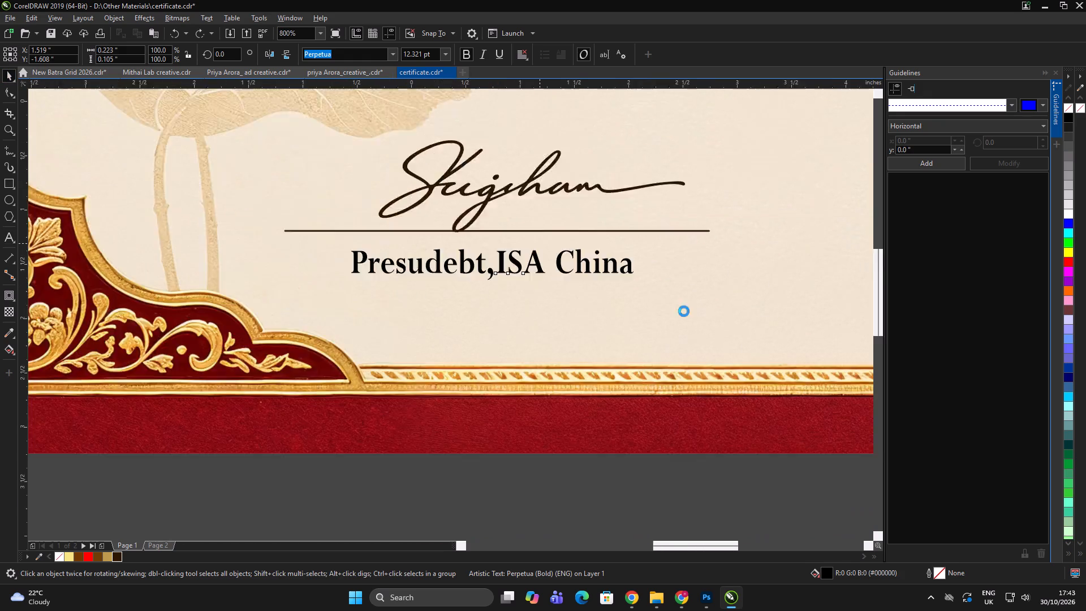
Delete the duplicate signatory title text lying over the reference certificate.
scroll(684, 311, "down", 6)
scroll(357, 305, "up", 3)
left_click_drag(589, 489, 257, 226)
key("Delete")
scroll(278, 269, "down", 3)
left_click(660, 355)
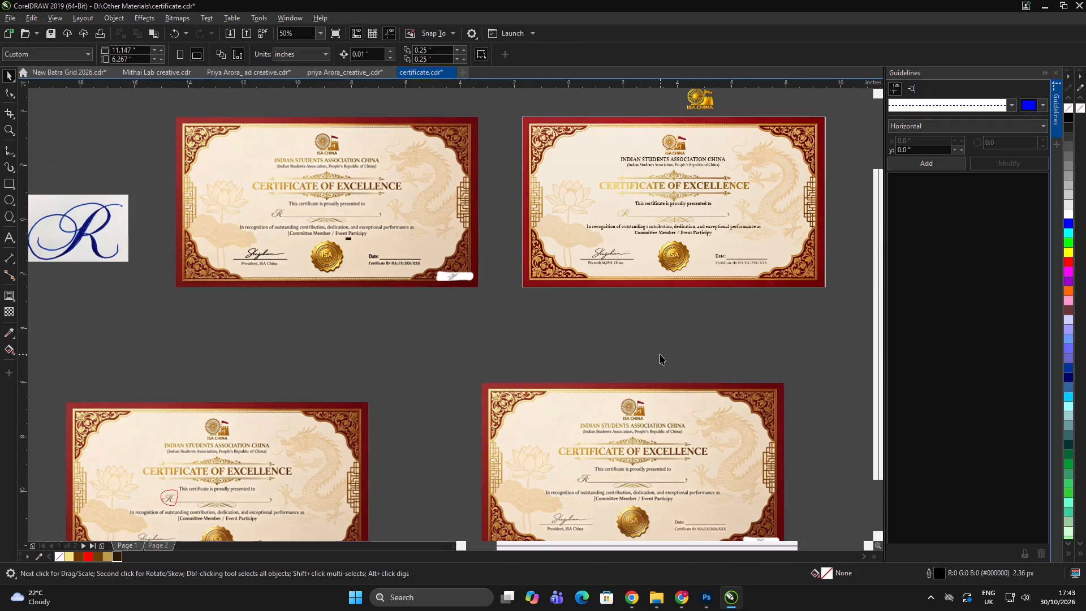
Move the "Presudebt," text left by about 0.02 in to open a gap before ISA on the recreated certificate.
scroll(607, 264, "up", 6)
left_click(580, 292)
left_click_drag(579, 287, 565, 287)
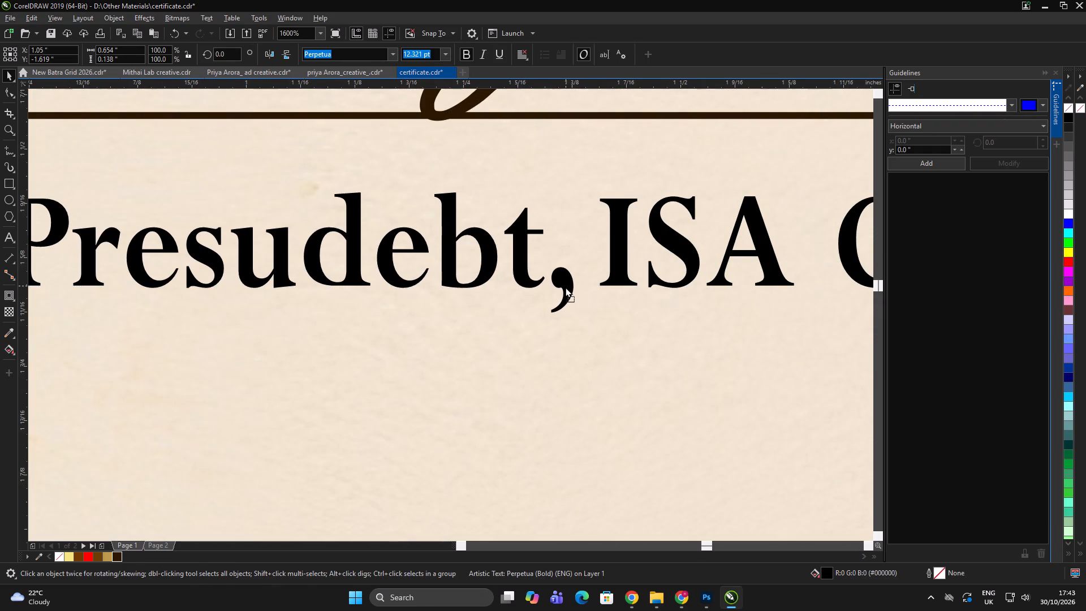
left_click_drag(565, 287, 561, 287)
scroll(427, 292, "down", 3)
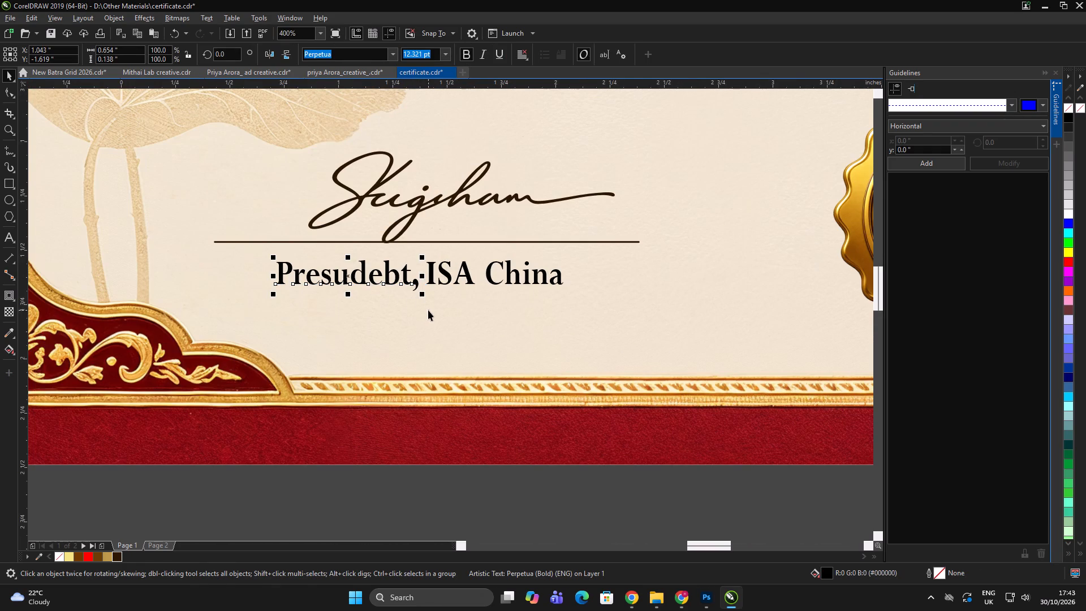
Recolour the "Presudebt, ISA China" text beneath the signature line dark brown #2D1803.
left_click(635, 490)
left_click_drag(701, 502, 228, 247)
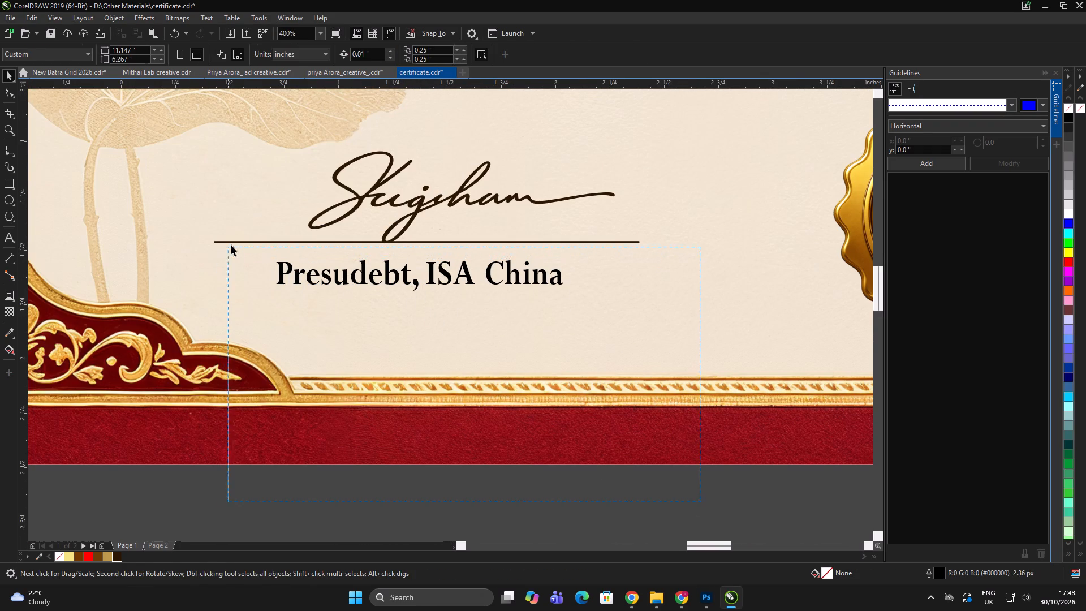
left_click(120, 558)
left_click(314, 516)
scroll(445, 304, "down", 4)
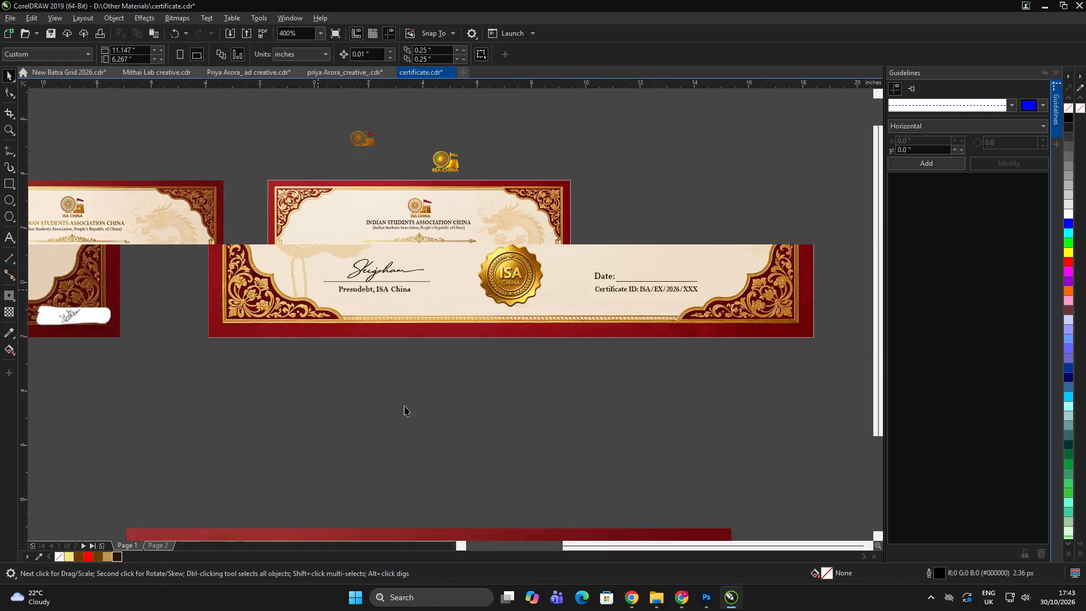
Delete the two spare ISA China logos lying above the recreated certificate.
left_click(476, 381)
left_click(480, 384)
left_click(497, 386)
left_click(489, 388)
left_click_drag(543, 113, 403, 183)
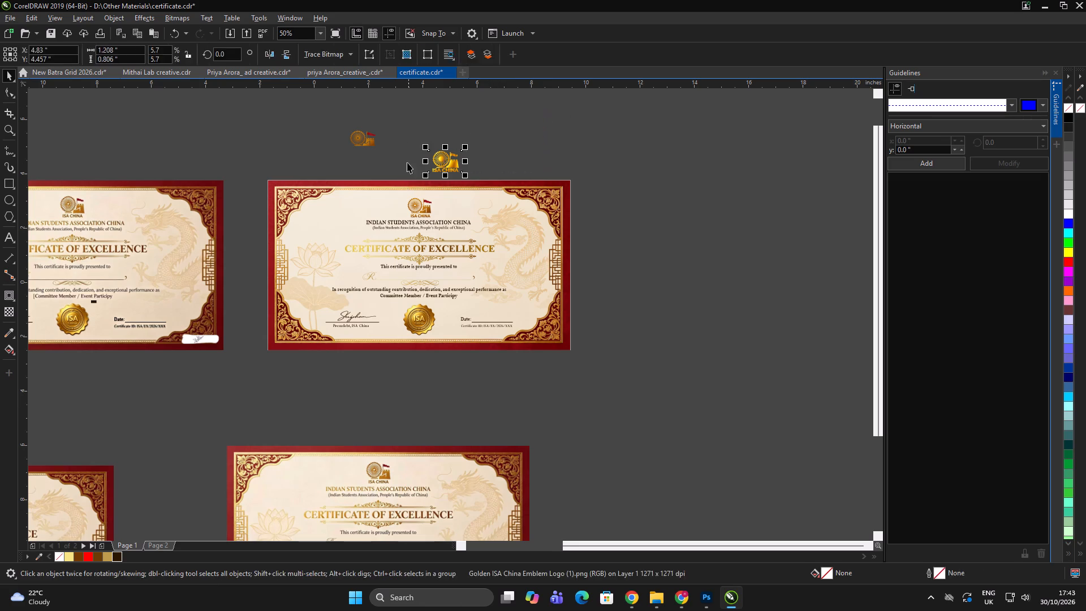
key("Delete")
left_click(364, 143)
key("Delete")
Delete the other certificate versions, the R monogram image and the spare seal pieces, keeping only the recreated certificate.
double_click(476, 140)
left_click(483, 140)
left_click(158, 223)
key("Delete")
left_click(279, 147)
scroll(276, 159, "down", 2)
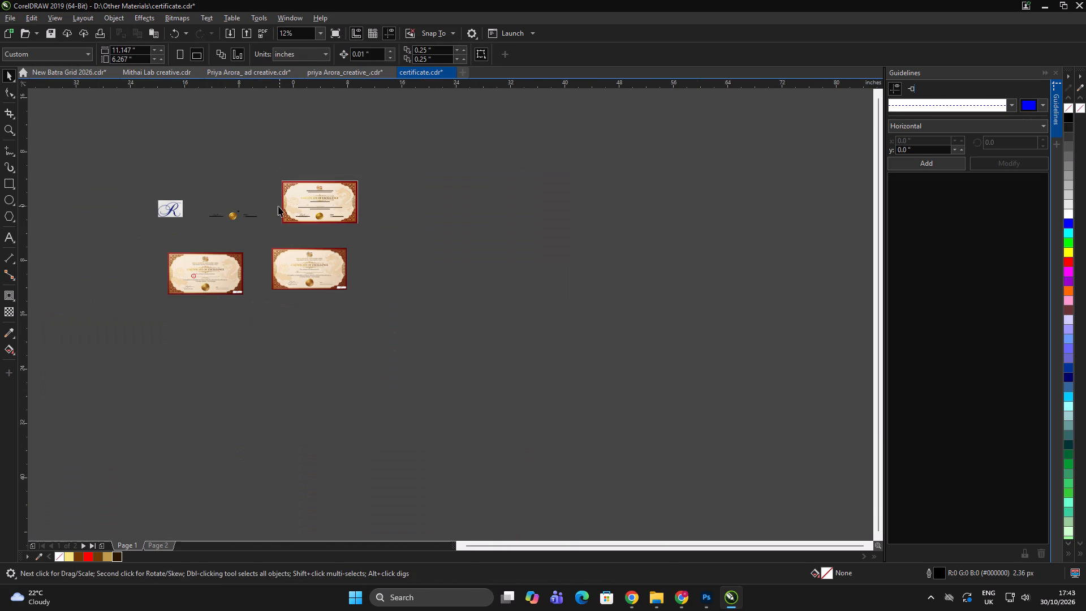
left_click_drag(106, 165, 265, 307)
key("Delete")
scroll(290, 246, "up", 2)
left_click_drag(189, 225, 669, 436)
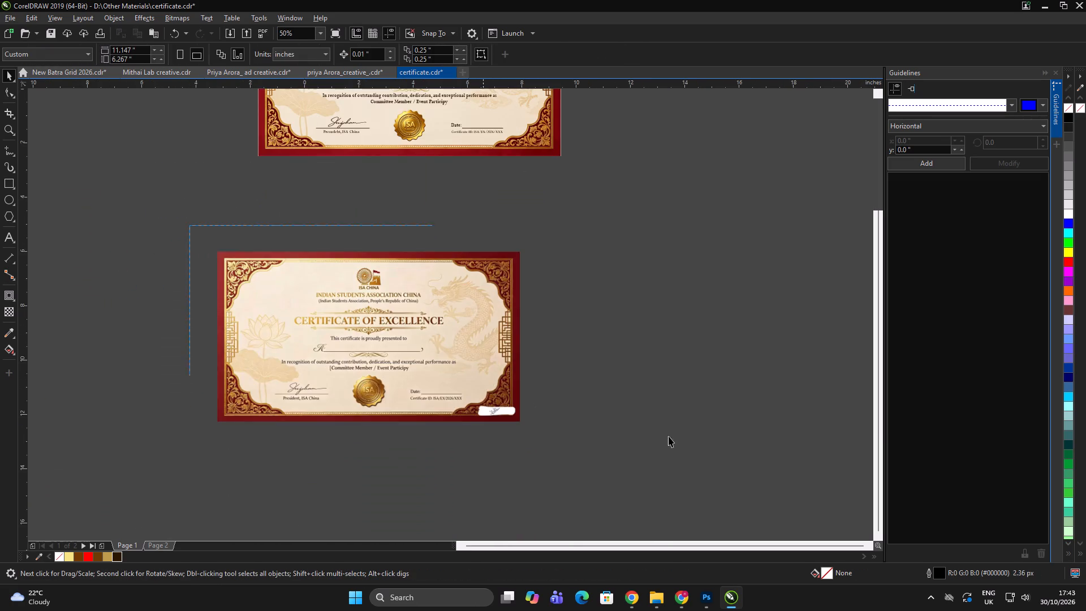
left_click_drag(669, 436, 709, 444)
key("Delete")
Examine the whole recreated certificate close up and in full-screen preview.
scroll(423, 306, "down", 3)
left_click(480, 306)
left_click_drag(481, 304, 473, 297)
scroll(432, 252, "up", 3)
left_click(660, 195)
scroll(620, 224, "down", 1)
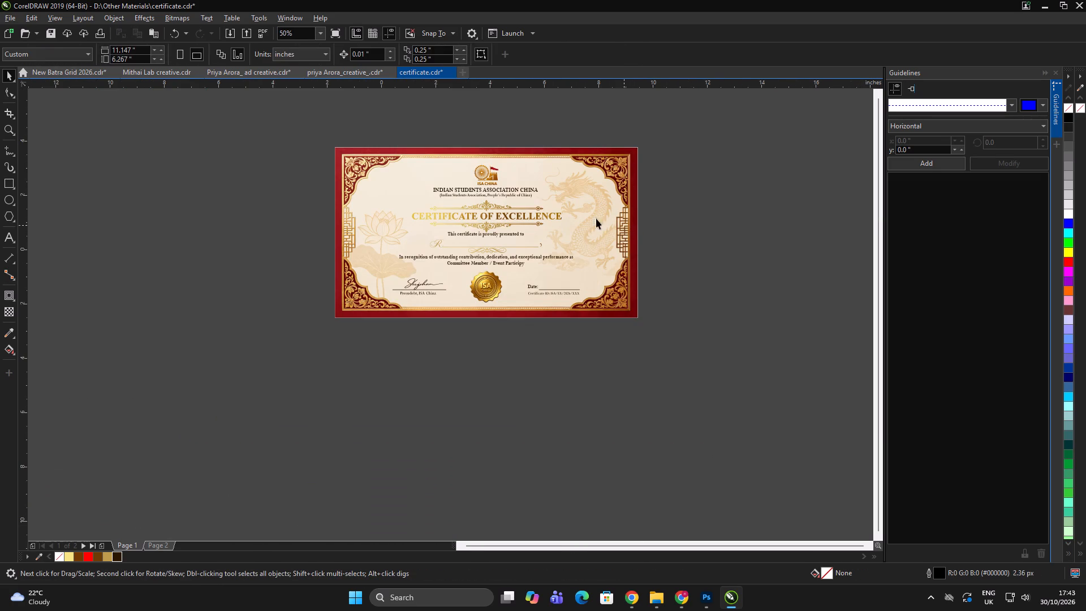
key("z")
left_click_drag(337, 146, 650, 321)
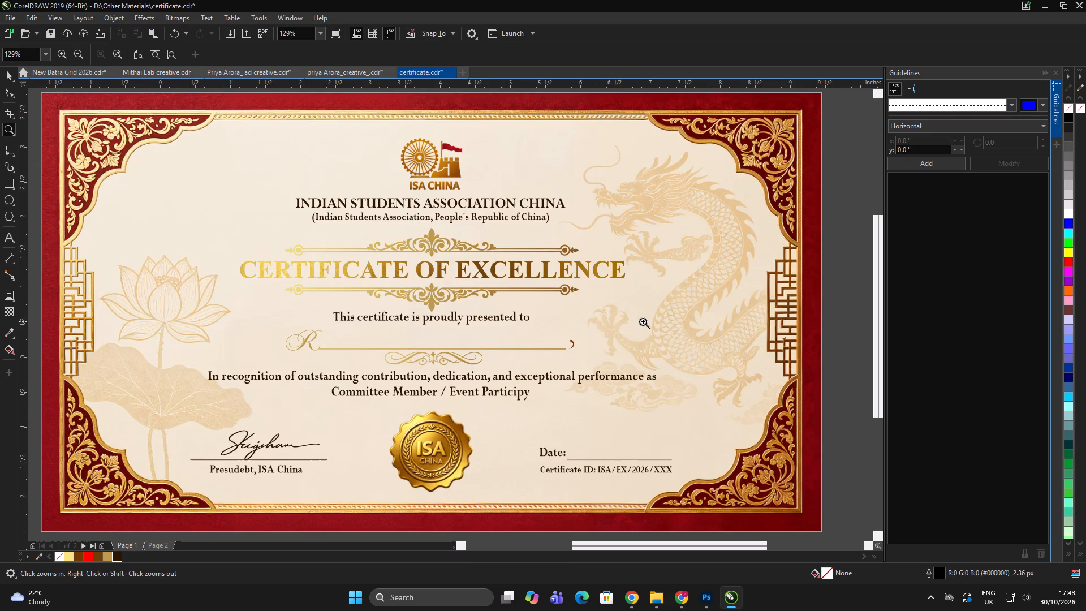
key("F9")
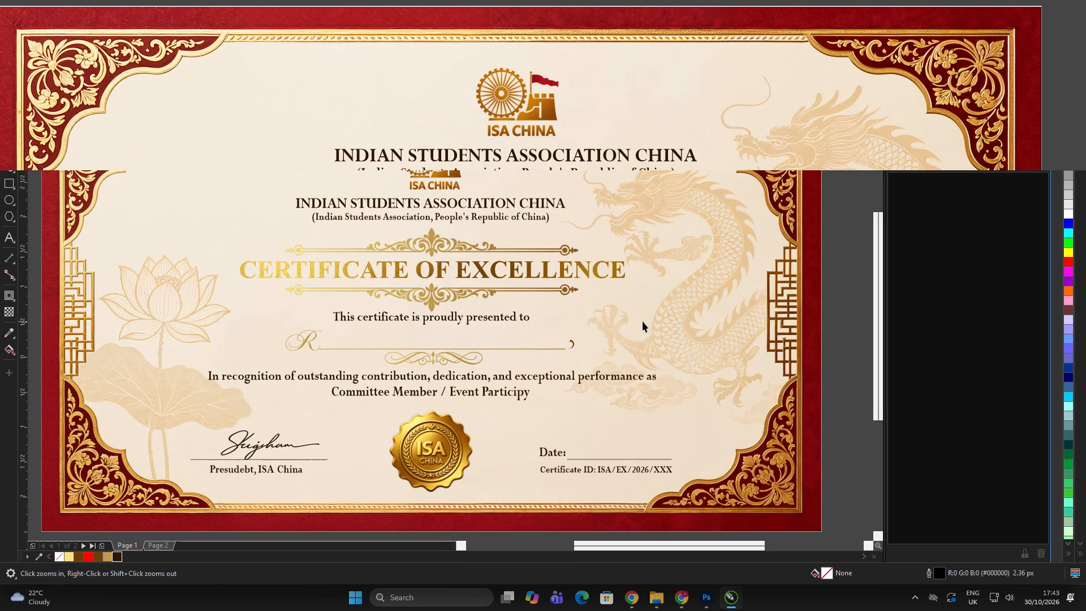
key("F9")
key("space")
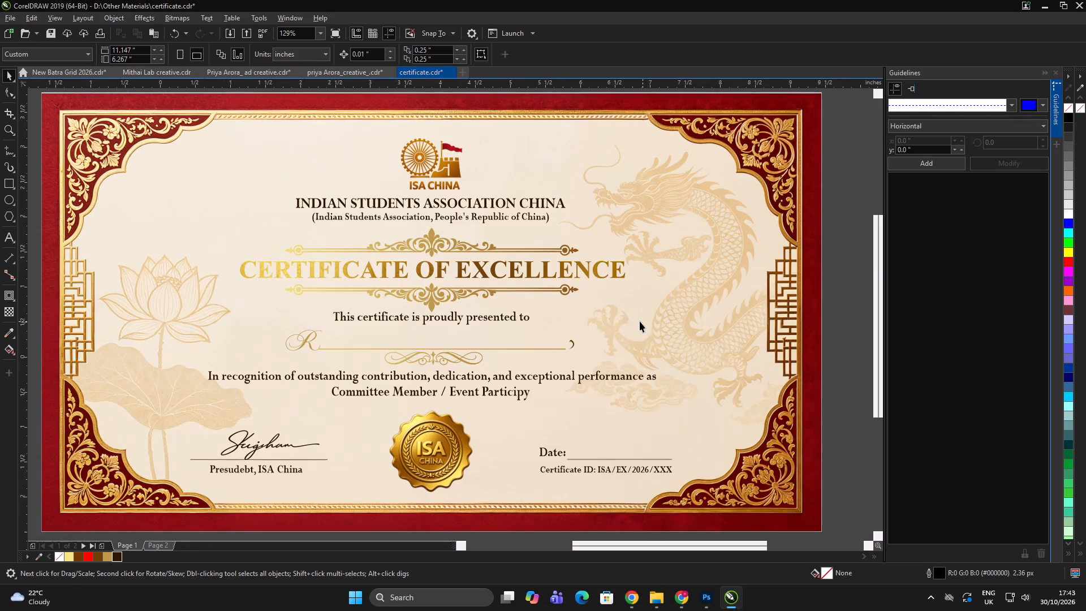
scroll(575, 236, "down", 1)
key("space")
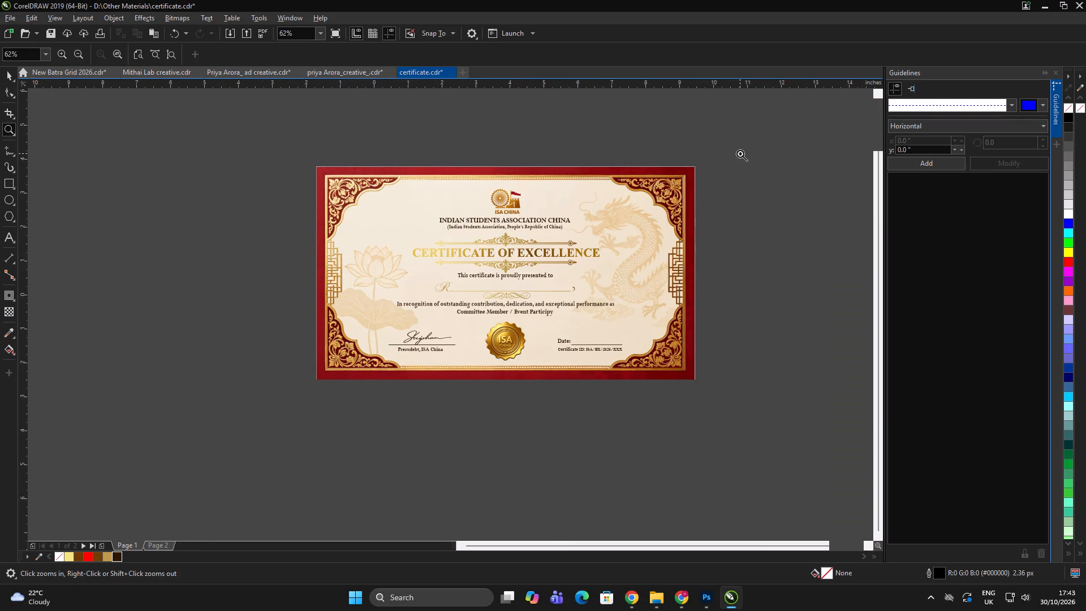
key("space")
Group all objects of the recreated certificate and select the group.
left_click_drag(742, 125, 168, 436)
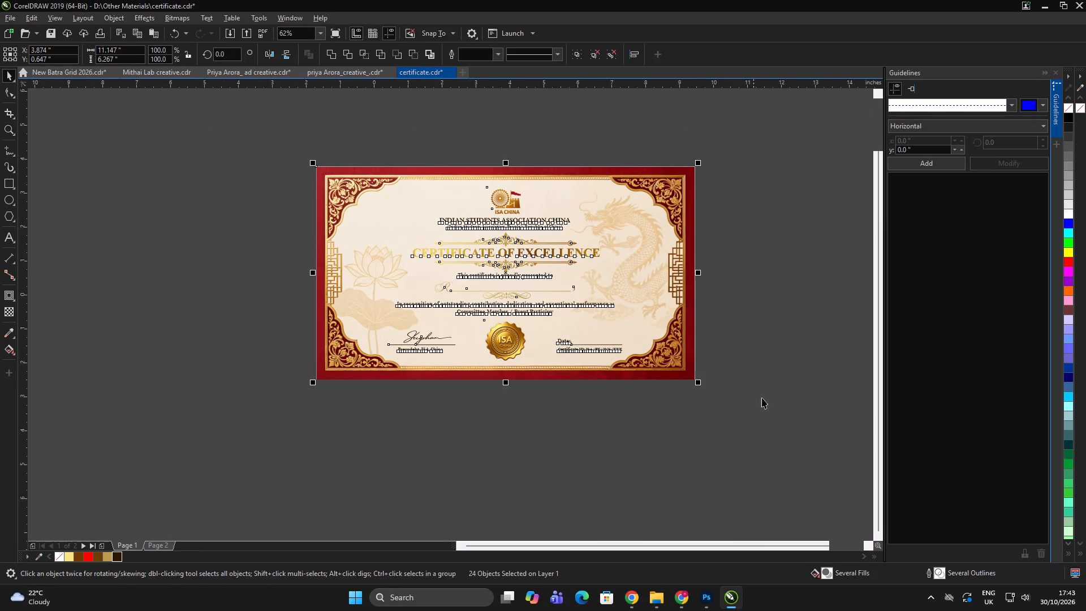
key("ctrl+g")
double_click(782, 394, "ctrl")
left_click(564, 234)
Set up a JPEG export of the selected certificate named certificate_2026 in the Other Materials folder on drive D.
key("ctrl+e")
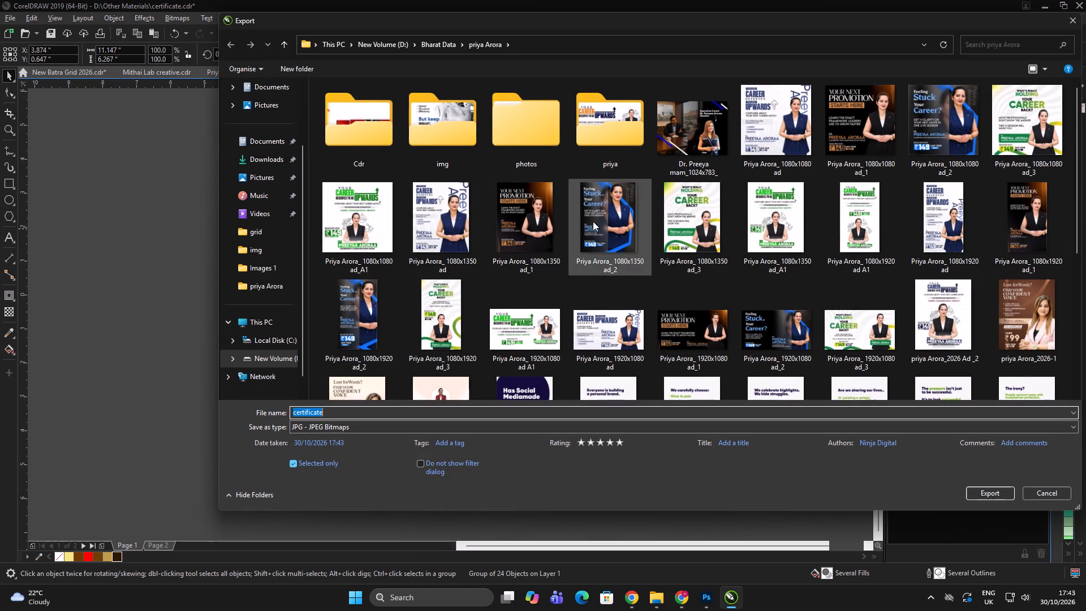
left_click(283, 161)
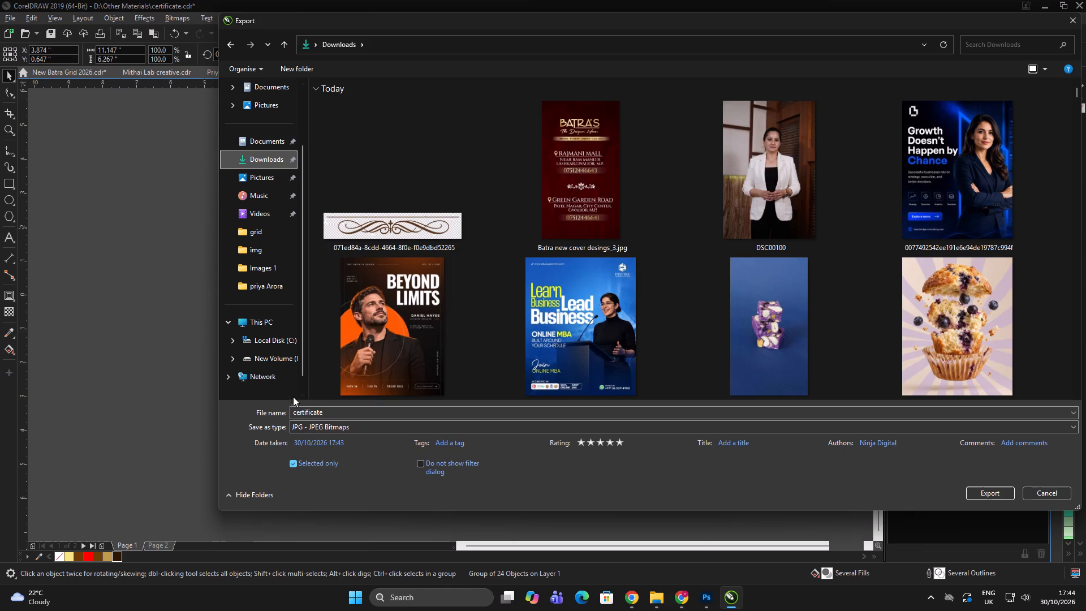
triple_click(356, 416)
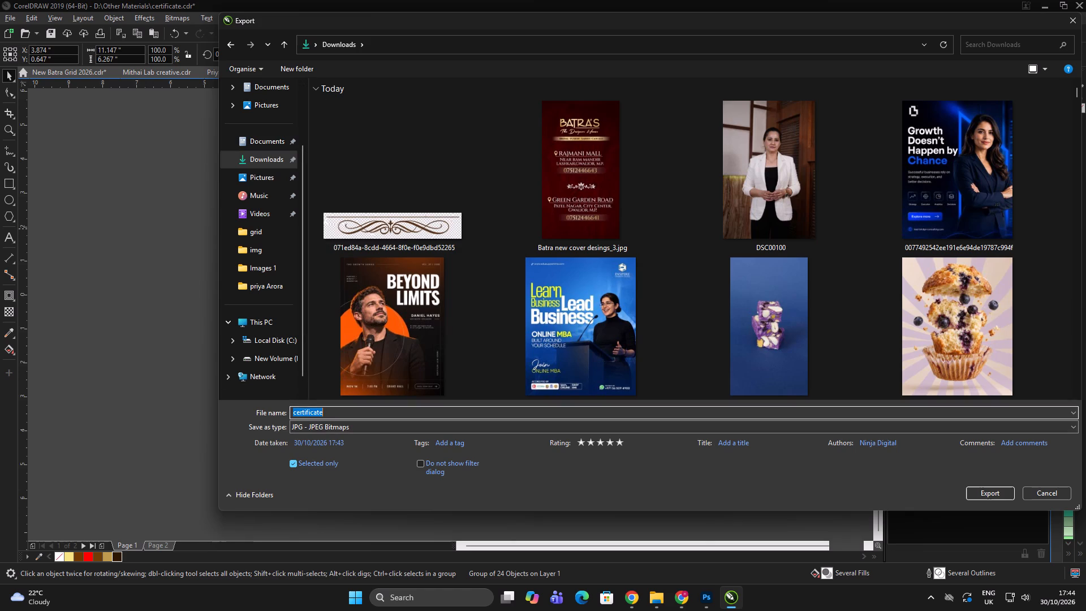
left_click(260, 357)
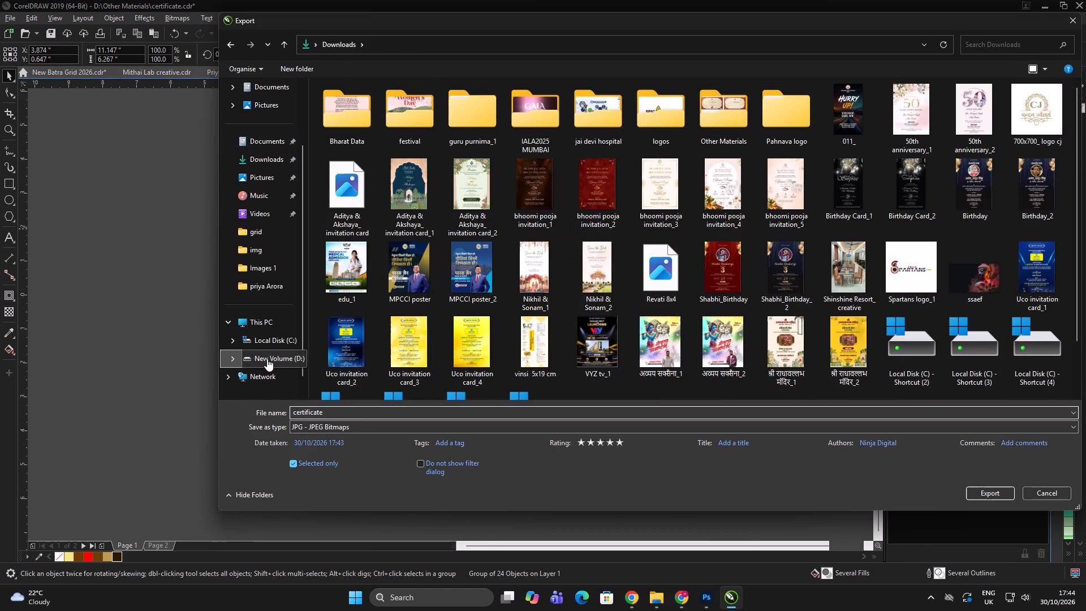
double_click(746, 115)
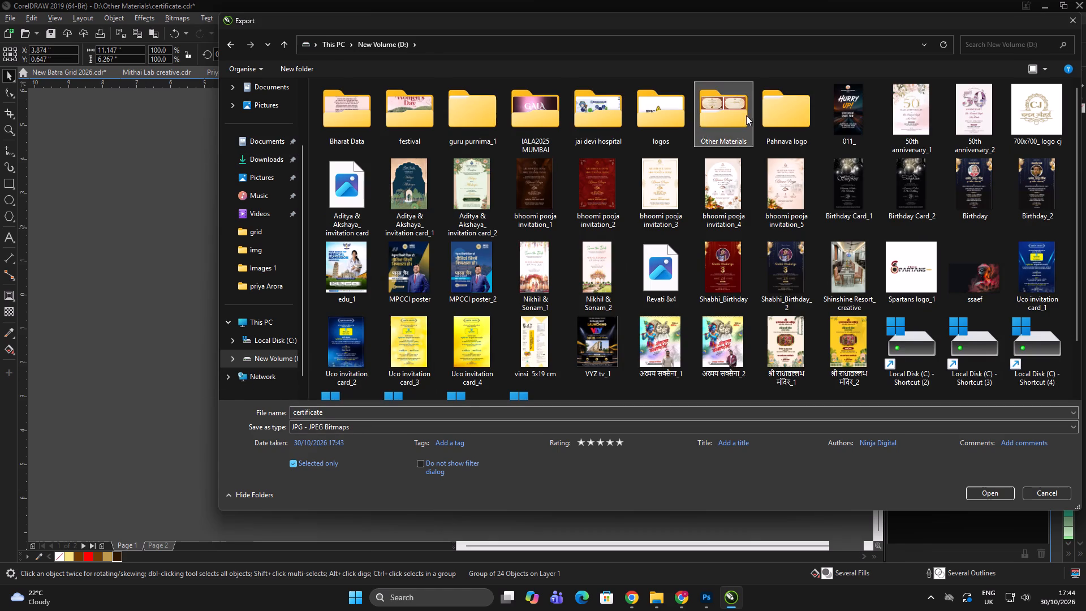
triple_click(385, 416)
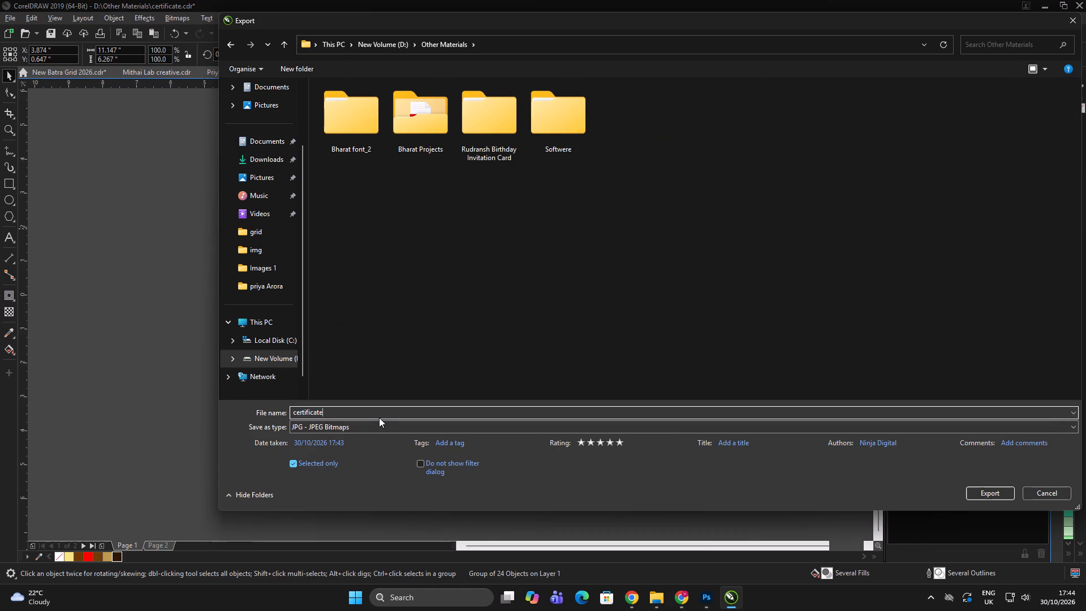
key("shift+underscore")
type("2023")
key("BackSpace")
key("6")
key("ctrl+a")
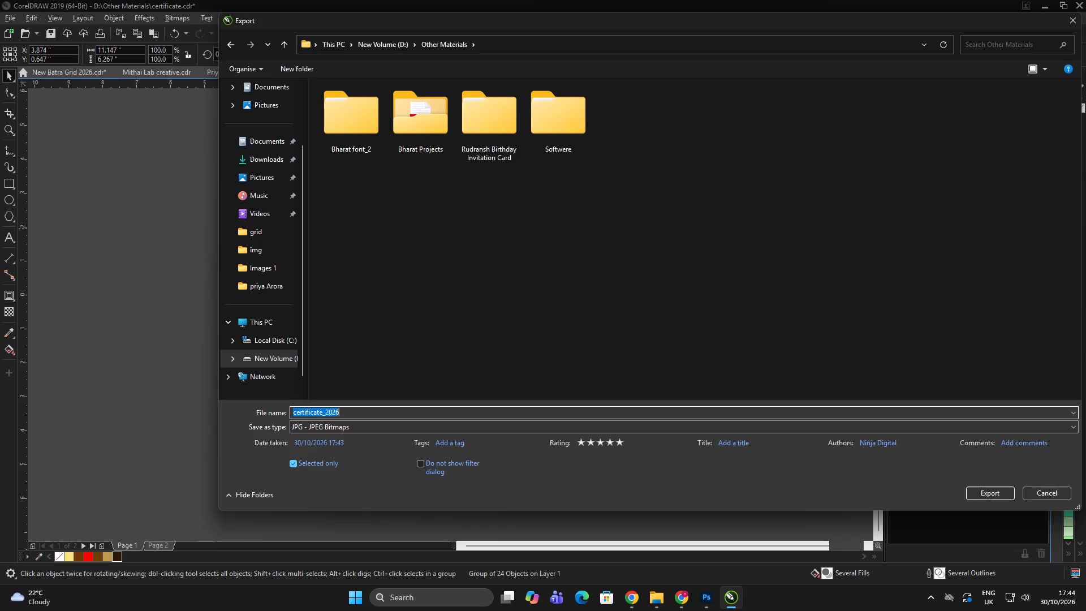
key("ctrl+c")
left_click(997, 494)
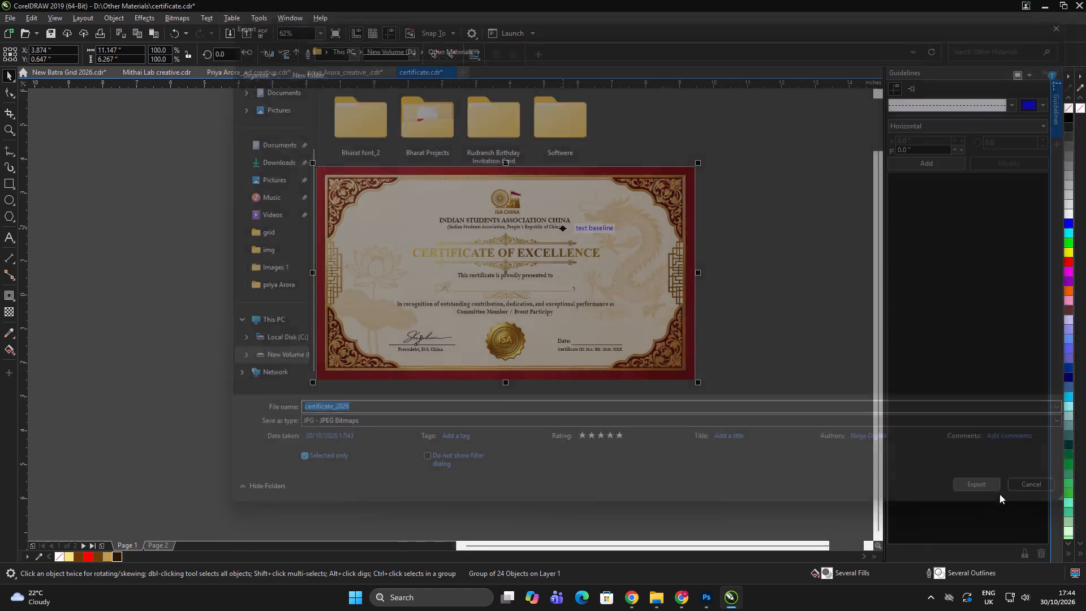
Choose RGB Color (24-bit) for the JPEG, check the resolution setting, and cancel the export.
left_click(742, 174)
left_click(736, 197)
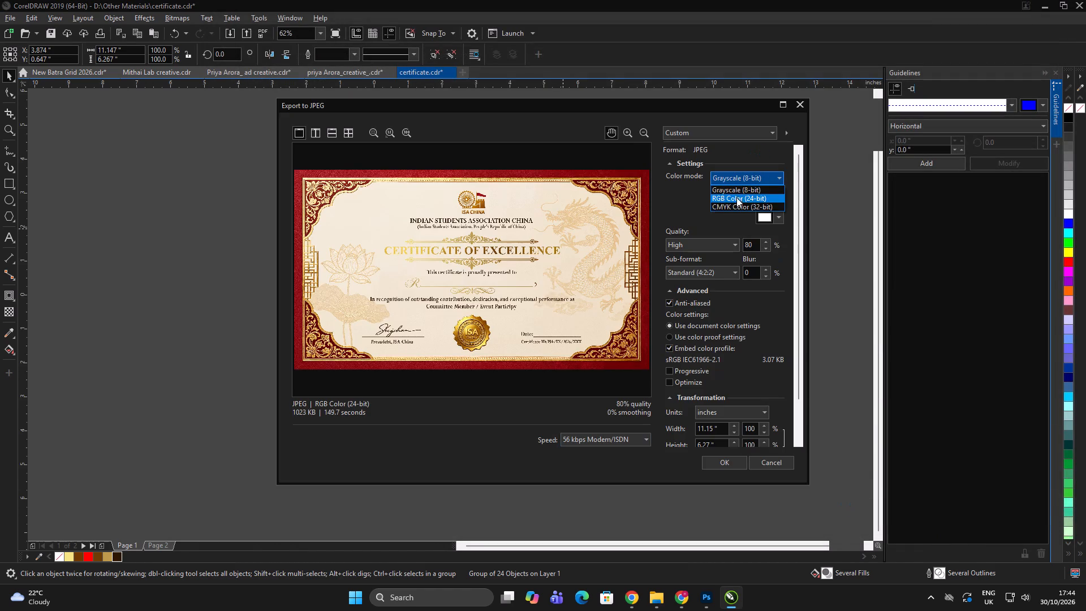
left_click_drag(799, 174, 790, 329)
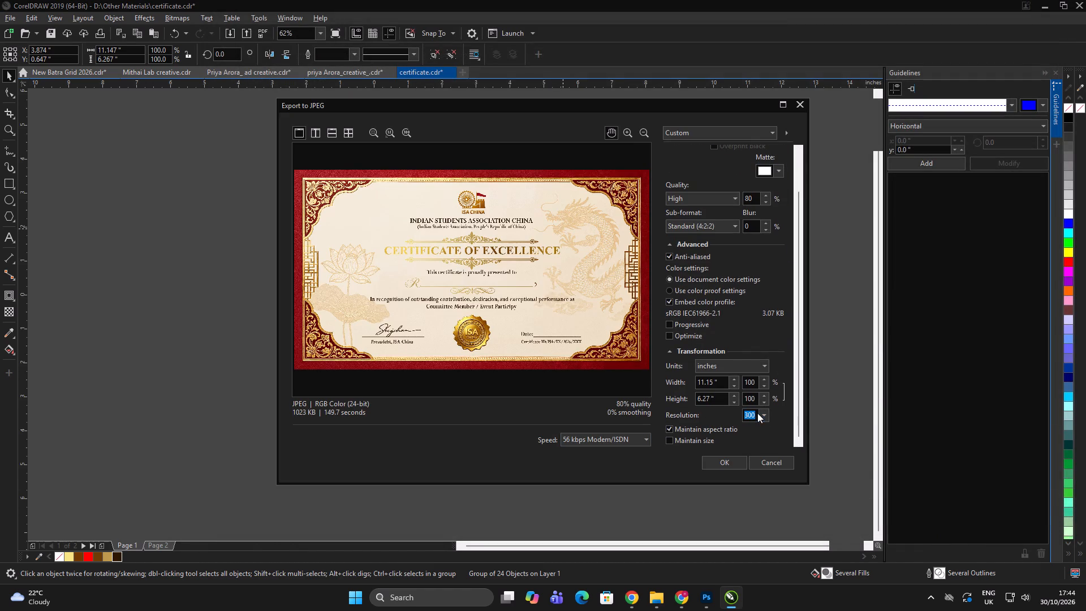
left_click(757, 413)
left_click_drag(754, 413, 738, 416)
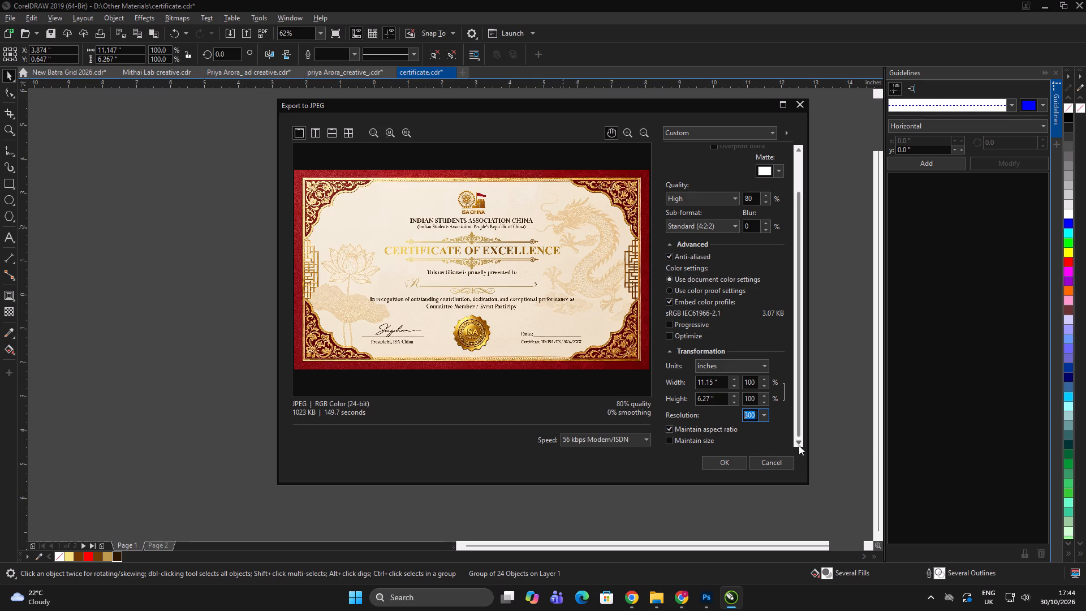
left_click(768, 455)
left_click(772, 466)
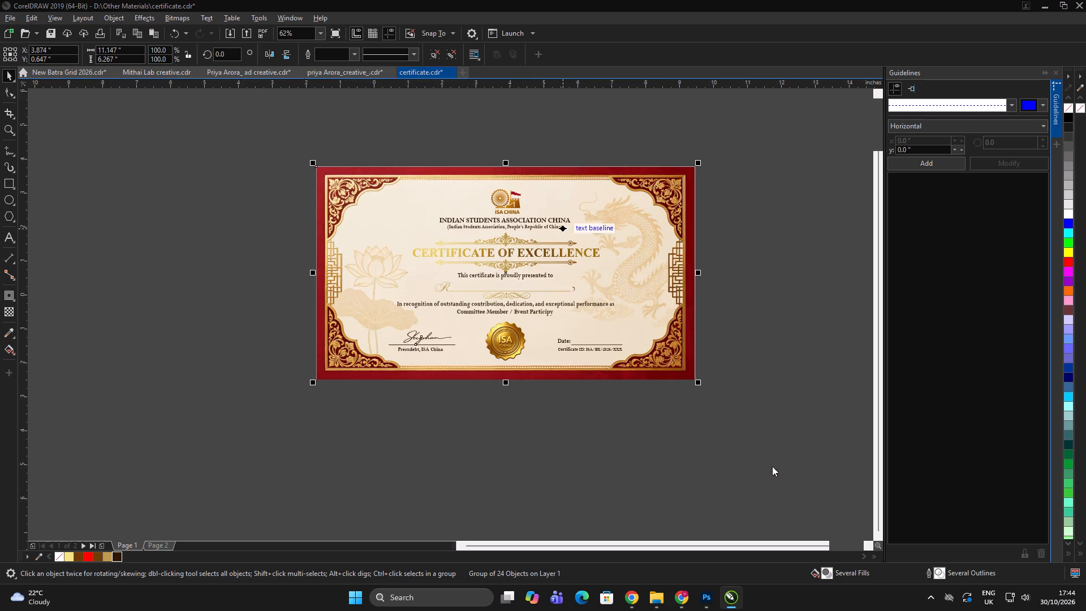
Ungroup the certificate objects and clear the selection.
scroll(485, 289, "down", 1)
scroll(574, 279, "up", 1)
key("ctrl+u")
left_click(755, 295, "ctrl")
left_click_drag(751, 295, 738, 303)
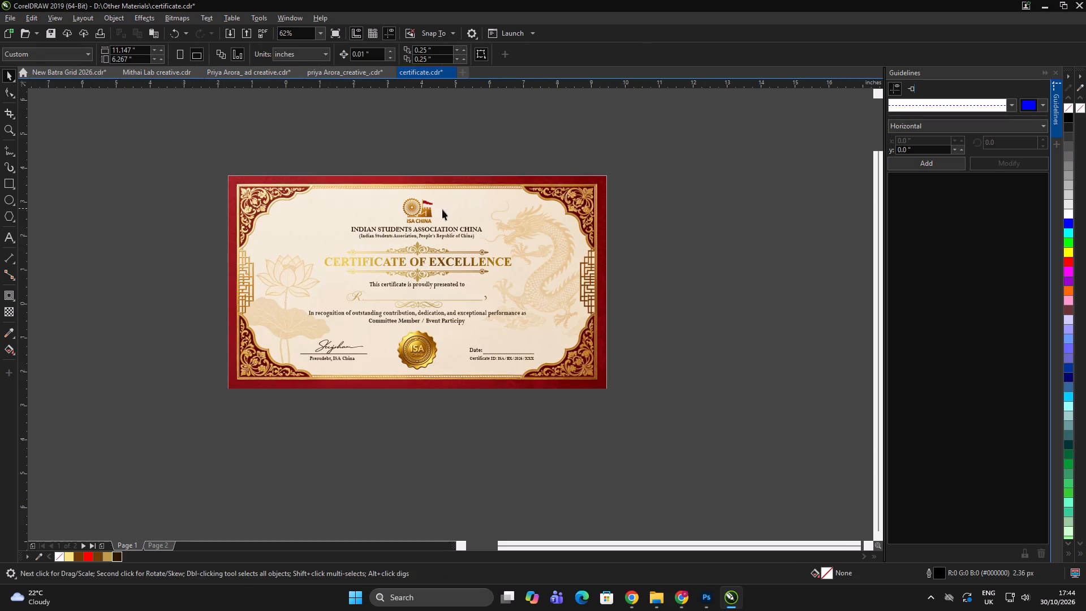
Place a copy of the ISA China logo on the empty canvas to the right of the certificate.
left_click(410, 214)
left_click_drag(410, 209, 680, 259)
right_click(682, 259)
Crop the copied logo down to its spoked wheel, cutting away the flag, most of the fort and the lettering.
scroll(704, 253, "up", 6)
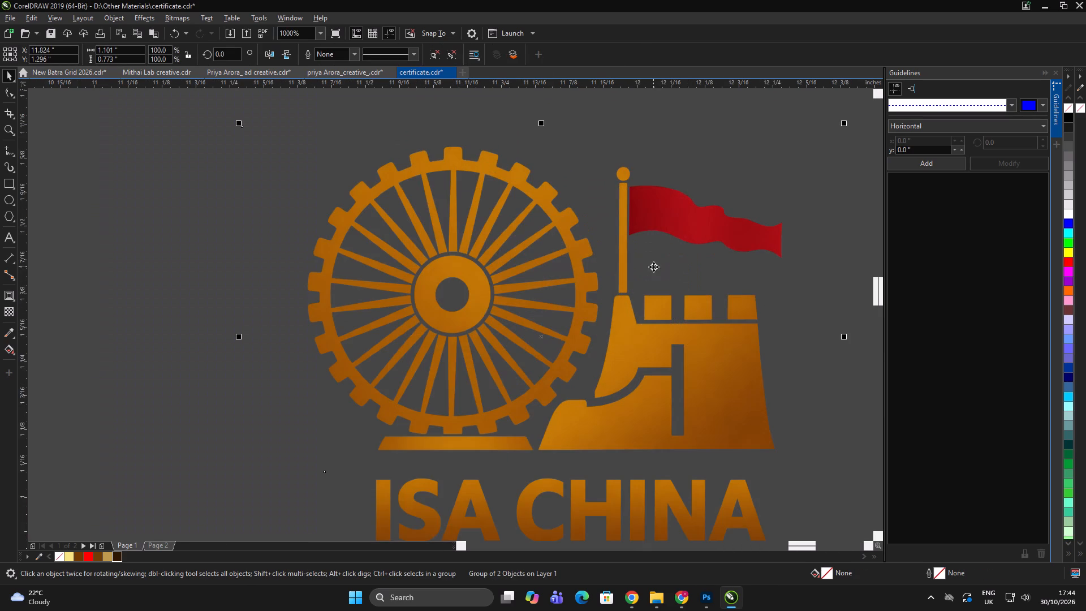
left_click(10, 121)
left_click(9, 113)
left_click_drag(296, 127, 293, 184)
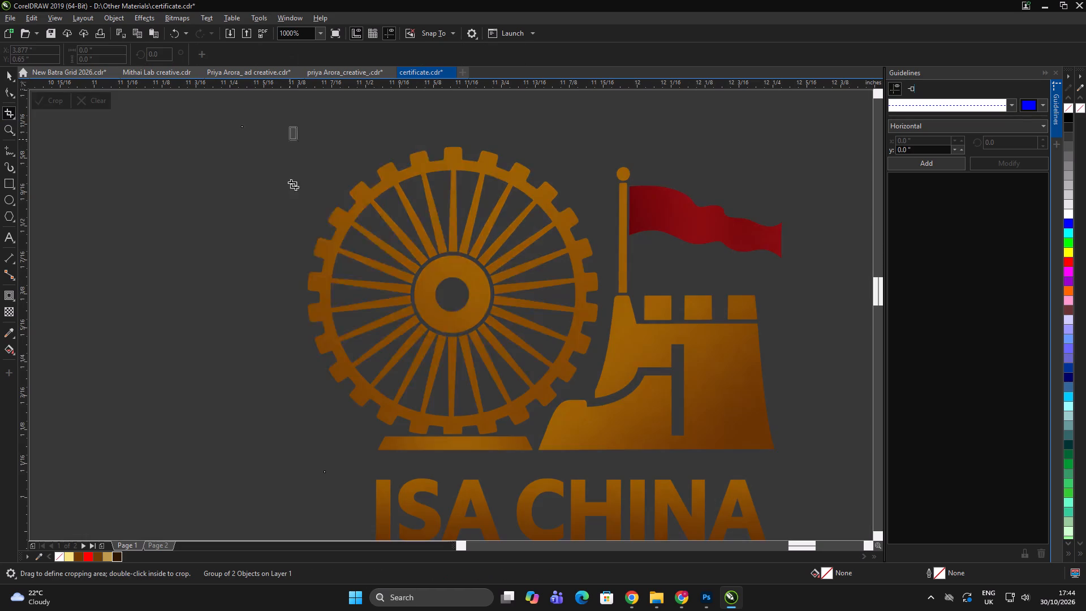
left_click_drag(293, 184, 606, 436)
double_click(523, 337)
key("space")
left_click(686, 380)
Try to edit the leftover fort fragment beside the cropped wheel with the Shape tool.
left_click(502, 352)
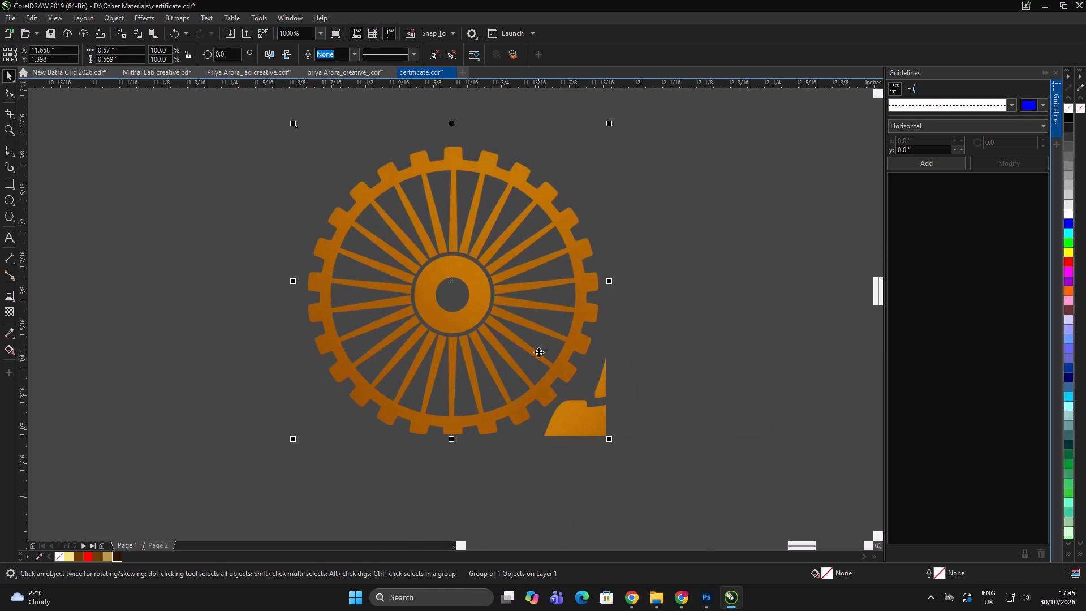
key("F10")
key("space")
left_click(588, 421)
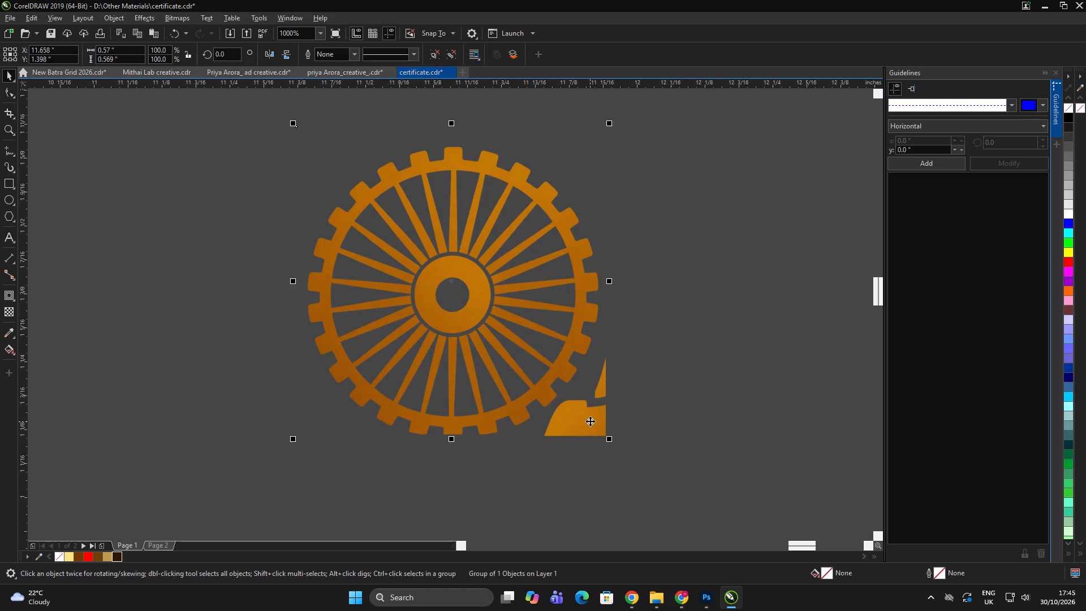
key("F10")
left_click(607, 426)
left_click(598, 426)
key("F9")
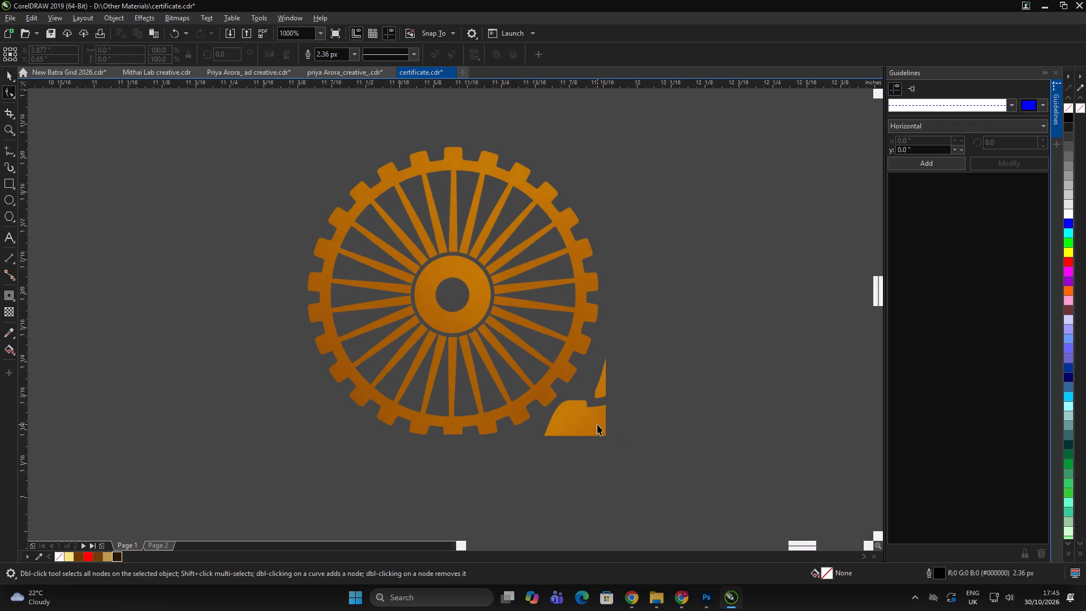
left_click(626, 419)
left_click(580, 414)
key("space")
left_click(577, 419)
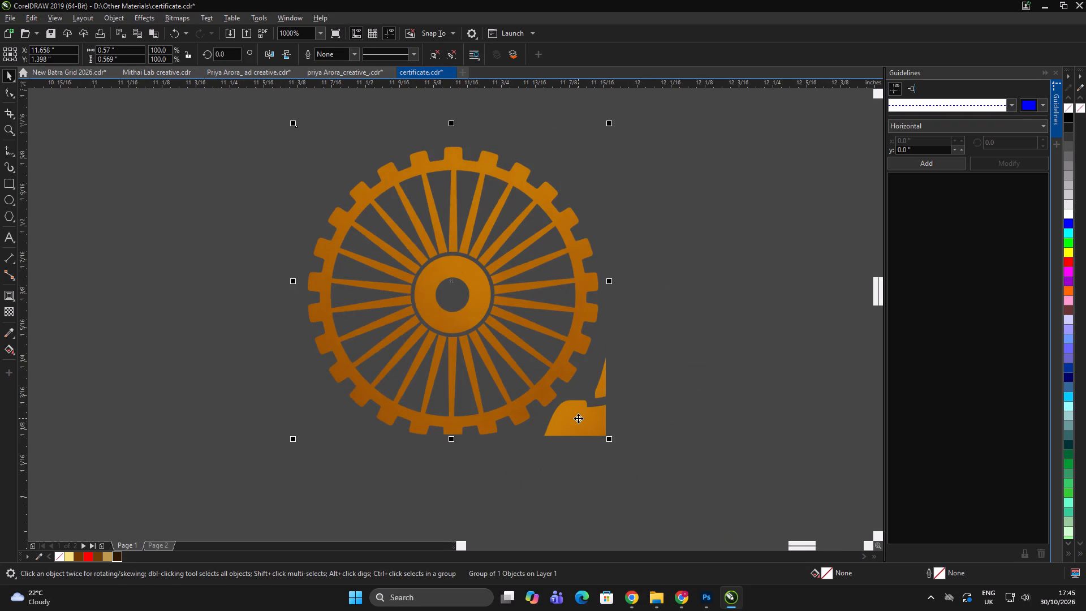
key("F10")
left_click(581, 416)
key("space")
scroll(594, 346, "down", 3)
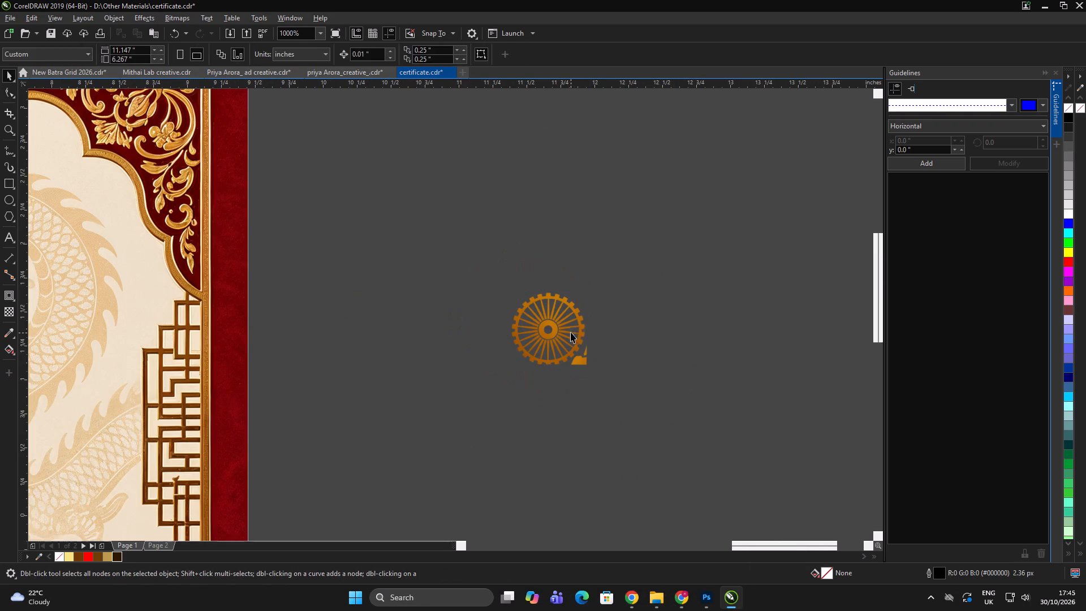
Enlarge the cropped wheel to about 166%, roughly 0.95 in wide.
left_click(574, 332)
left_click_drag(593, 371, 619, 410)
scroll(626, 415, "up", 2)
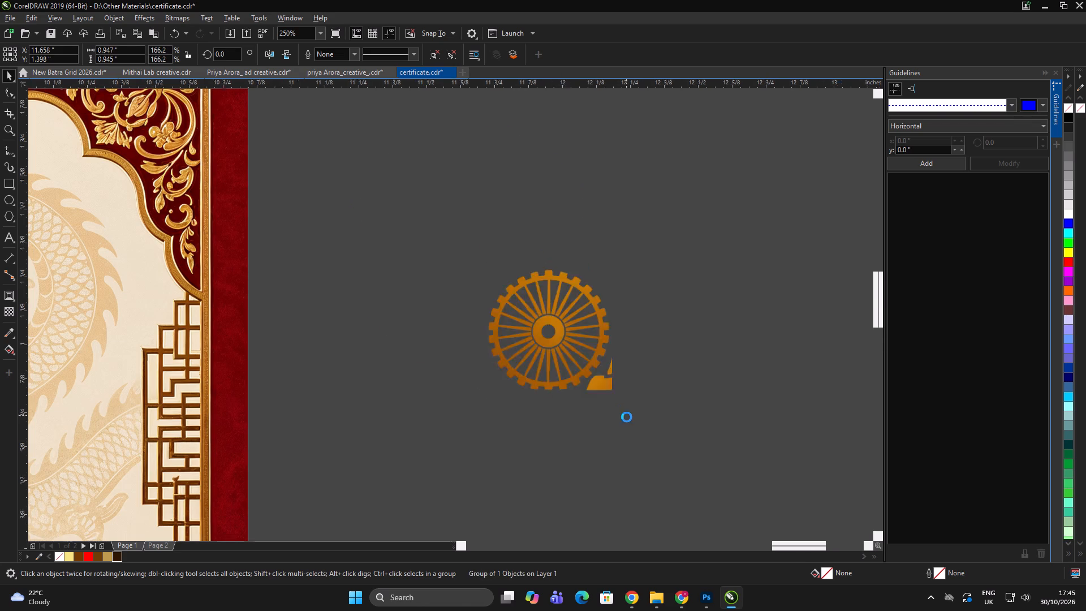
Erase the leftover fort fragments at the wheel's lower-right edge with the Eraser tool.
left_click(669, 404)
left_click(669, 401)
left_click(533, 294)
key("x")
left_click_drag(501, 312, 538, 289)
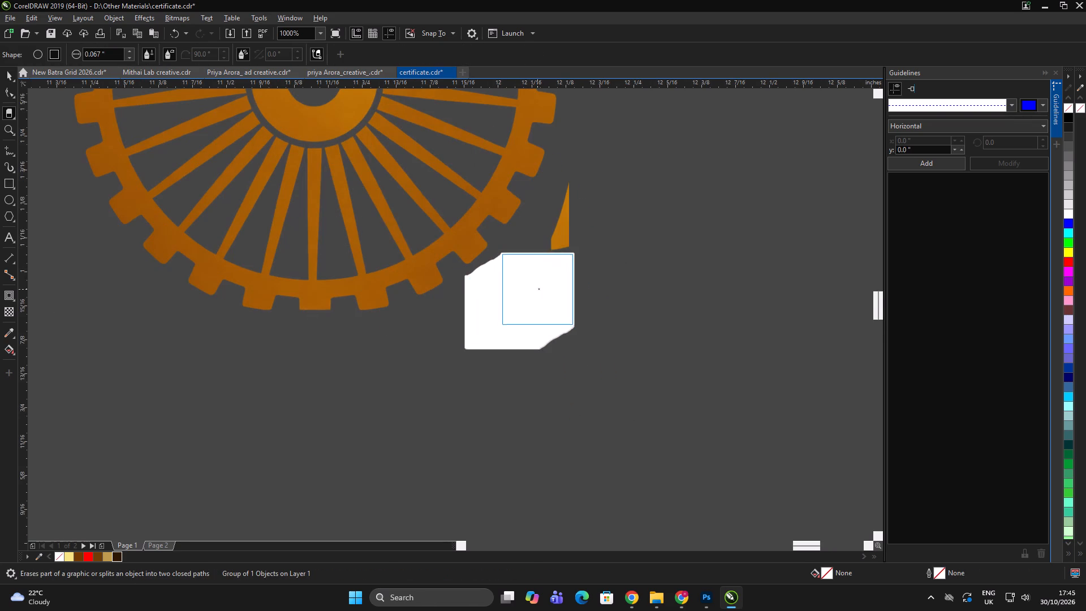
left_click_drag(538, 289, 590, 209)
scroll(599, 270, "down", 3)
key("space")
double_click(659, 337)
Enlarge the wheel to about 5.9 in wide, place it just right of the certificate and select it.
left_click(541, 258)
scroll(576, 220, "down", 3)
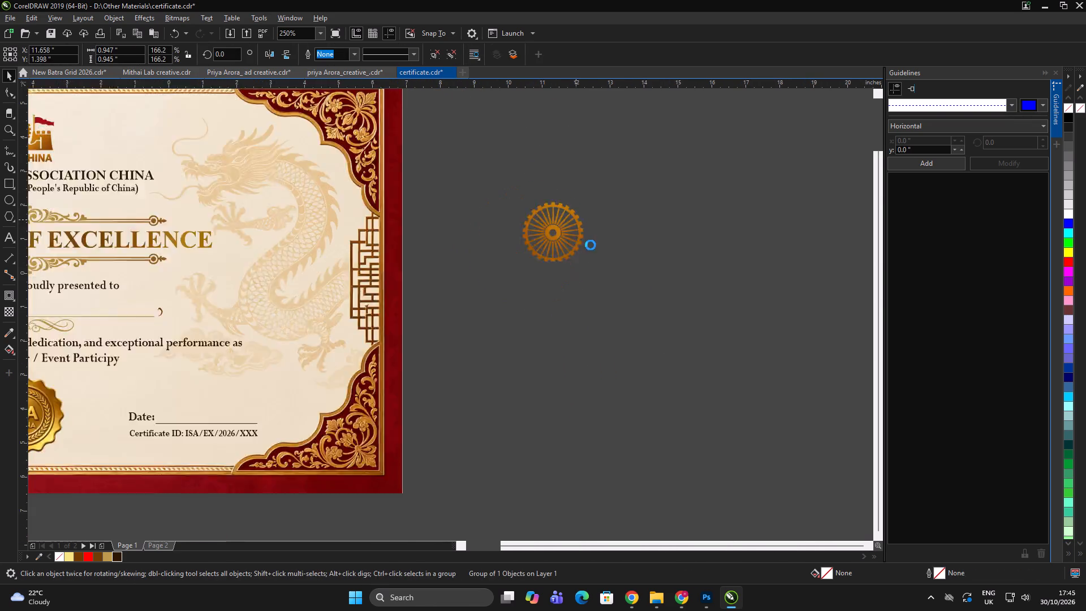
left_click_drag(585, 247, 670, 366)
left_click_drag(609, 257, 447, 210)
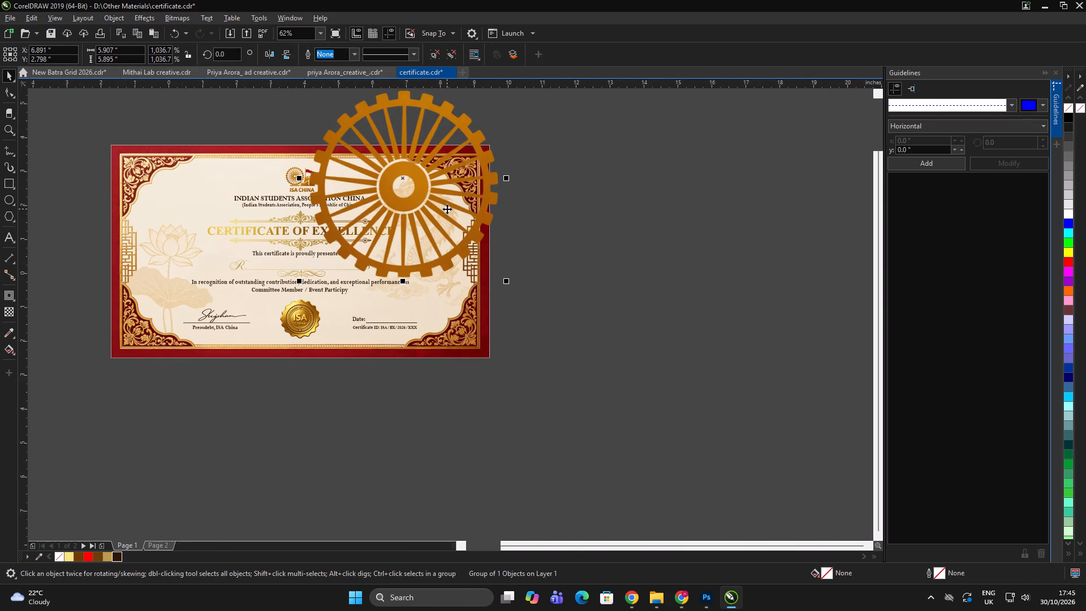
left_click_drag(450, 205, 648, 243)
left_click(679, 319)
left_click(617, 206)
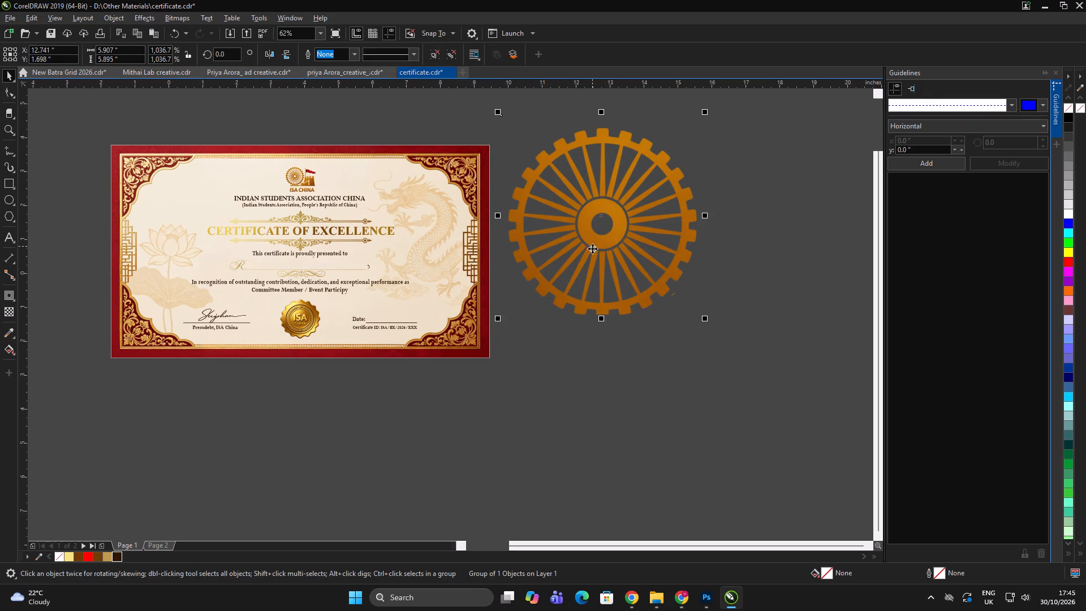
Delete the enlarged wheel beside the certificate.
key("Delete")
triple_click(663, 275)
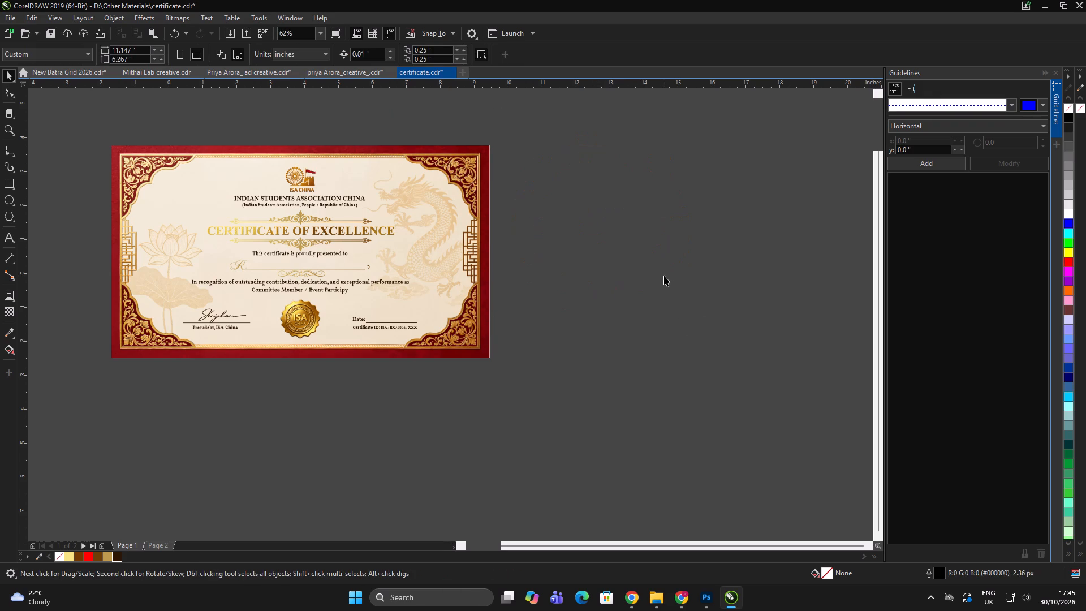
left_click(657, 273)
Add the artistic text DESIGNS in uppercase on the empty canvas beside the certificate.
key("F8")
left_click(602, 265)
type("DEs")
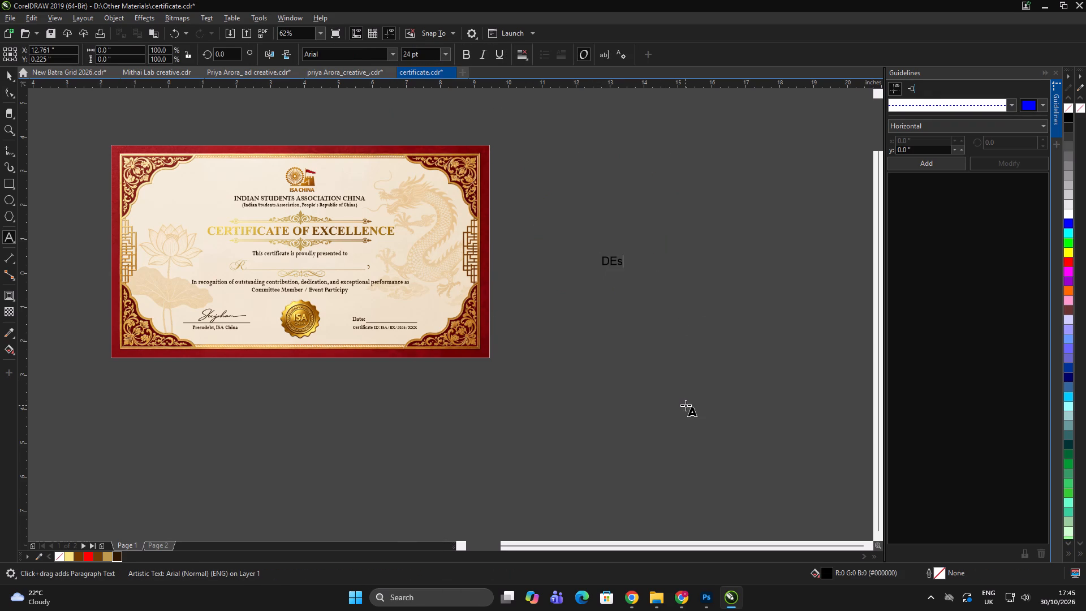
type("igns")
key("ctrl+a")
key("shift+F3")
key("Down")
key("Down")
key("Return")
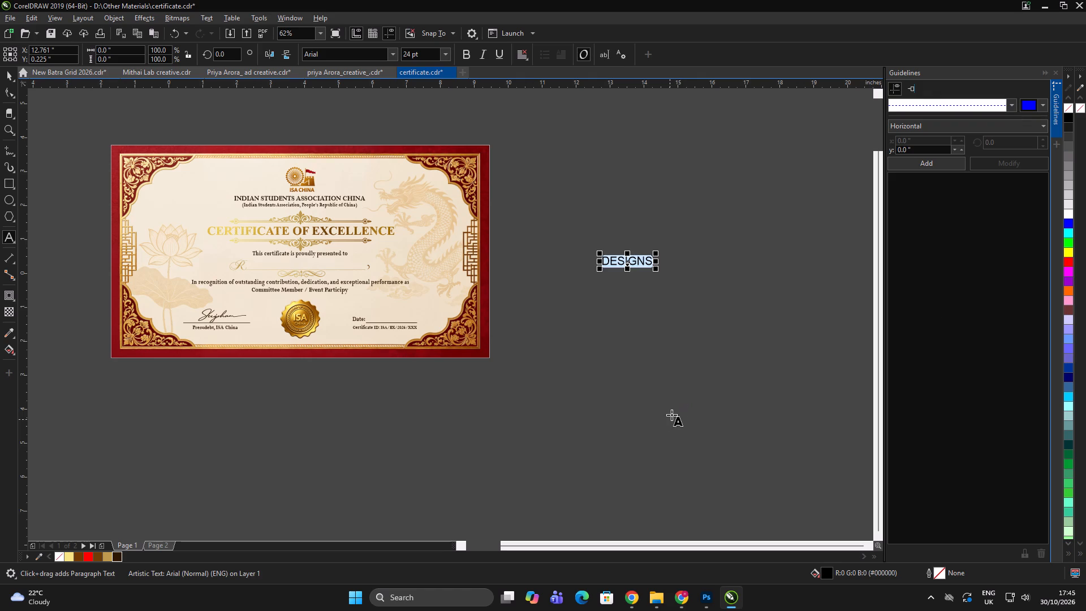
Centre the DESIGNS text on the certificate and enlarge it to about 11.9 in wide.
left_click(14, 72)
left_click(417, 214, "shift")
key("e")
key("c")
left_click(643, 202)
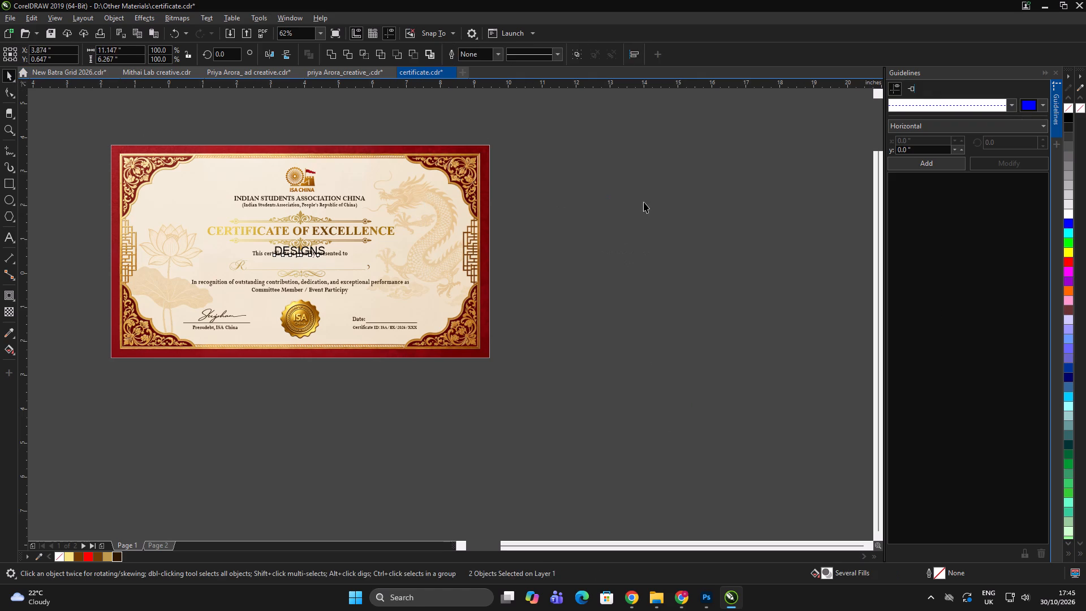
left_click(315, 249)
left_click_drag(329, 259, 506, 321)
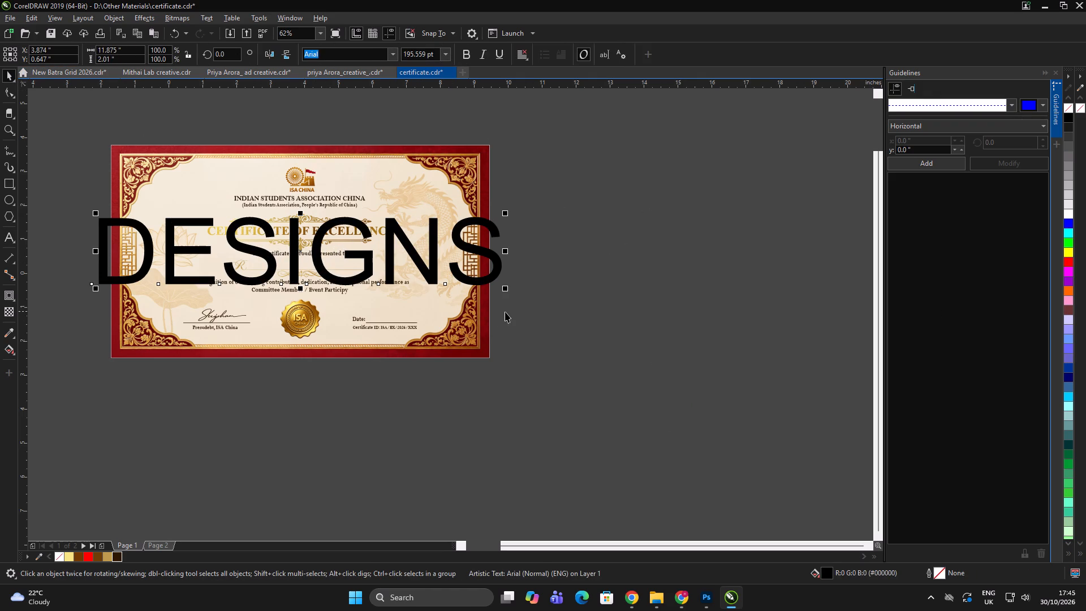
Apply a uniform transparency of 90 to the DESIGNS text so it acts as a watermark.
left_click(8, 310)
left_click(289, 299)
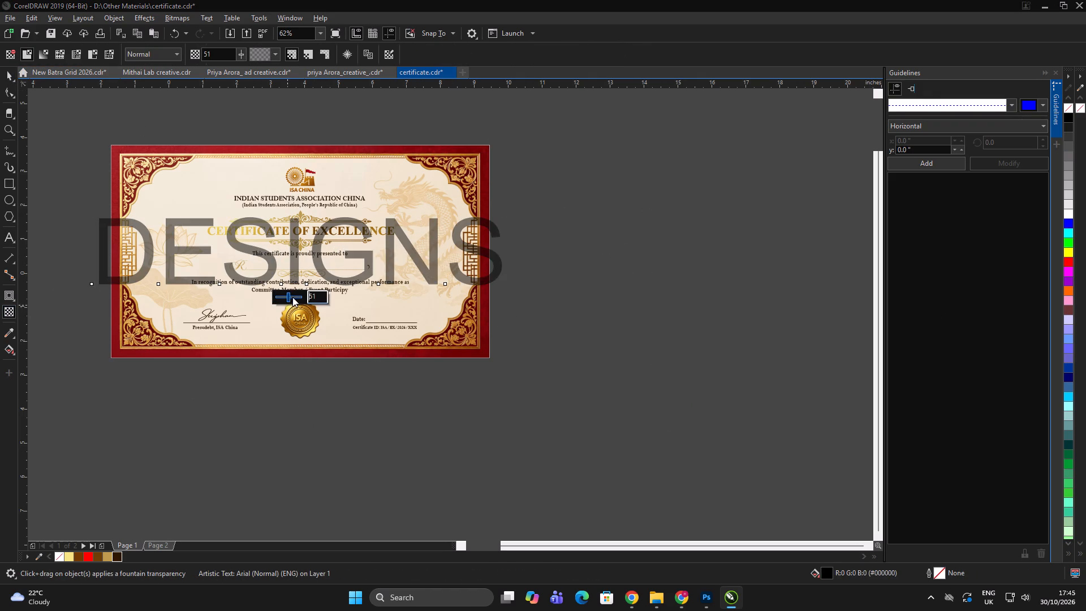
left_click(295, 296)
left_click(296, 295)
left_click(299, 296)
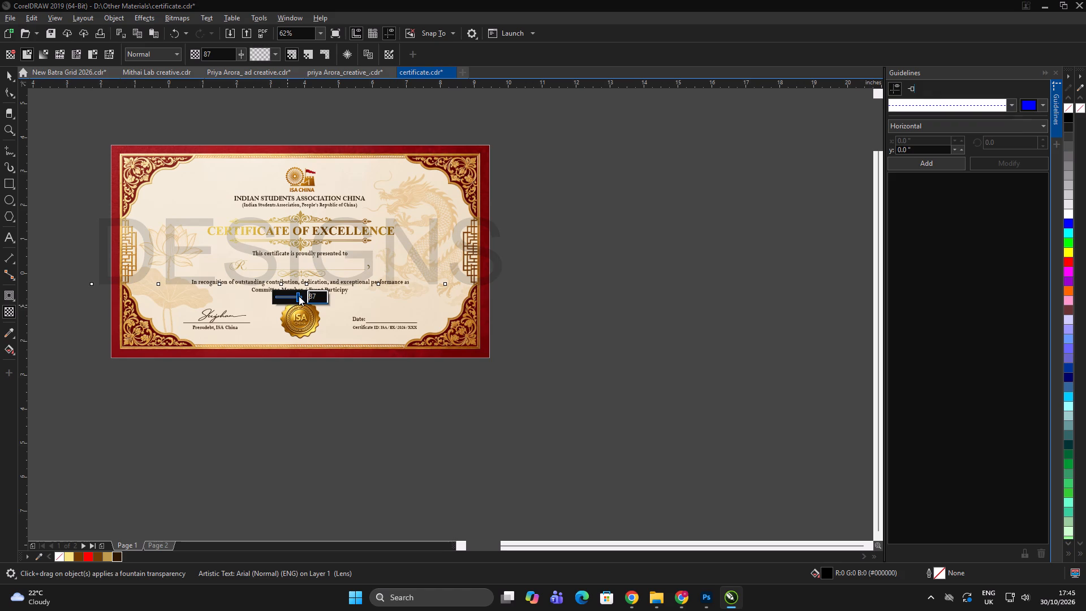
left_click_drag(316, 294, 293, 303)
type("90")
key("Return")
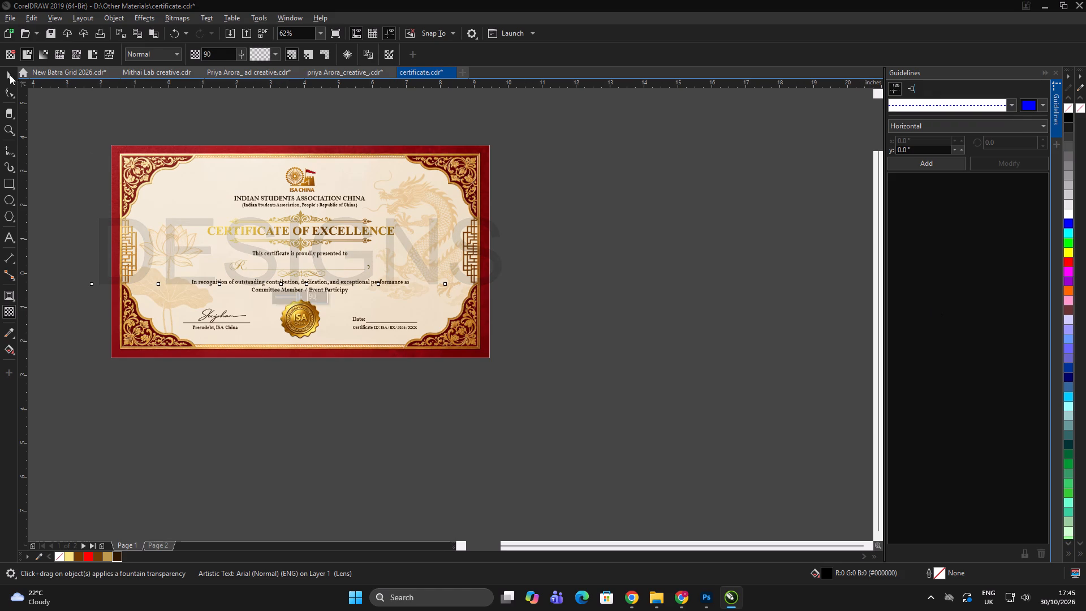
Scale the DESIGNS watermark down slightly so it fits within the certificate's width.
left_click(10, 75)
left_click_drag(508, 291, 479, 298)
left_click(583, 271)
double_click(587, 271)
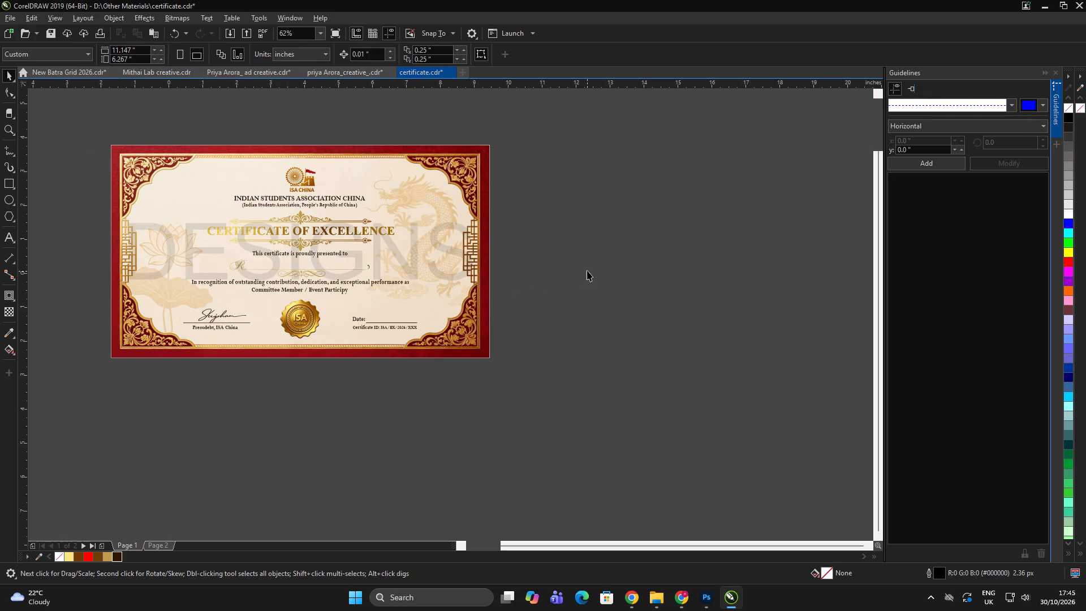
double_click(630, 266)
scroll(264, 227, "up", 1)
scroll(442, 243, "down", 1)
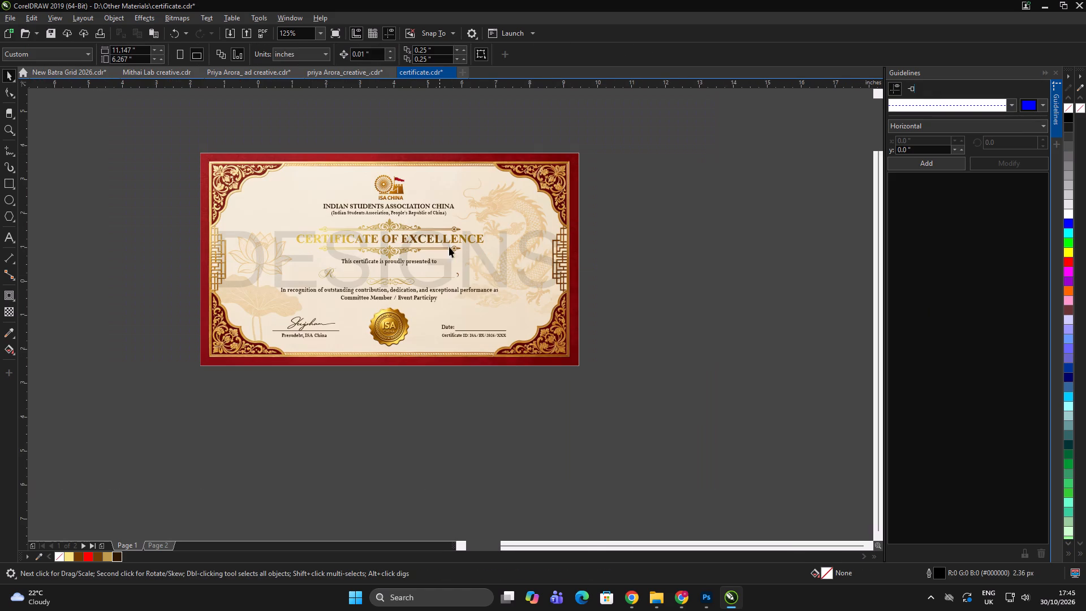
Group the whole certificate together with its DESIGNS watermark.
left_click(658, 312)
left_click_drag(726, 145, 45, 483)
key("ctrl+g")
Export the selected certificate group as a JPEG named certificate_1 in RGB Color (24-bit) to the Other Materials folder.
key("ctrl+e")
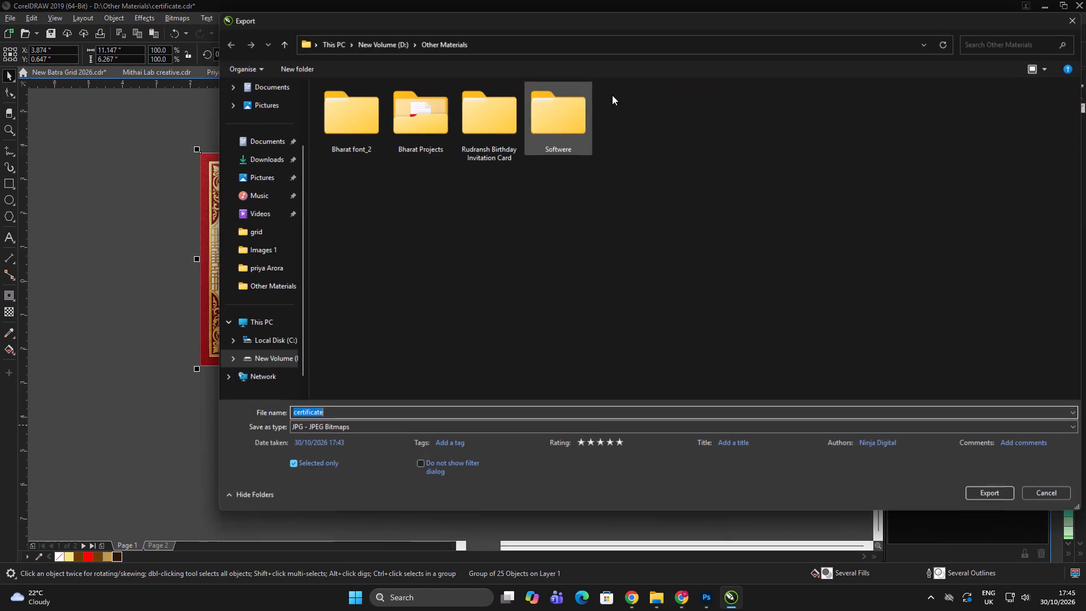
left_click(363, 414)
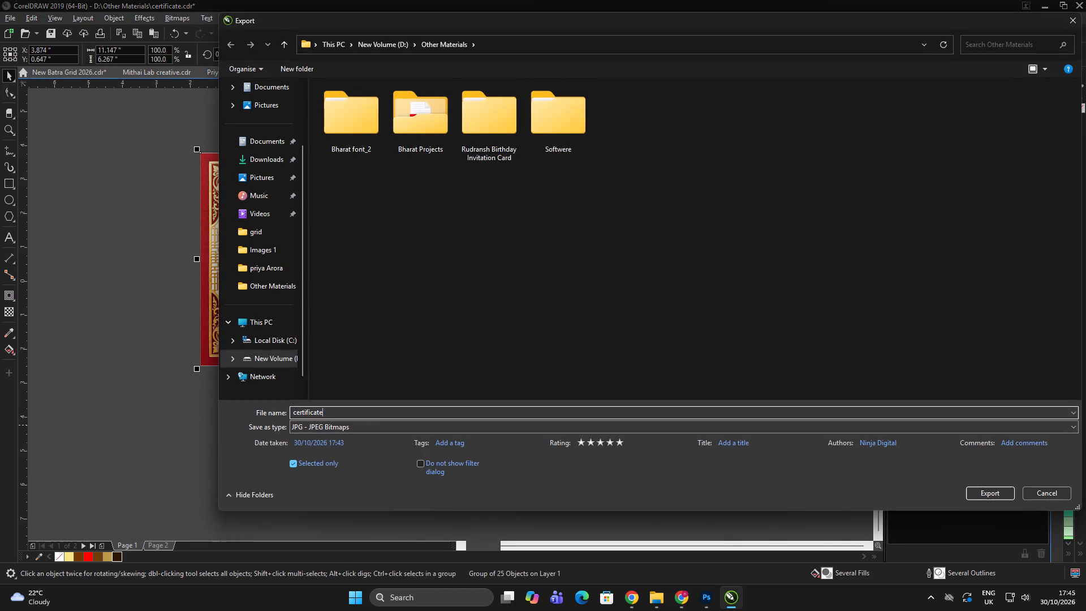
type("_1")
key("Return")
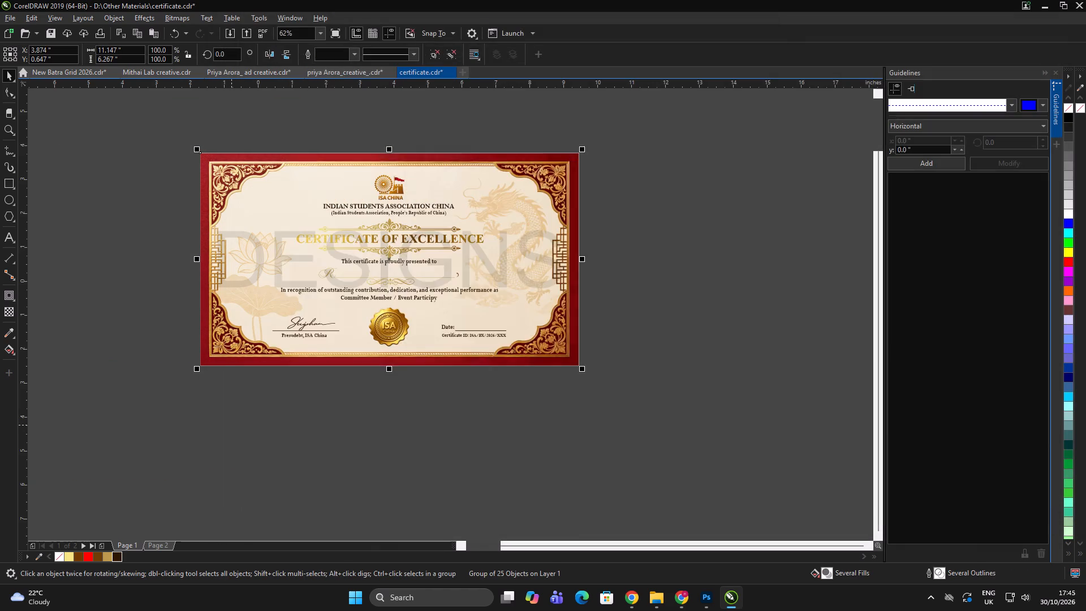
left_click(740, 173)
left_click(736, 199)
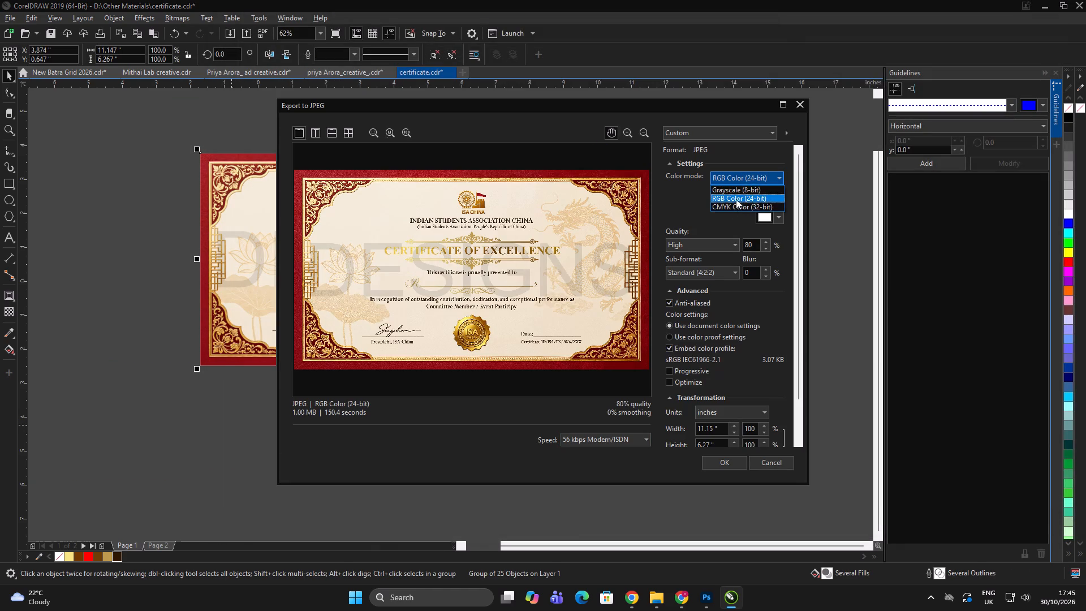
left_click(732, 463)
triple_click(695, 269)
left_click(699, 268)
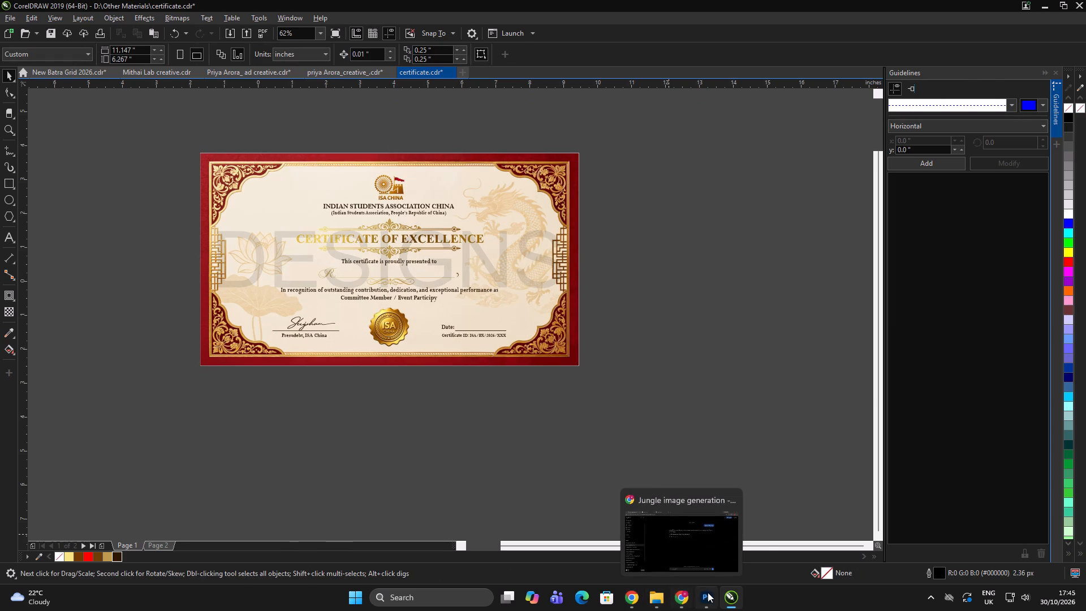
Switch to the Chrome window that holds the WhatsApp and ChatGPT tabs.
left_click(684, 597)
left_click(620, 597)
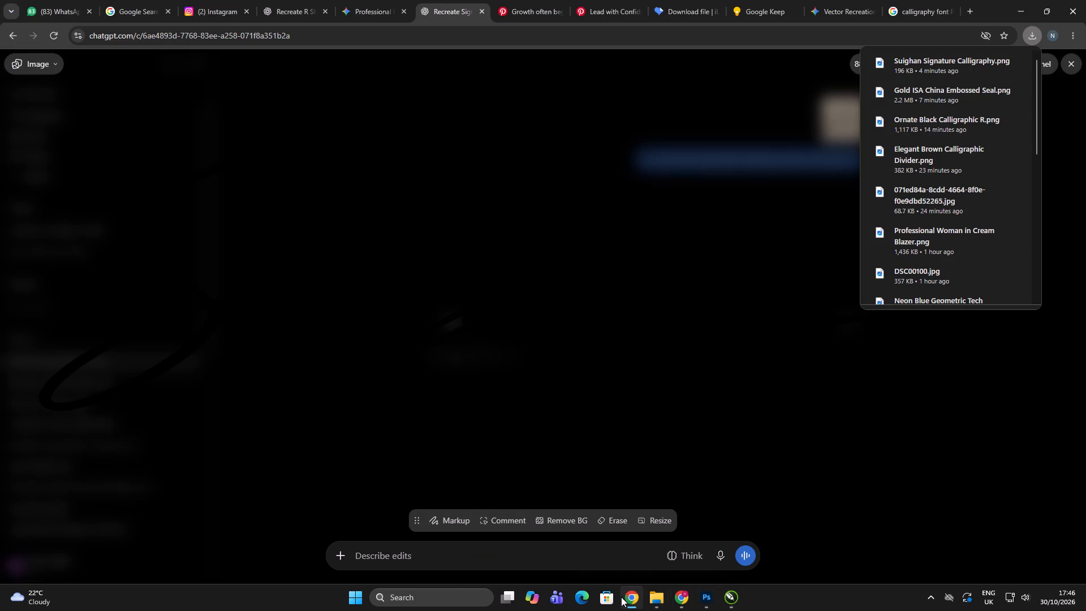
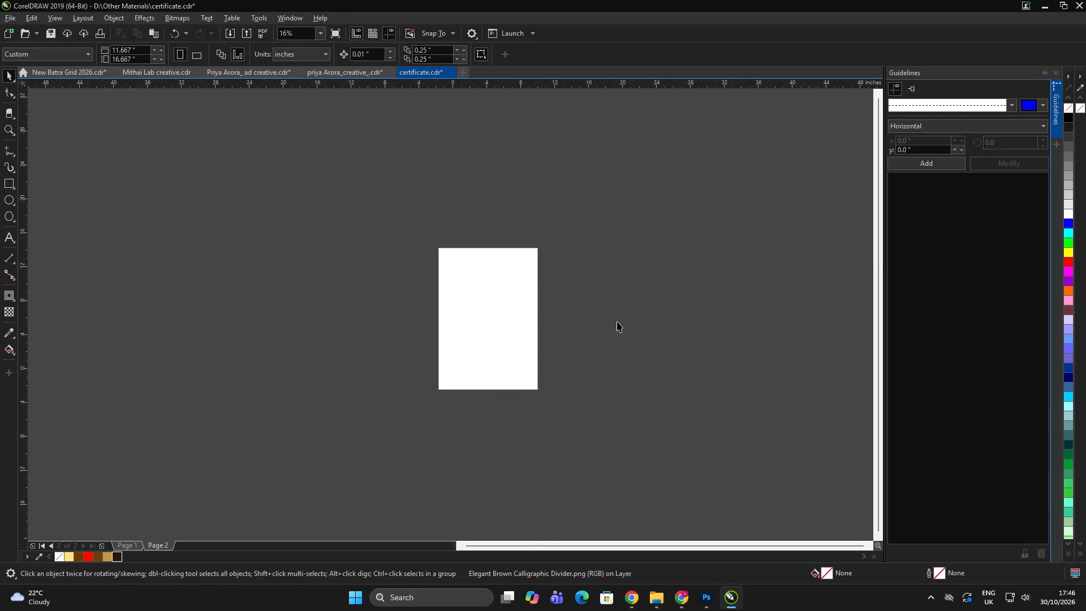
Import the Indian Students Association China Seal image from the Downloads folder and place it on the blank Page 2.
left_click(613, 321)
key("ctrl+i")
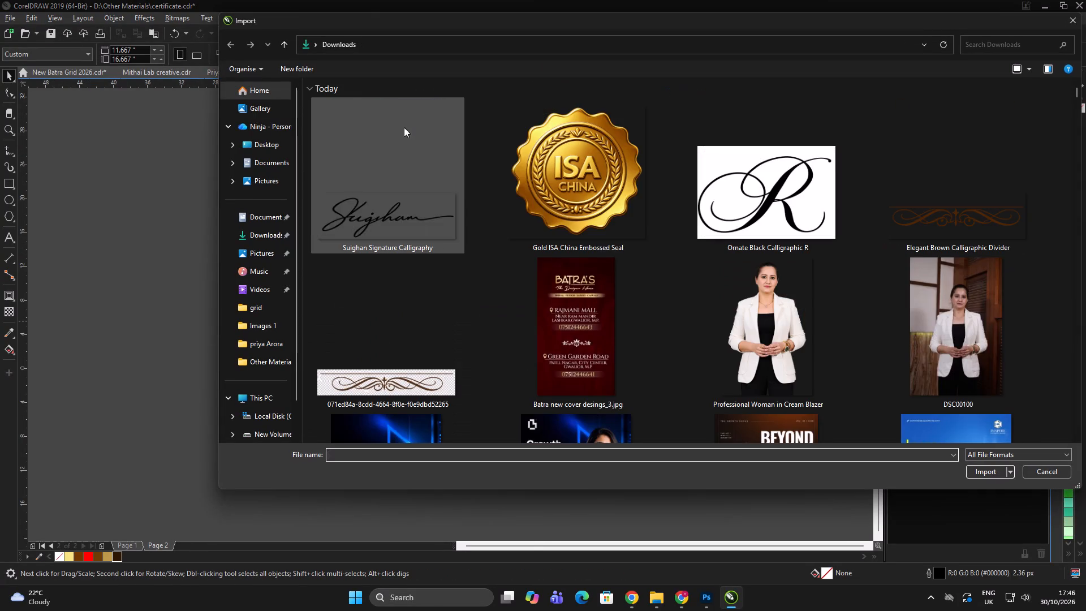
scroll(634, 186, "down", 5)
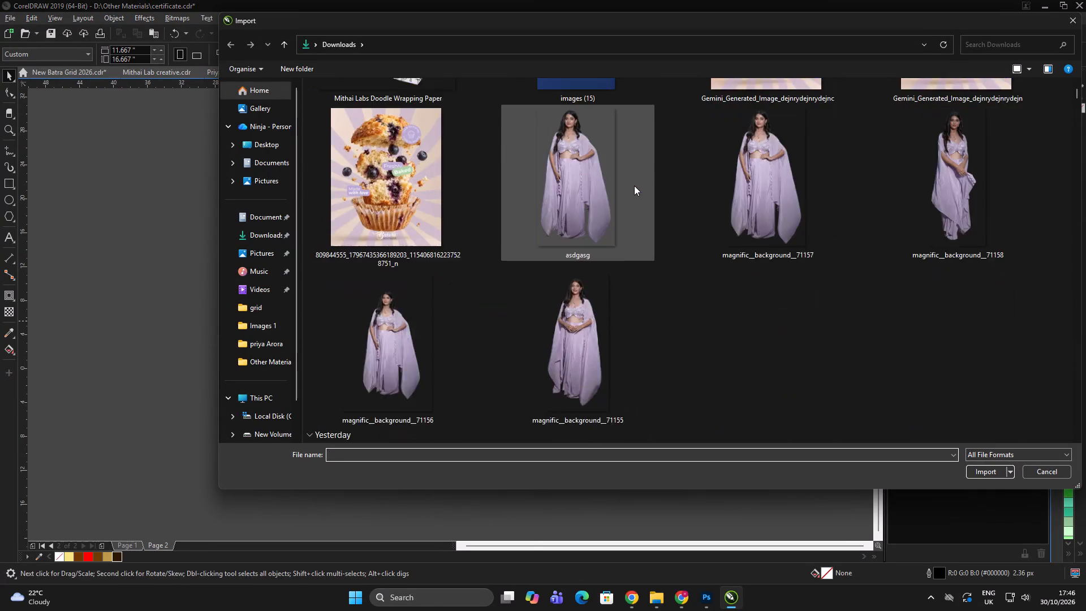
scroll(634, 186, "down", 5)
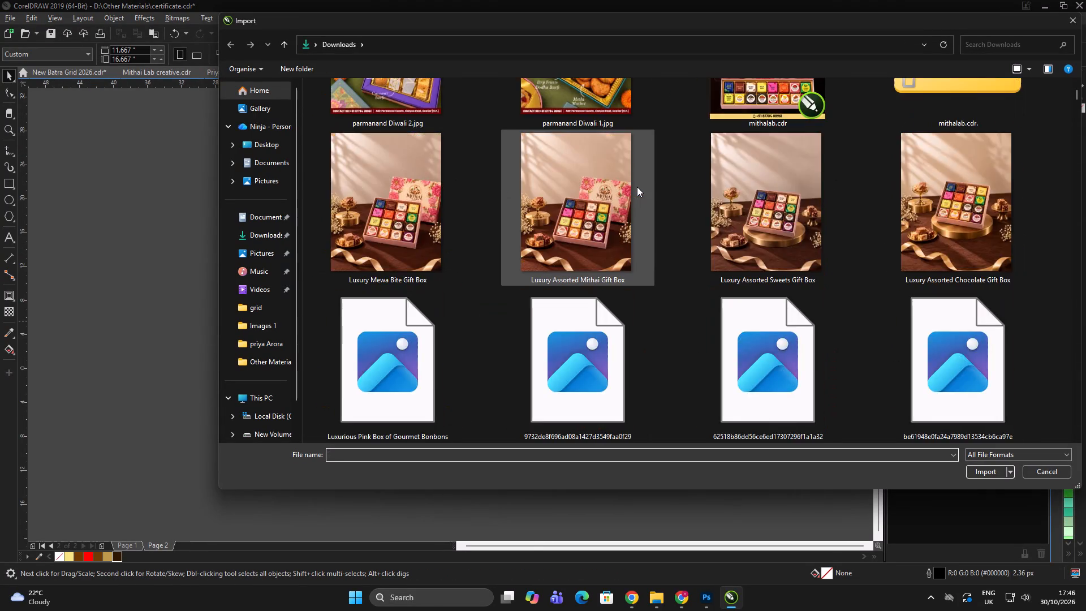
scroll(637, 187, "down", 2)
scroll(637, 187, "up", 1)
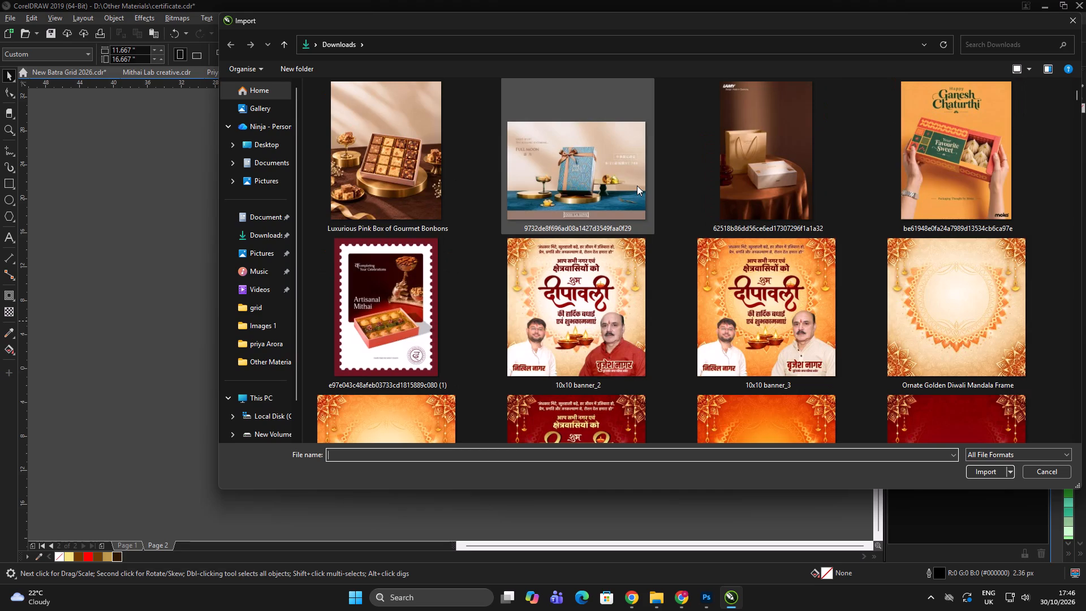
scroll(637, 186, "down", 2)
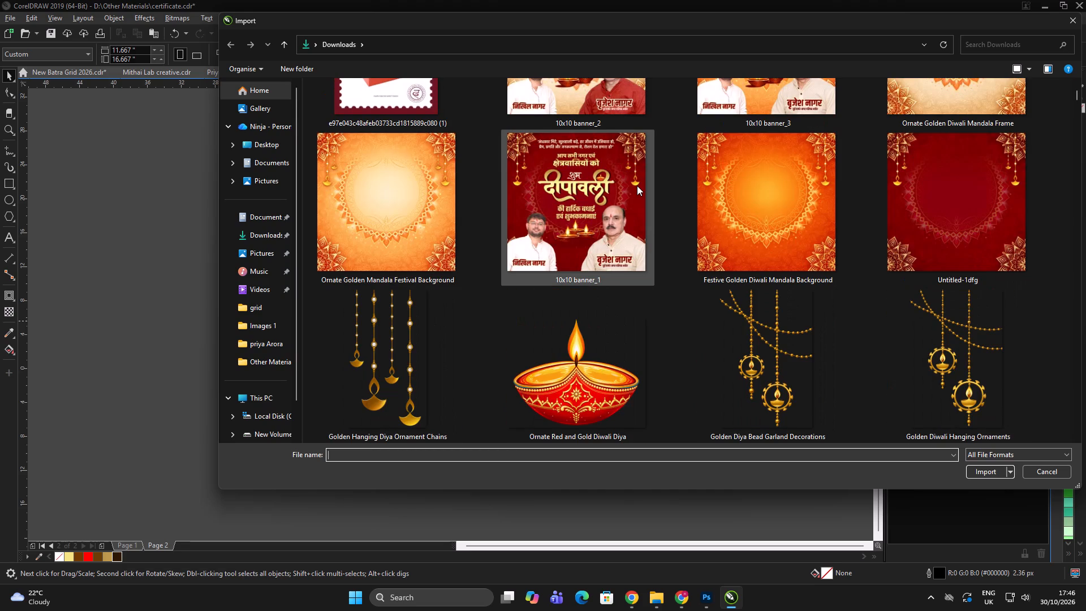
scroll(637, 186, "down", 6)
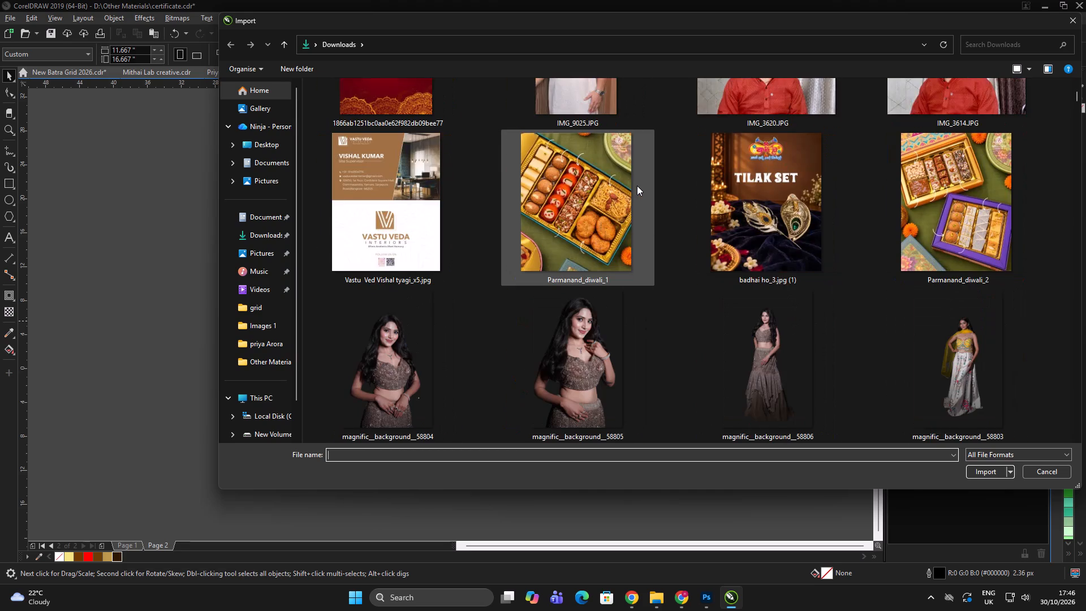
scroll(637, 186, "down", 5)
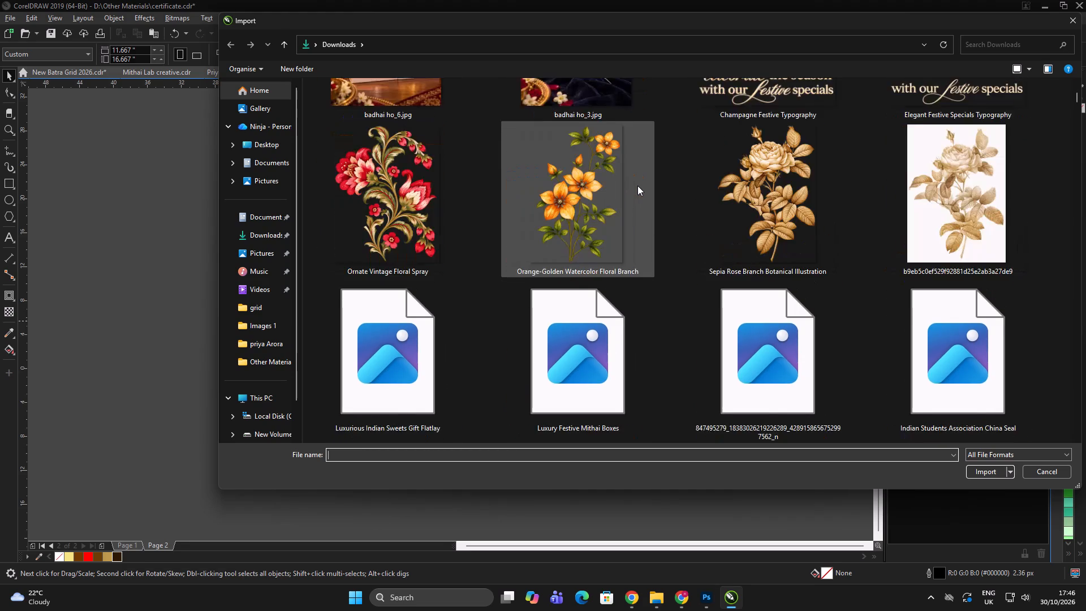
scroll(637, 186, "down", 1)
left_click(970, 167)
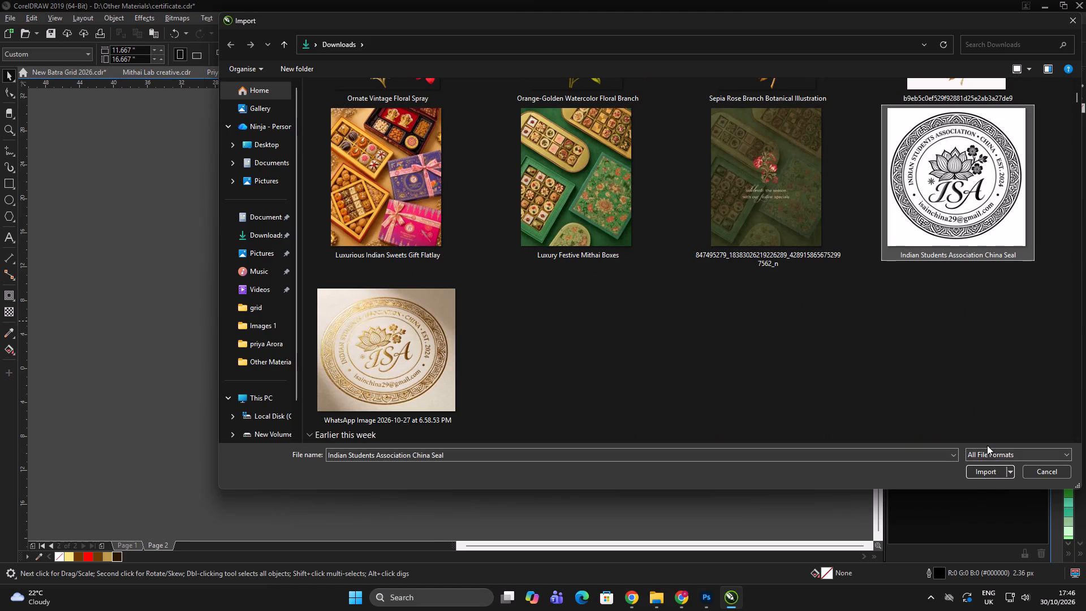
left_click(981, 469)
left_click_drag(438, 251, 540, 335)
Size the ISA seal to about 7.67 inches square and position it horizontally near the centre of Page 2, slightly above the middle.
scroll(514, 296, "up", 1)
left_click(647, 270)
left_click_drag(645, 268, 640, 268)
left_click(441, 303)
scroll(479, 332, "up", 2)
left_click(712, 342)
scroll(393, 285, "down", 2)
left_click(391, 282)
scroll(456, 293, "up", 1)
left_click_drag(475, 390, 400, 418)
left_click(513, 365)
left_click_drag(437, 312, 428, 310)
left_click_drag(328, 242, 364, 303)
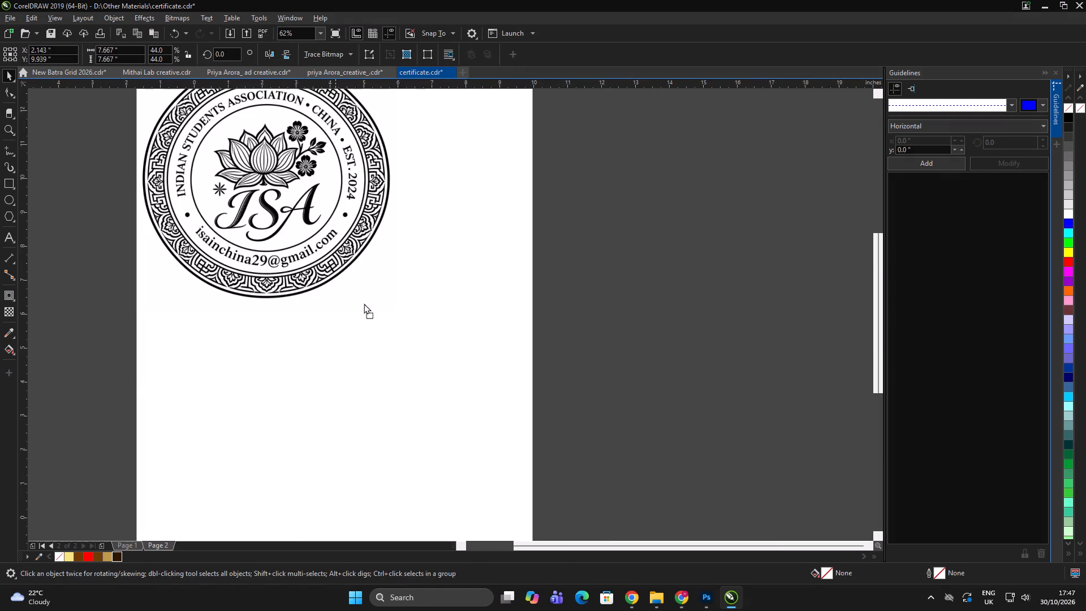
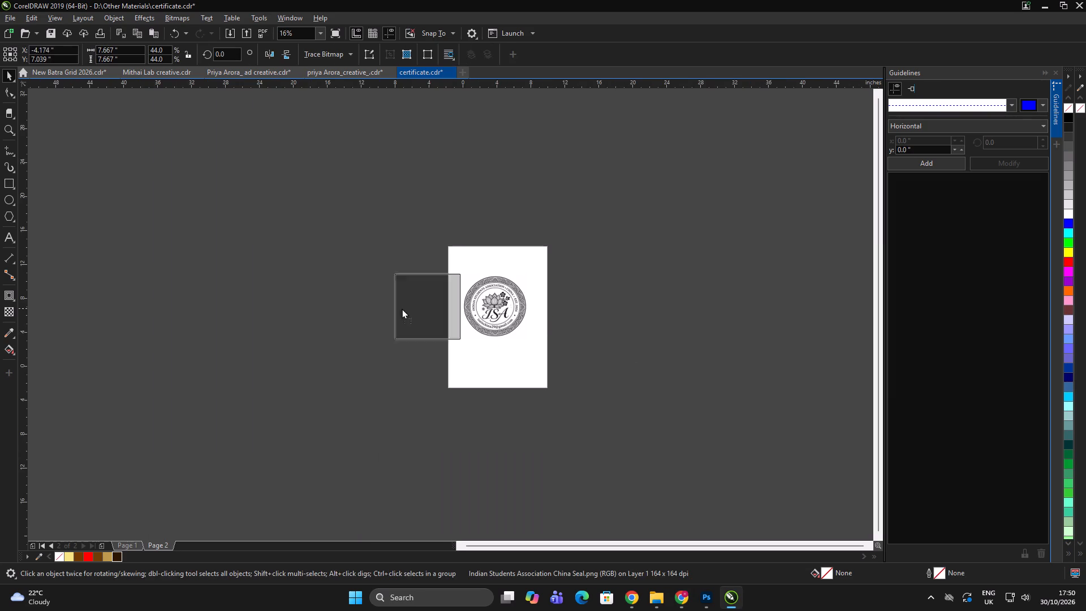
left_click_drag(402, 308, 338, 308)
left_click(656, 332)
left_click(611, 319)
left_click(613, 315)
Import the downloaded maroon Lotus Seal and red Seal Logo images from Downloads onto page 2.
key("ctrl+i")
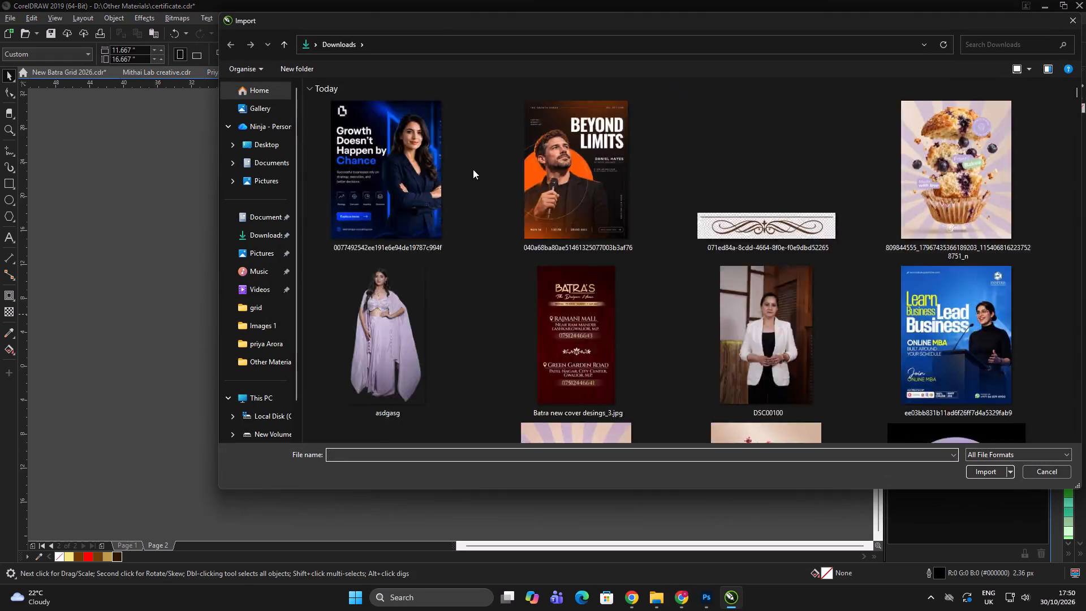
left_click(381, 167)
left_click(611, 165, "shift")
left_click(986, 475)
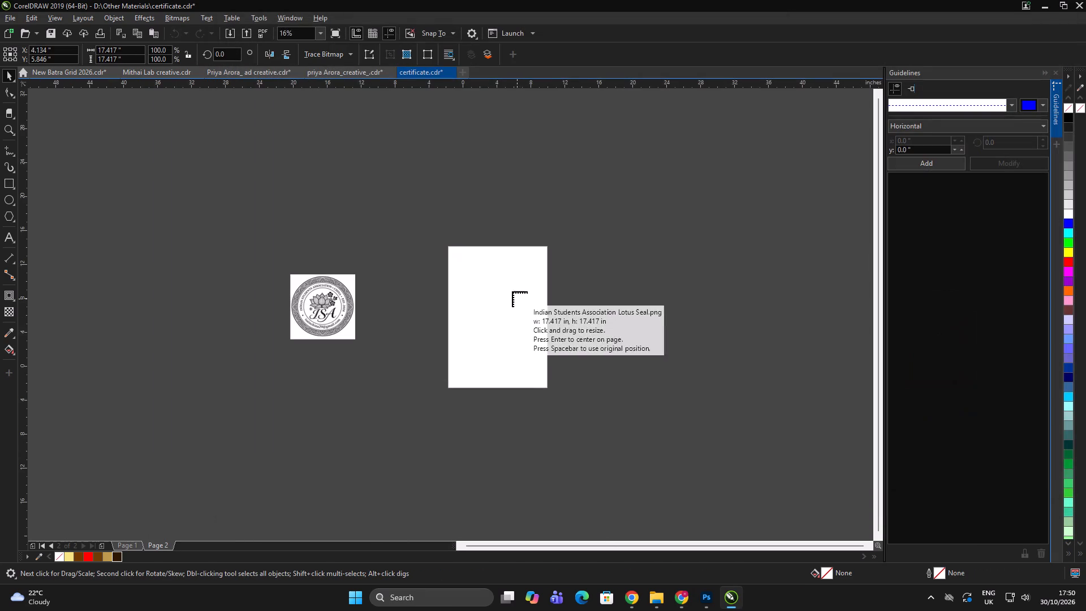
double_click(482, 272)
left_click(524, 238)
key("space")
left_click(800, 285)
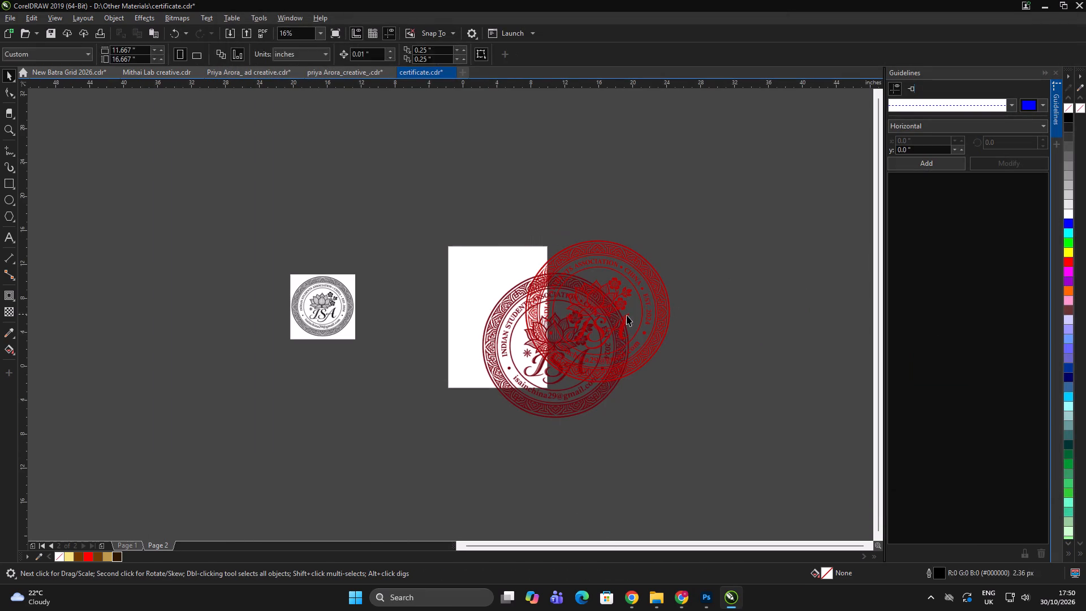
Align the red and maroon seals on a common centre, horizontally and vertically.
left_click(627, 315)
left_click(536, 378, "shift")
key("e")
key("c")
left_click(721, 356)
left_click(612, 326)
left_click(567, 398, "shift")
key("e")
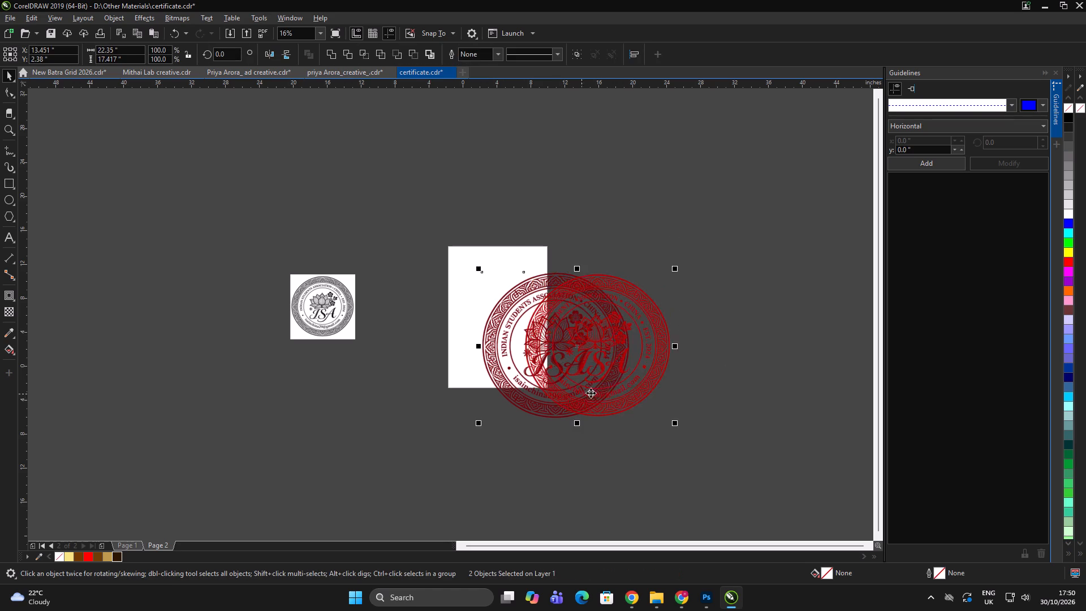
key("c")
Scale both overlapping seals down together to about 7.18 in and place them on page 2.
left_click(722, 384)
left_click_drag(722, 247, 419, 440)
left_click_drag(637, 423, 608, 433)
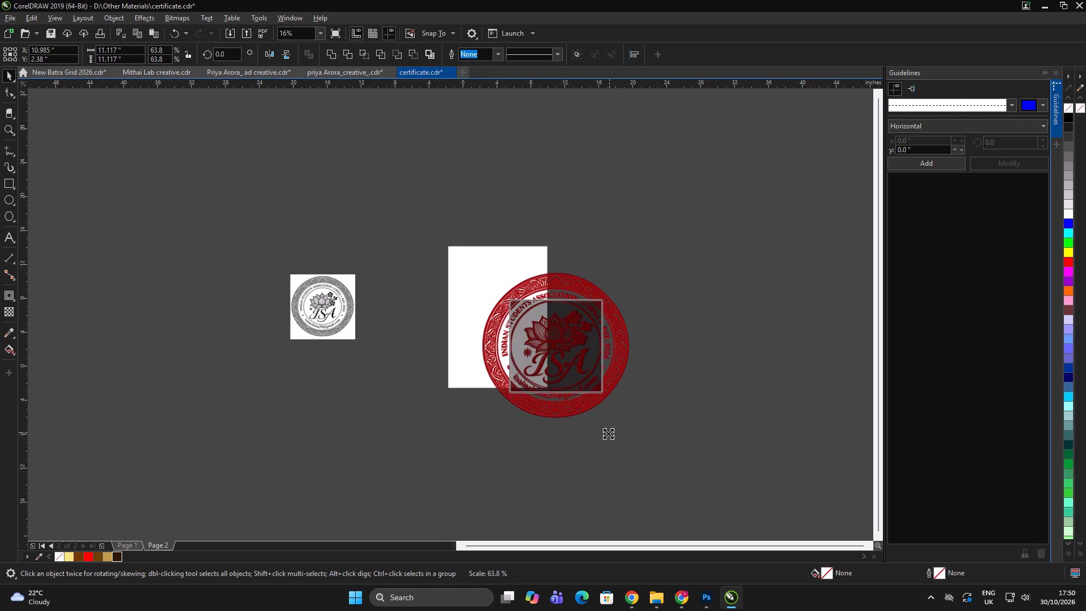
left_click_drag(608, 433, 604, 435)
scroll(571, 362, "up", 1)
left_click_drag(568, 335, 455, 274)
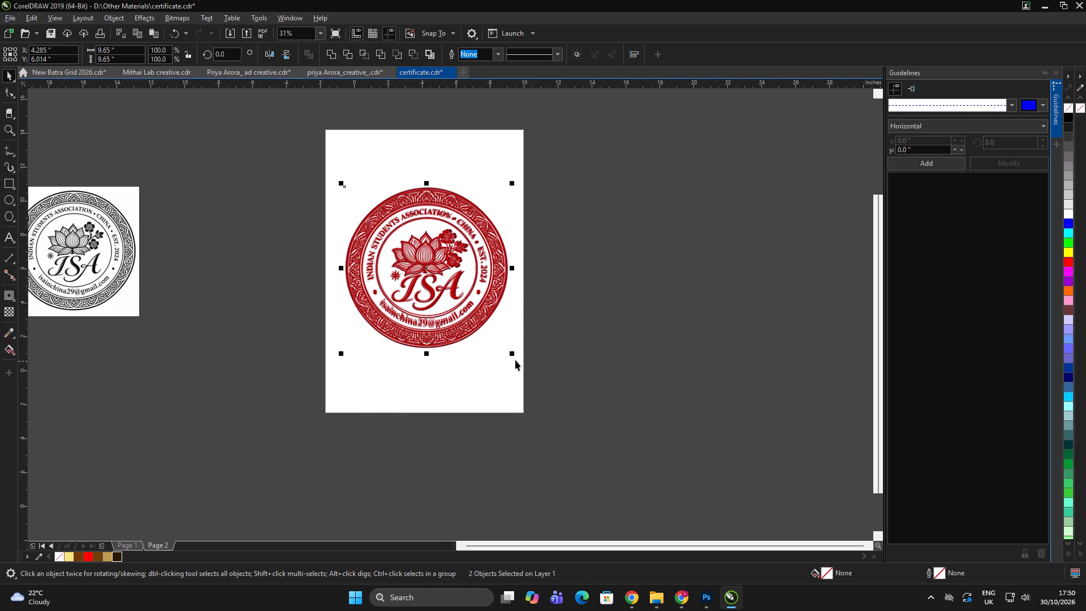
left_click_drag(514, 355, 493, 362)
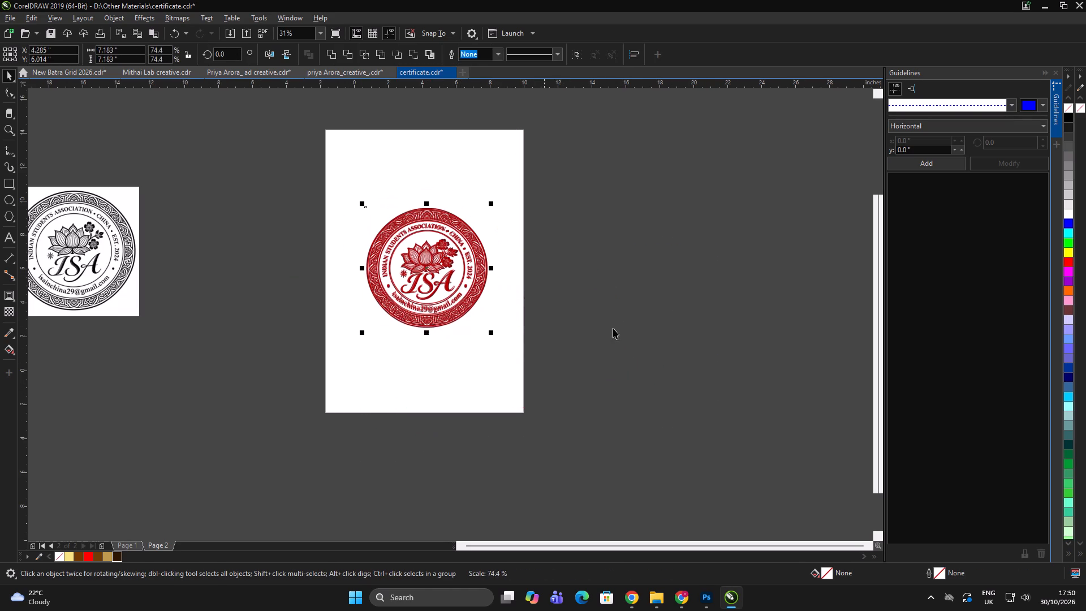
Draw a square about 9.27 in wide around the seals and send it behind them.
double_click(624, 324)
double_click(627, 321)
key("F6")
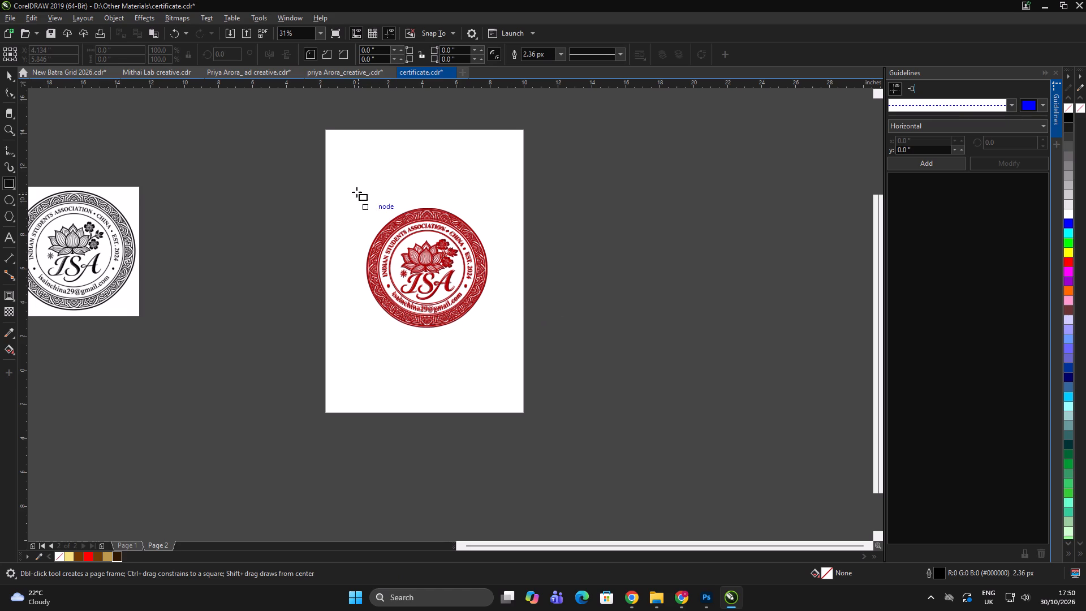
left_click_drag(356, 194, 460, 351, "ctrl")
left_click(604, 337)
key("space")
left_click(458, 282)
left_click_drag(450, 276, 524, 289)
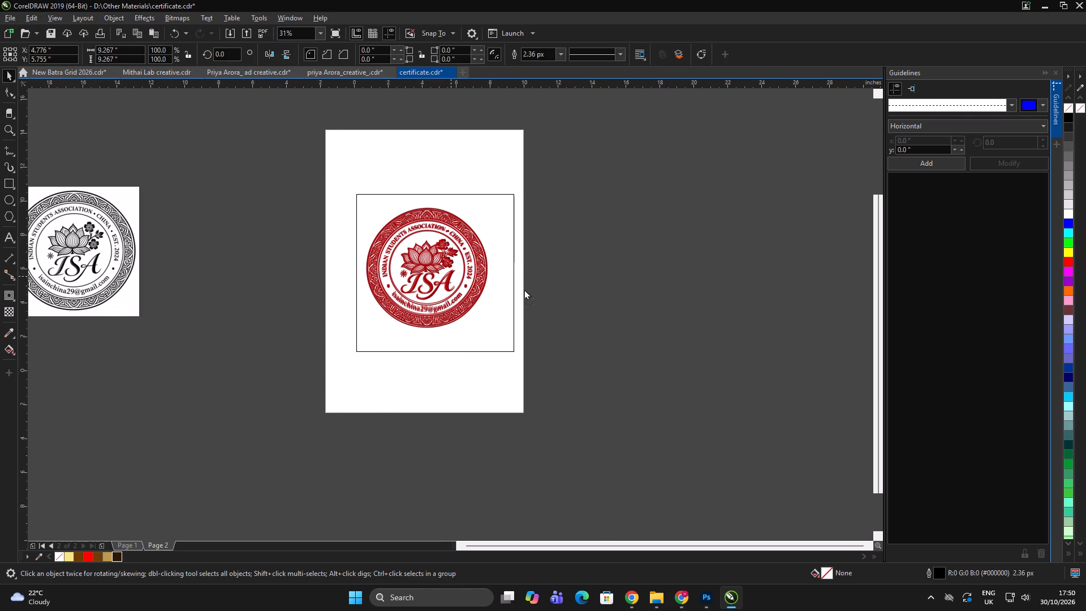
left_click_drag(524, 289, 734, 286)
key("ctrl+z")
key("shift+Page_Down")
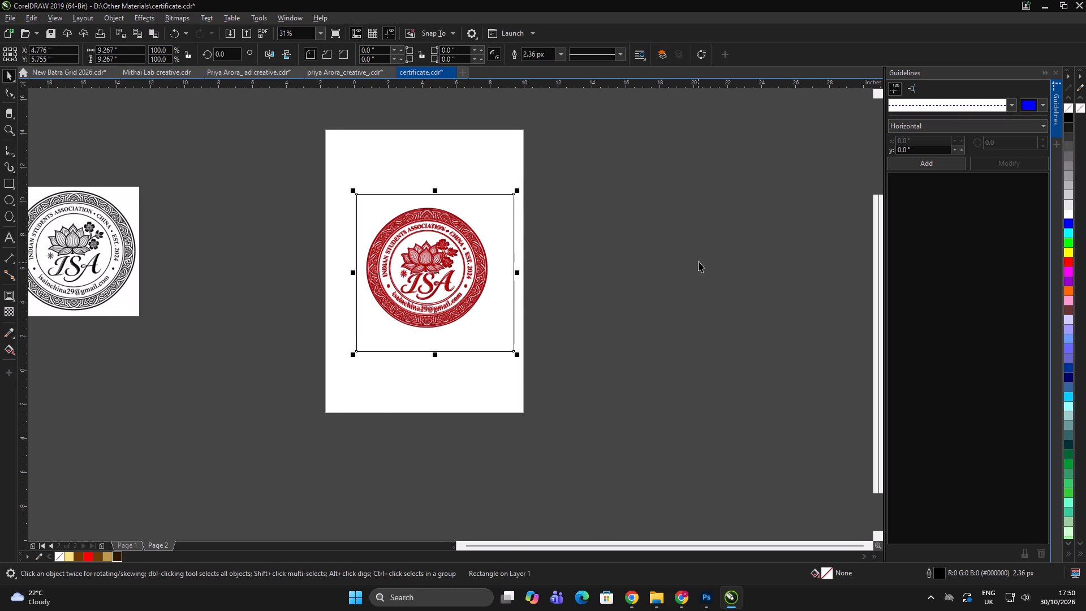
left_click(699, 261, "shift")
Move the red seal off the maroon one, into the empty area beside page 2.
left_click(443, 265)
left_click_drag(429, 261, 770, 272)
Centre the maroon seal inside the square and scale it down to about 6.27 in.
left_click(431, 282)
left_click(493, 356, "shift")
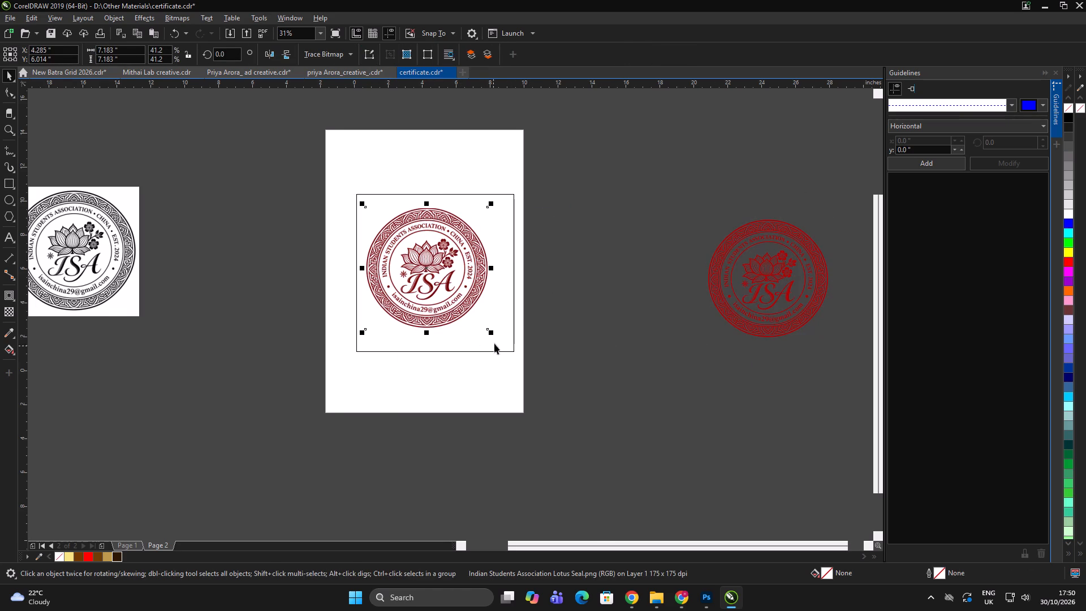
left_click(498, 338, "shift")
key("e")
key("c")
left_click(617, 318)
left_click(497, 291)
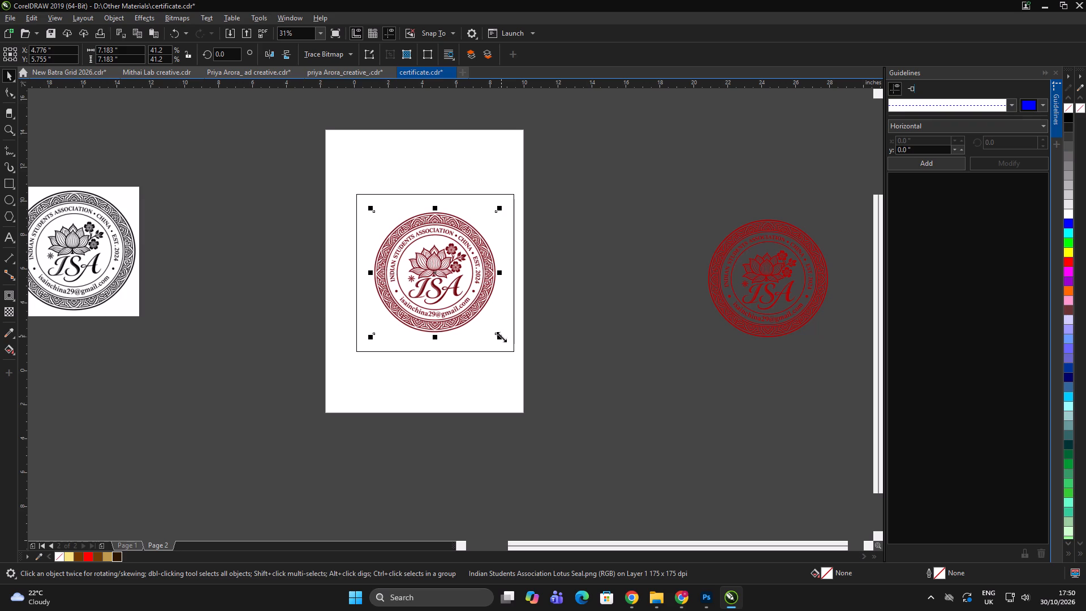
left_click_drag(501, 337, 493, 344, "shift")
left_click(546, 346)
Group the maroon seal with its square and centre the group on page 2.
left_click_drag(586, 378, 239, 145)
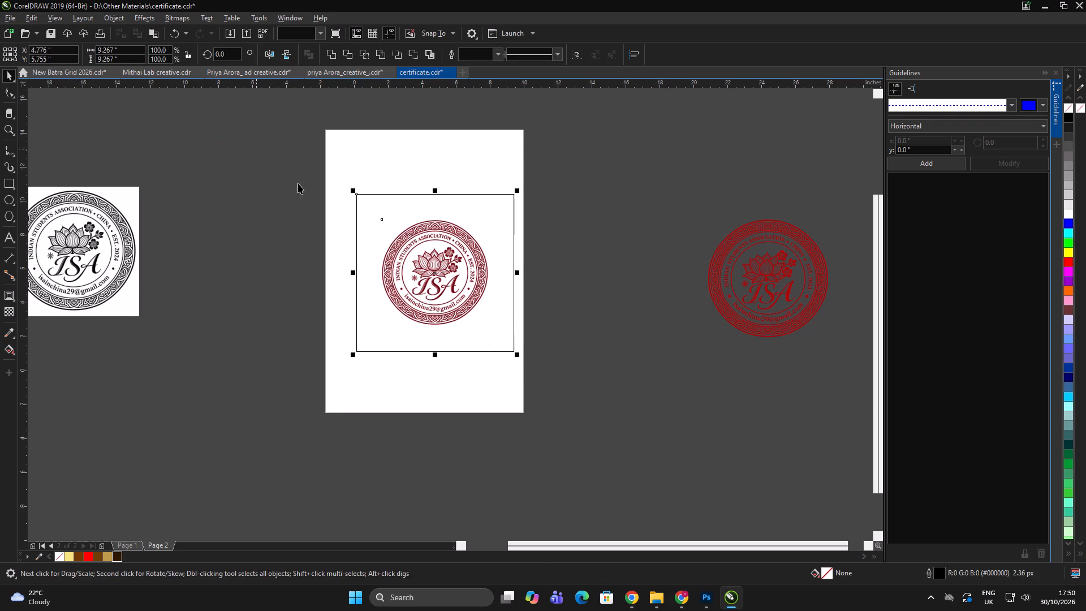
key("ctrl+g")
key("p")
left_click(569, 221)
left_click(579, 220)
left_click_drag(562, 233, 554, 240)
Add a third page and paste a copy of the maroon seal and square group onto it.
left_click_drag(585, 130, 271, 365)
key("ctrl+c")
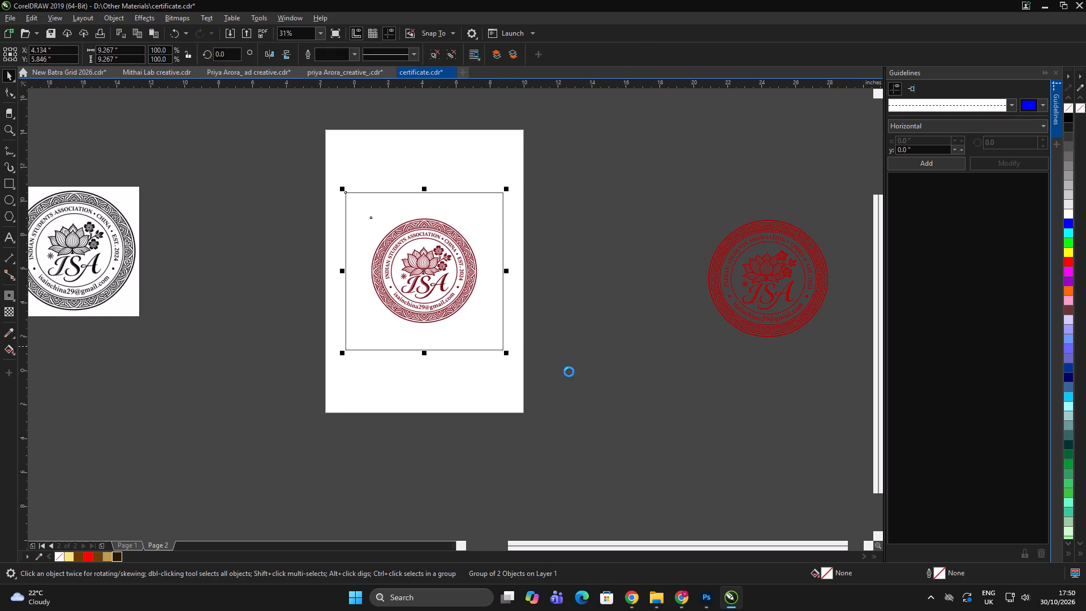
double_click(580, 372)
left_click(101, 545)
left_click(381, 427)
key("ctrl+v")
left_click(755, 366)
left_click(750, 366)
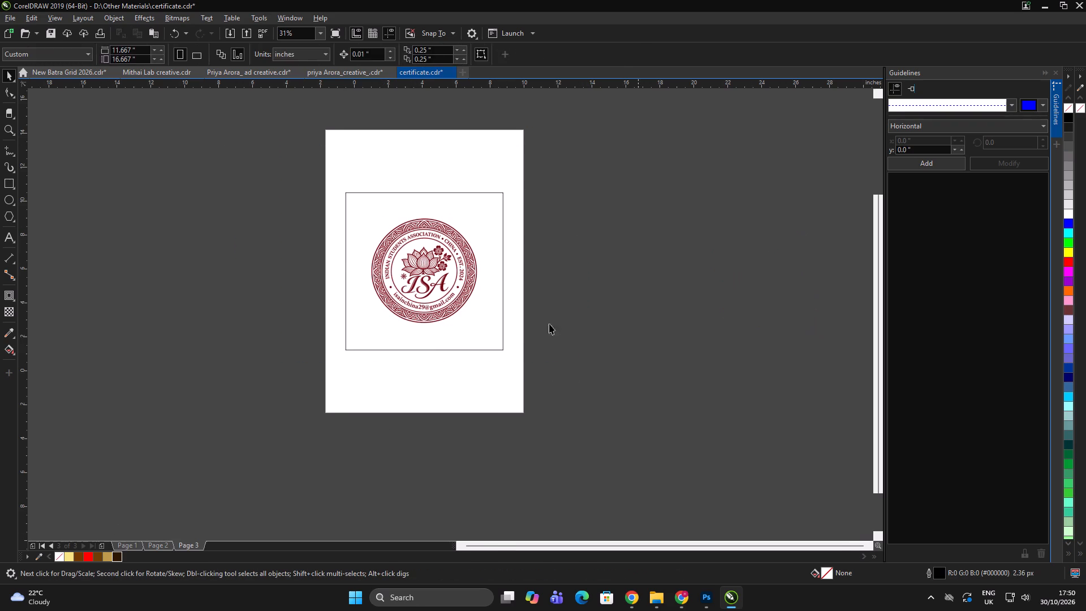
Ungroup the copied maroon seal and square on page 3.
left_click(413, 278)
left_click(453, 279)
key("ctrl+u")
left_click(594, 239, "ctrl")
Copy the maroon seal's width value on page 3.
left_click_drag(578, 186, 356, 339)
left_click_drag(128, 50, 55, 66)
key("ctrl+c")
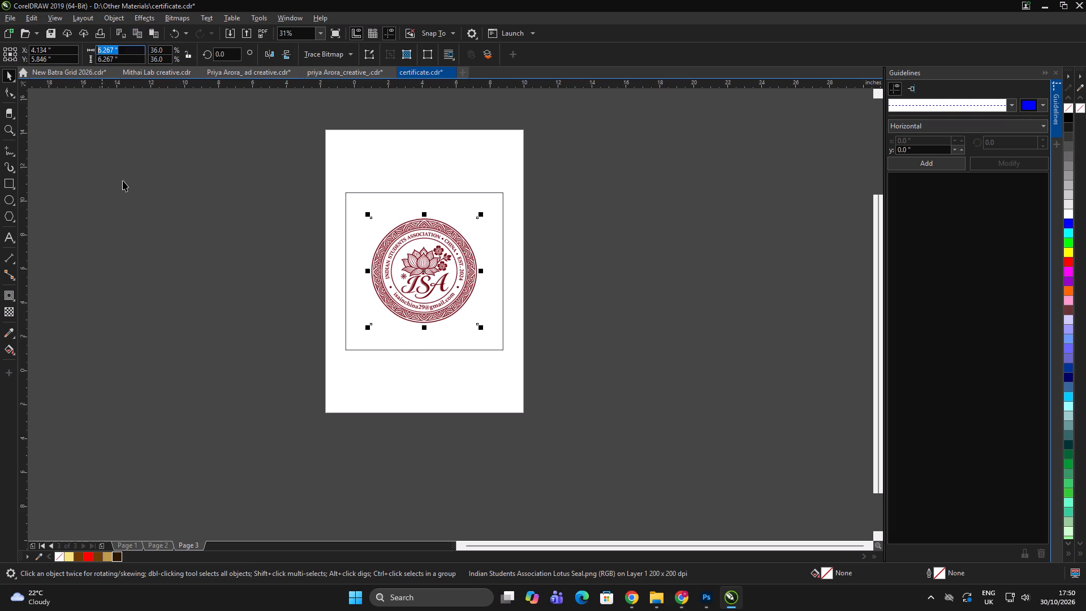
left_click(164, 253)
Transfer the red seal from page 2 to page 3 and place it just beside the page.
left_click(162, 544)
left_click(403, 498)
left_click(774, 287)
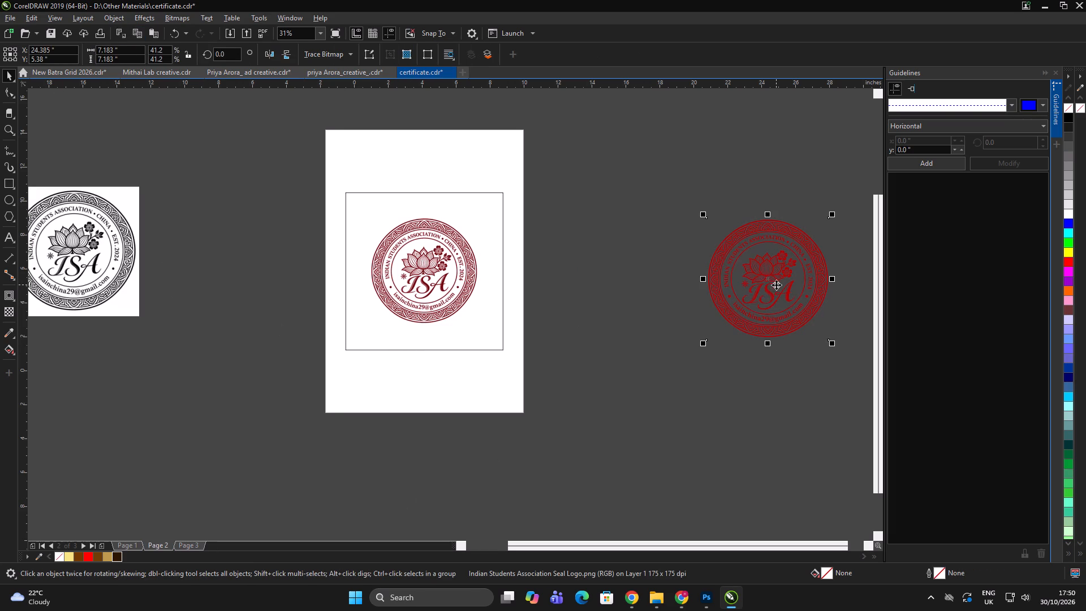
key("ctrl+x")
left_click(191, 548)
left_click(439, 482)
key("ctrl+v")
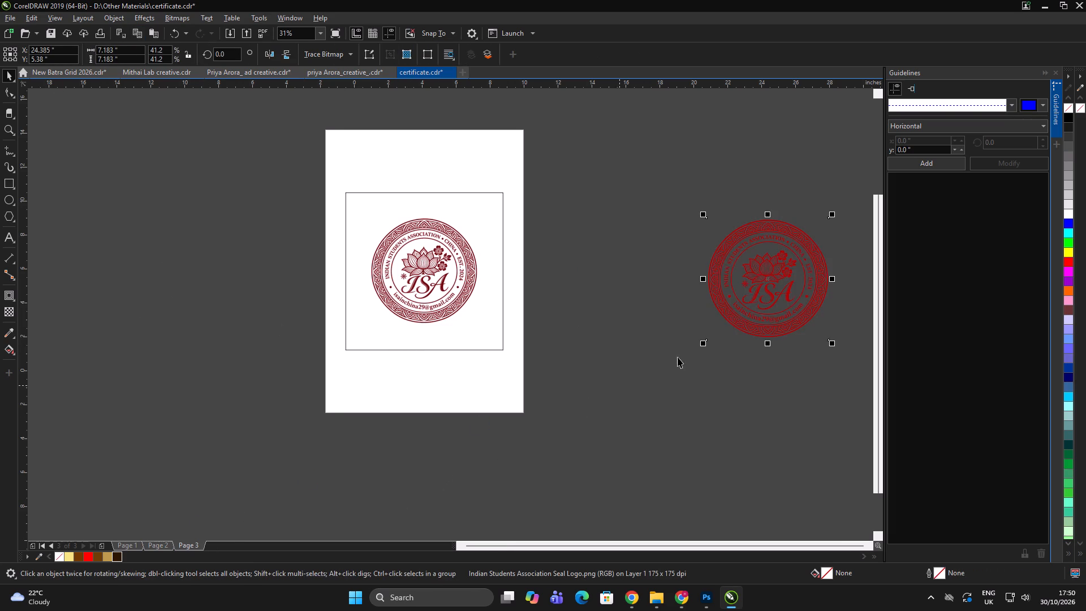
left_click_drag(766, 302, 599, 294)
Set the red seal's width and height to 6.267 in, copying the size of the maroon seal.
left_click(390, 247)
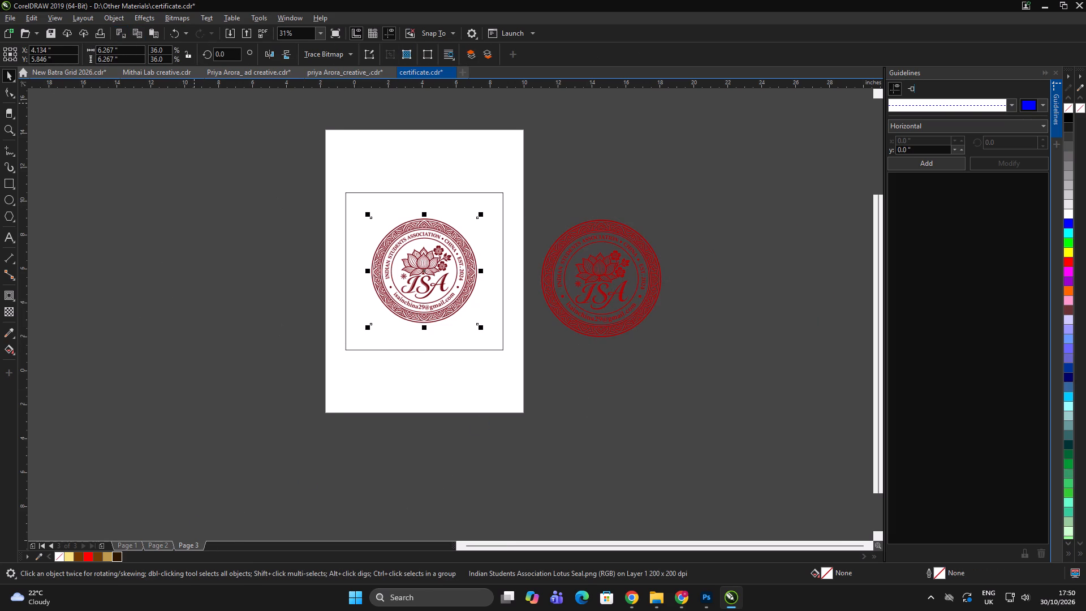
left_click_drag(127, 53, 41, 52)
key("ctrl+c")
left_click(669, 311)
left_click(634, 299)
left_click_drag(133, 51, 97, 51)
key("ctrl+a")
key("ctrl+v")
key("Tab")
key("ctrl+v")
key("Return")
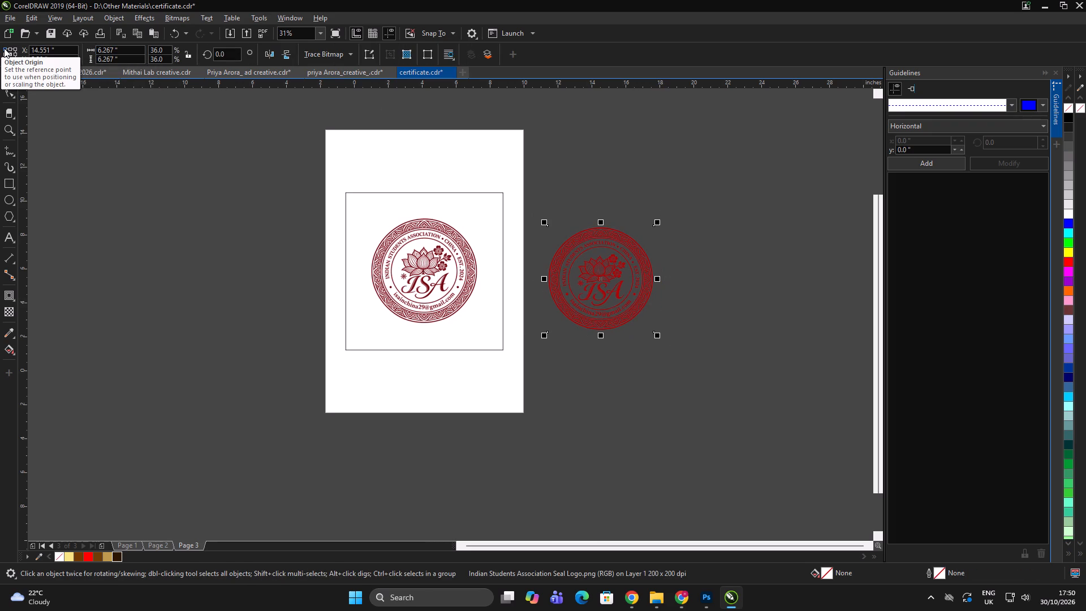
left_click_drag(655, 337, 636, 337)
Delete the maroon seal from page 3.
left_click(395, 274)
key("Delete")
Centre the red seal horizontally and vertically inside the square on page 3.
left_click(627, 288)
left_click(464, 290, "shift")
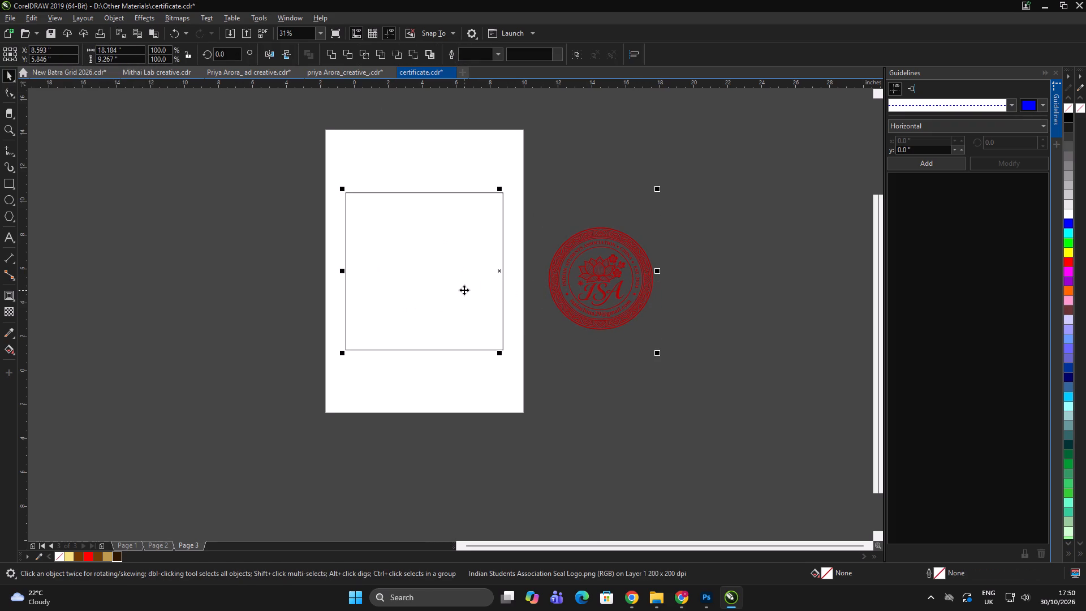
key("c")
triple_click(704, 324)
left_click(463, 295)
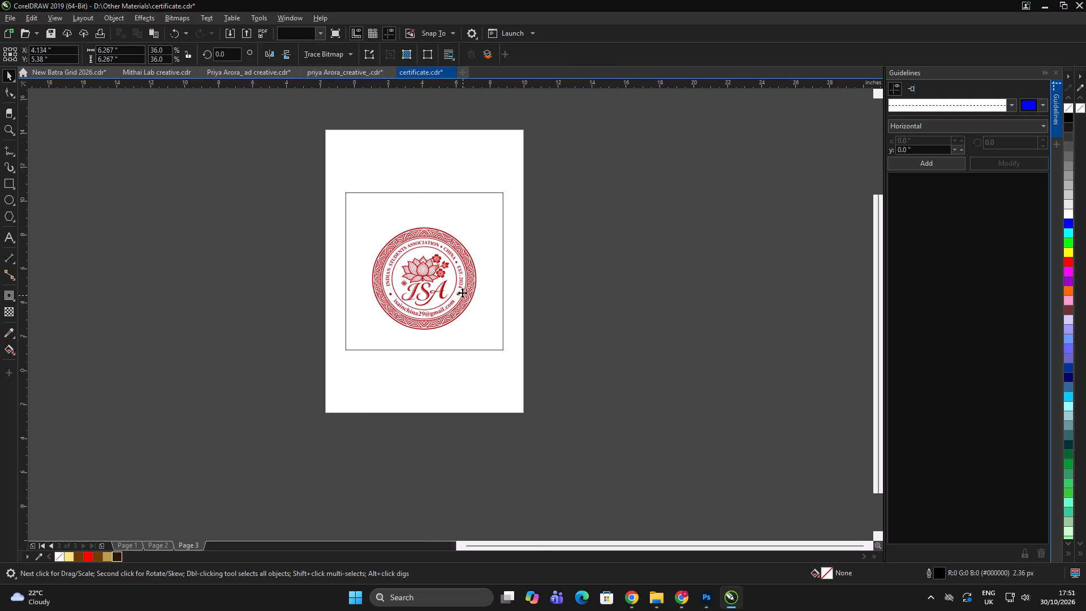
left_click(480, 215, "shift")
key("e")
double_click(570, 225)
left_click(574, 225)
double_click(587, 227)
Delete the black seal beside page 2.
key("Page_Up")
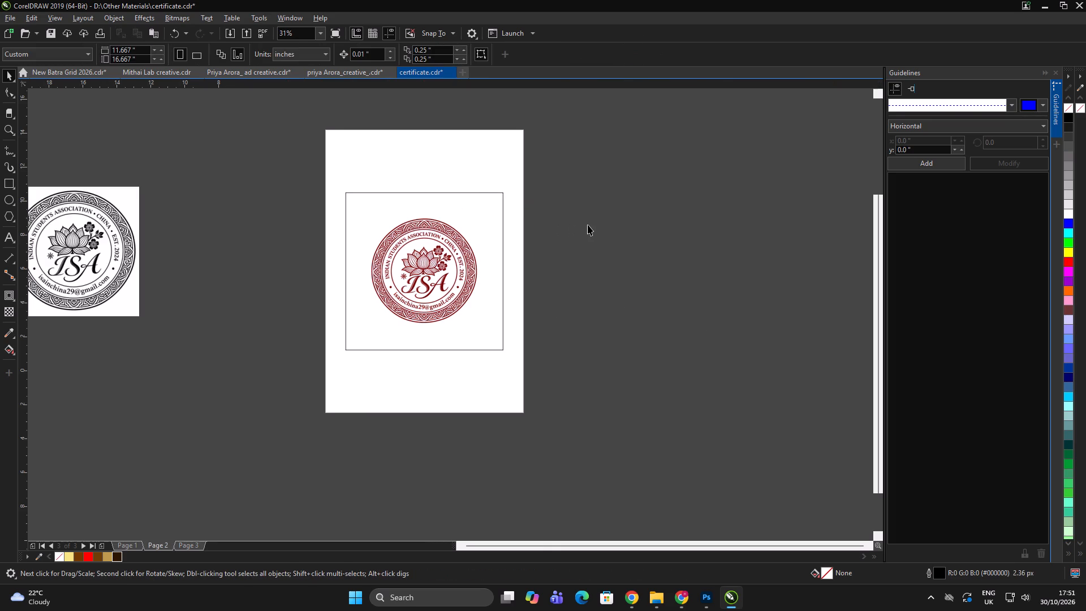
double_click(595, 226)
left_click(102, 242)
key("Delete")
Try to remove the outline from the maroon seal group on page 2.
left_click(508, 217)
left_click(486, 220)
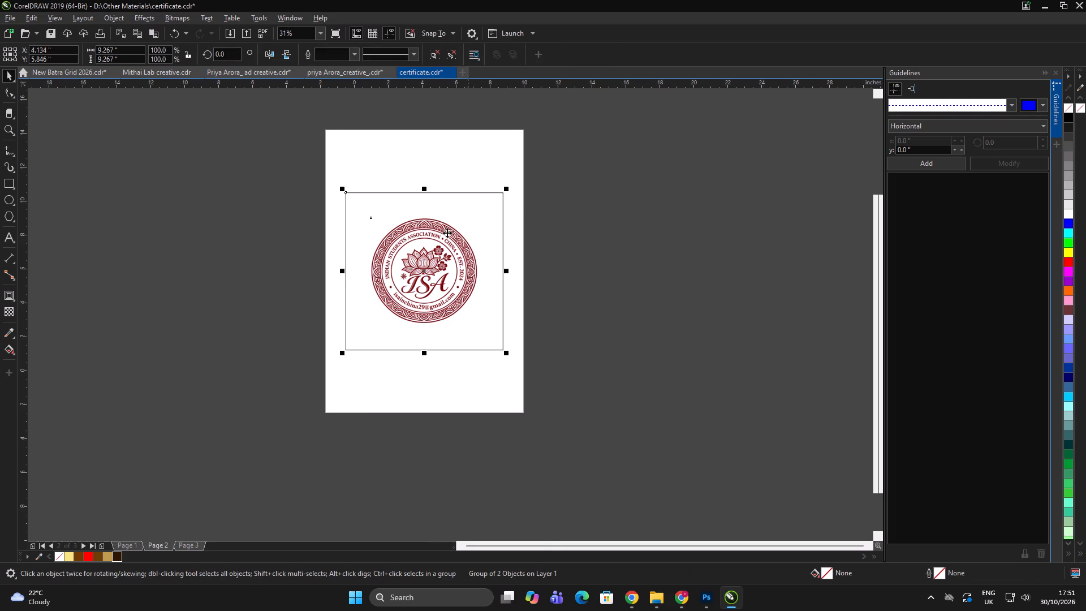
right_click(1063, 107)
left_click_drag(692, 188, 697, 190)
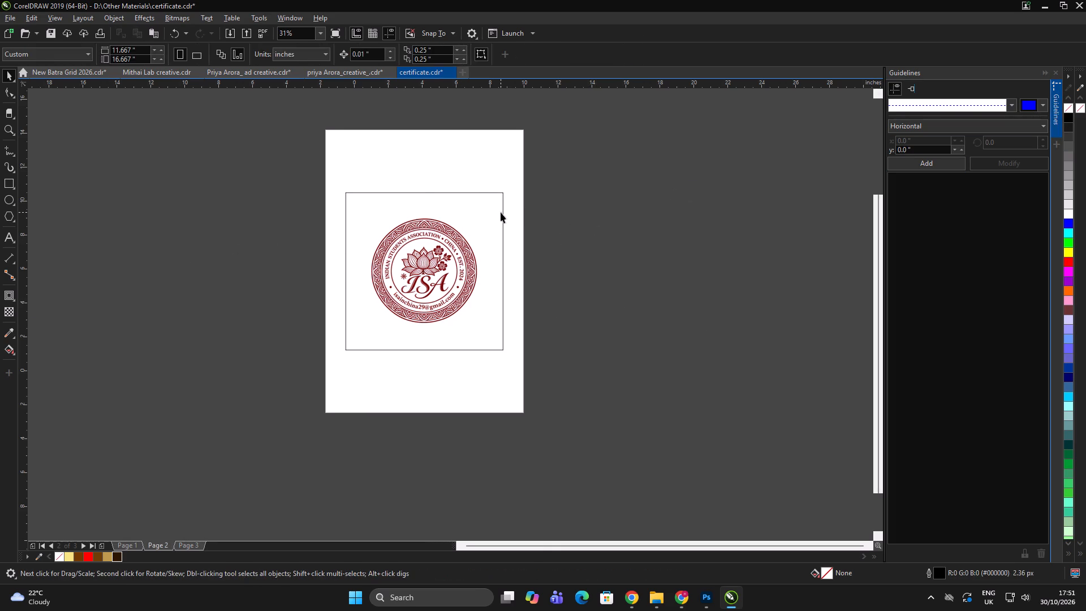
Fill the maroon seal group on page 2 with white.
left_click(501, 212)
left_click(1070, 214)
left_click(730, 264)
left_click_drag(734, 263, 726, 260)
left_click(497, 212)
left_click_drag(485, 212, 590, 204)
key("ctrl+z")
Ungroup the maroon seal and its square on page 2 and remove the square's outline.
key("ctrl+u")
left_click_drag(619, 192, 610, 193, "ctrl")
left_click(462, 195)
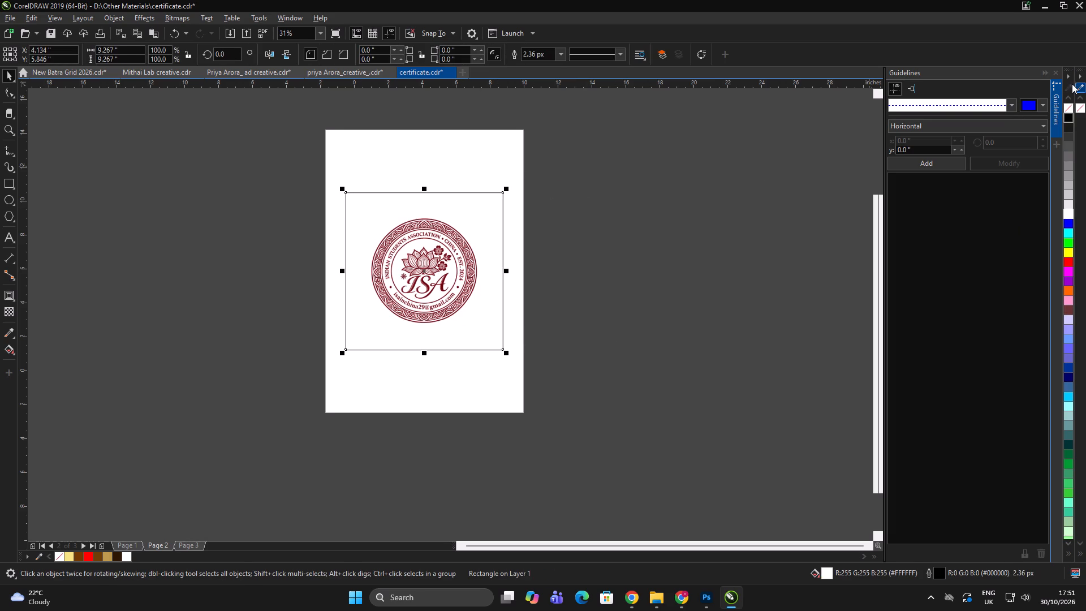
right_click(1071, 105)
left_click(655, 240)
left_click_drag(649, 228, 644, 223)
Group the maroon seal and the outline-free white square on page 2 again.
left_click_drag(649, 148, 149, 446)
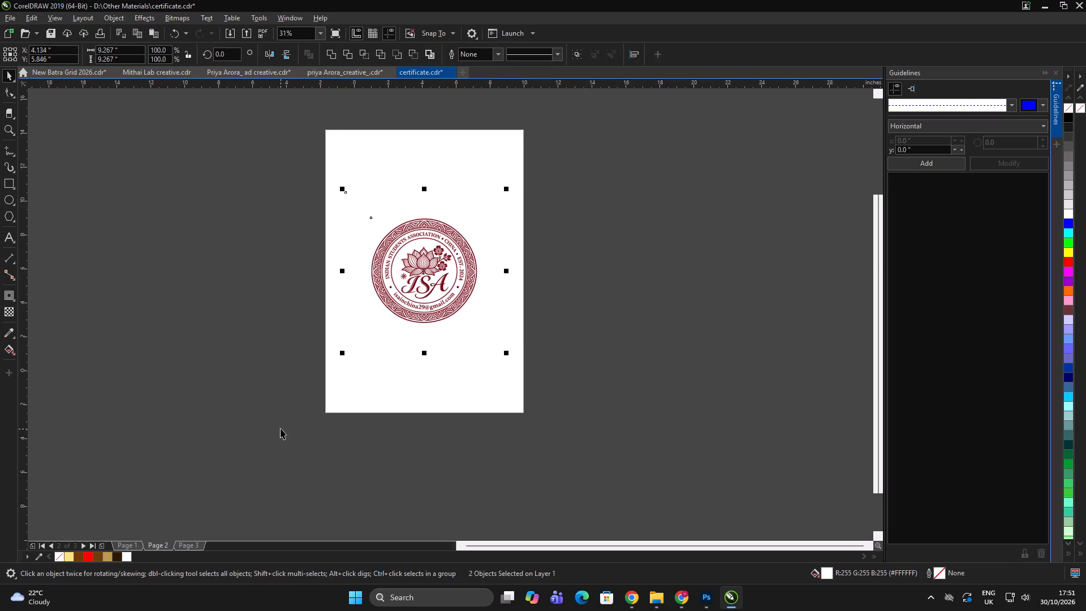
key("ctrl+g")
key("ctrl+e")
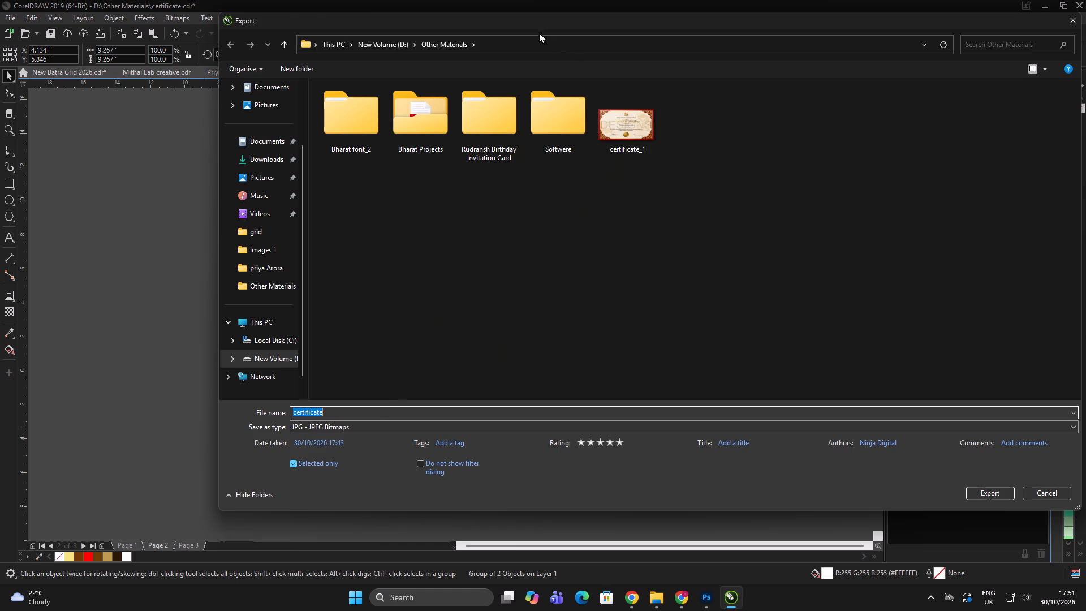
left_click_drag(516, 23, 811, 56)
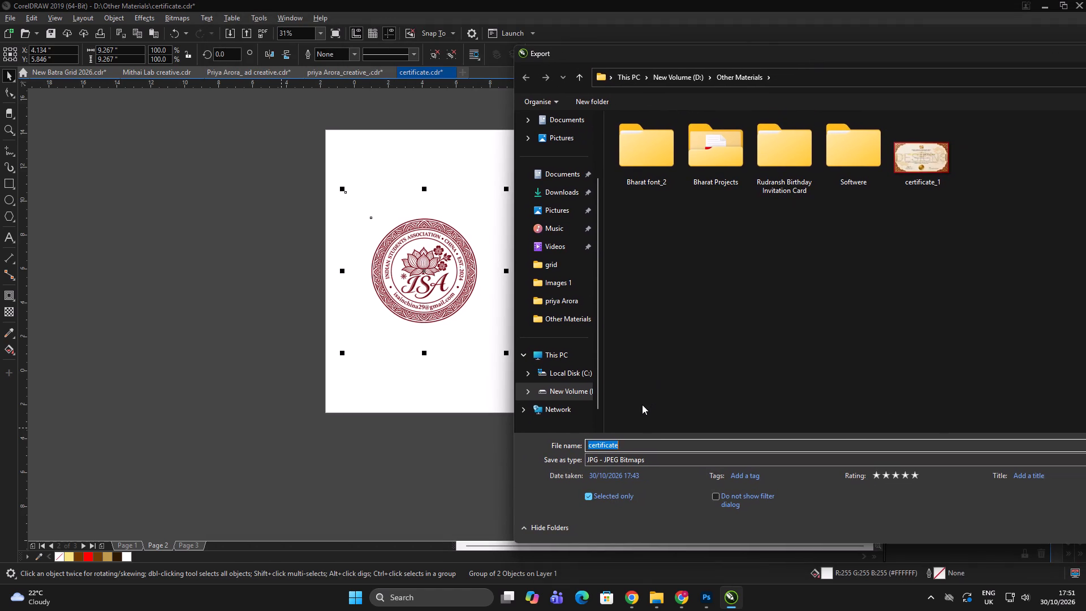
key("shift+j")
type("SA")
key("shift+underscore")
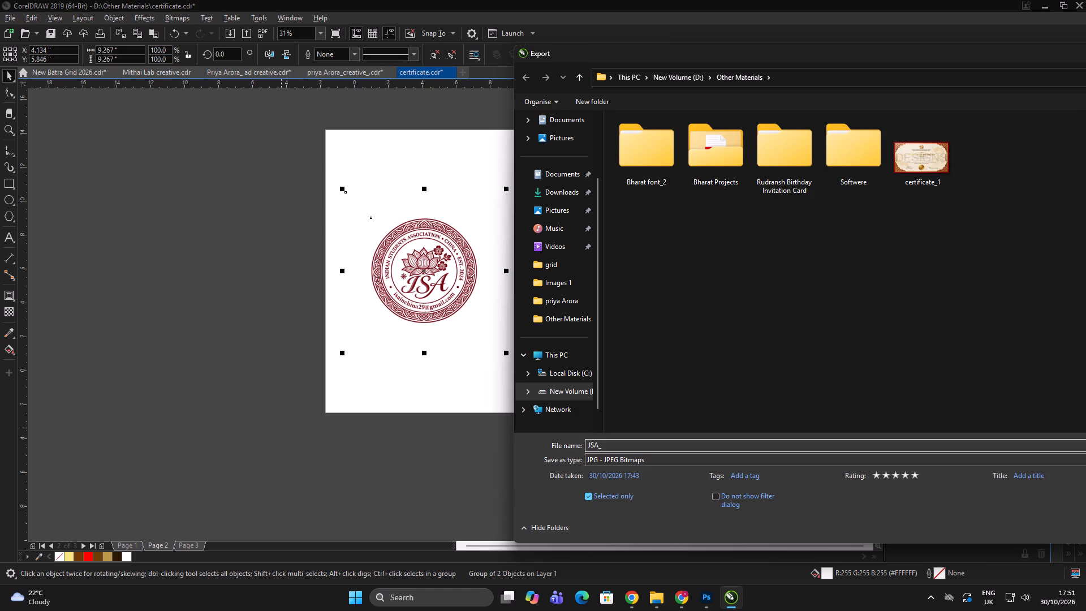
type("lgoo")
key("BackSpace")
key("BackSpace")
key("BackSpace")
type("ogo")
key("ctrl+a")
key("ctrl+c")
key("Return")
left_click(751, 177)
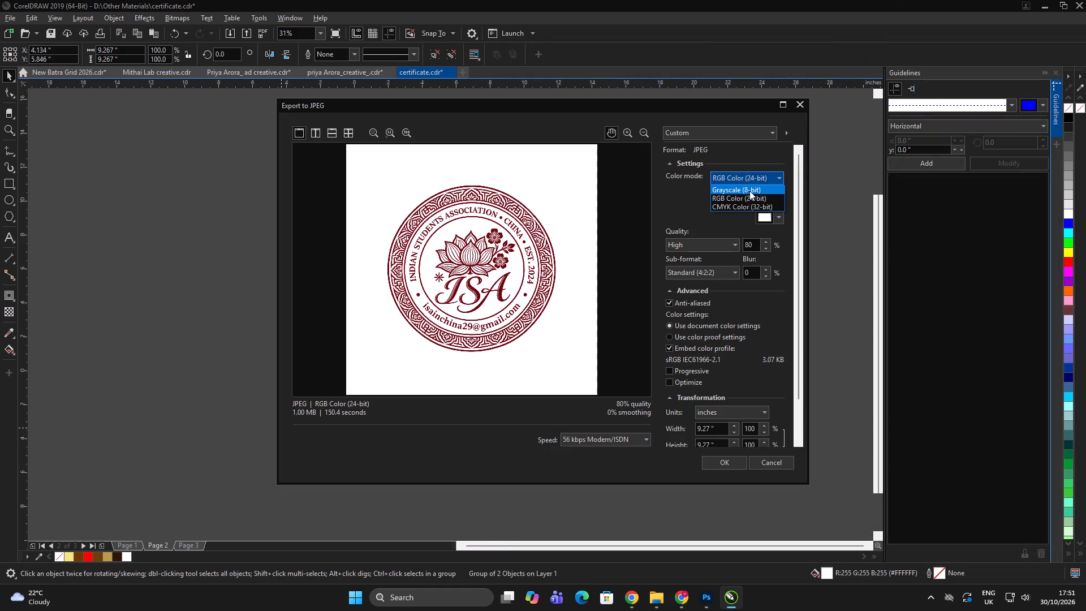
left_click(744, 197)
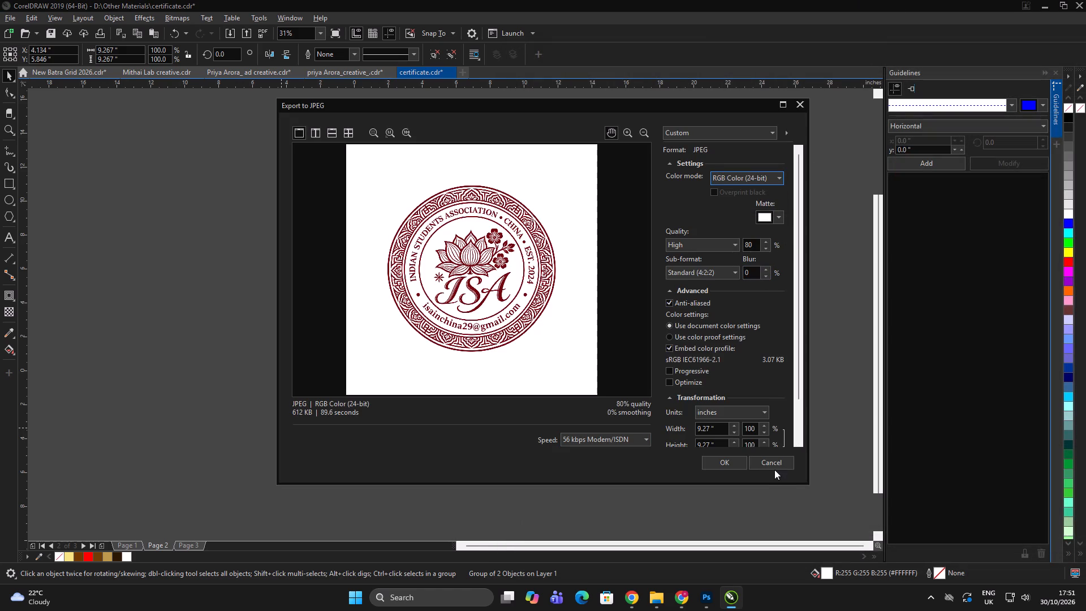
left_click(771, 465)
Ungroup the certificate on page 1 and copy its DESIGNS watermark text.
triple_click(714, 382)
double_click(717, 375)
key("Page_Up")
left_click(693, 242)
left_click_drag(694, 243, 687, 243)
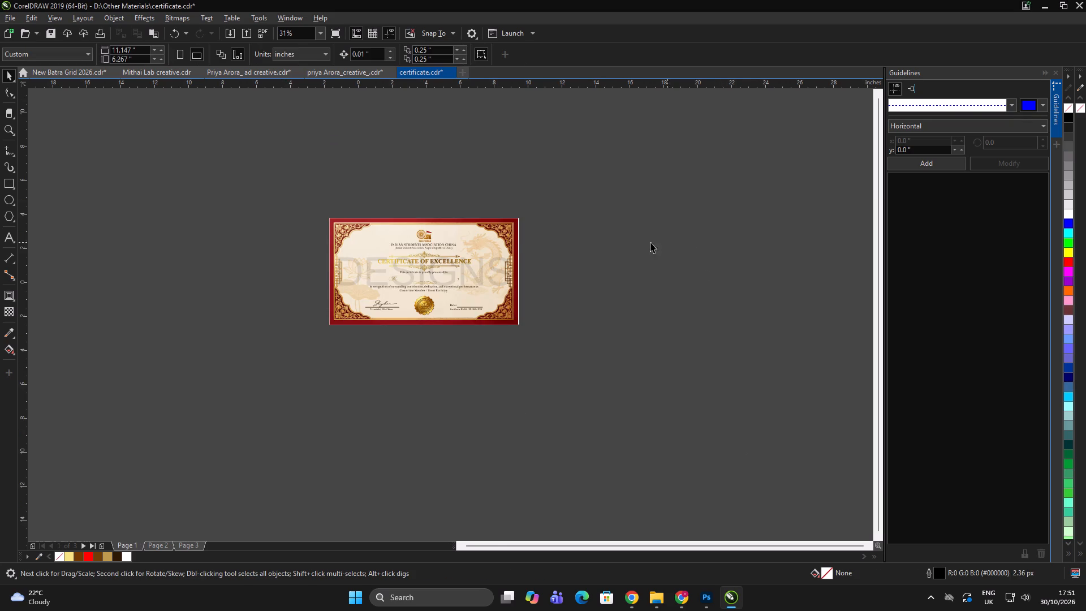
scroll(443, 259, "up", 2)
scroll(532, 307, "down", 1)
left_click(531, 307)
key("ctrl+u")
left_click(683, 302, "ctrl")
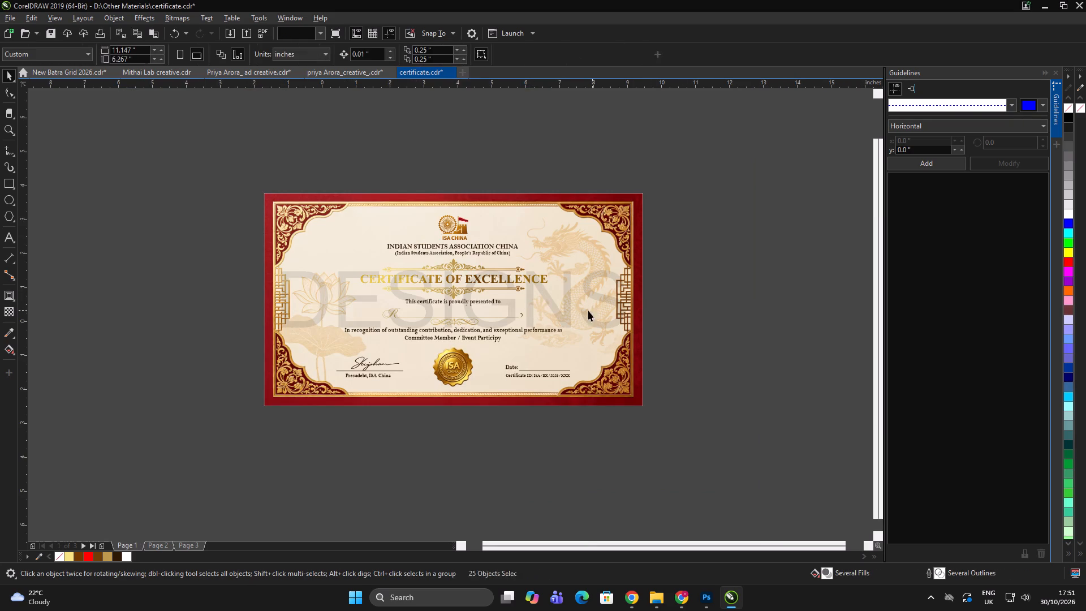
left_click(563, 317)
key("ctrl+c")
Paste the DESIGNS watermark over the maroon seal on page 2 and scale it down to about 7.9 in wide.
left_click(762, 313)
left_click(161, 546)
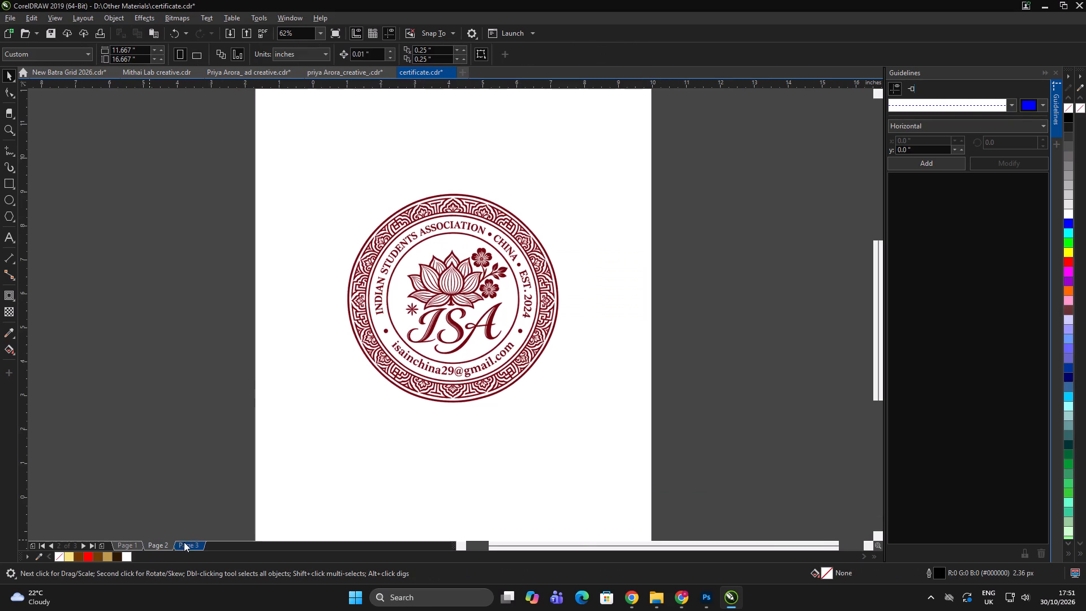
left_click(725, 338)
key("ctrl+v")
scroll(578, 324, "down", 1)
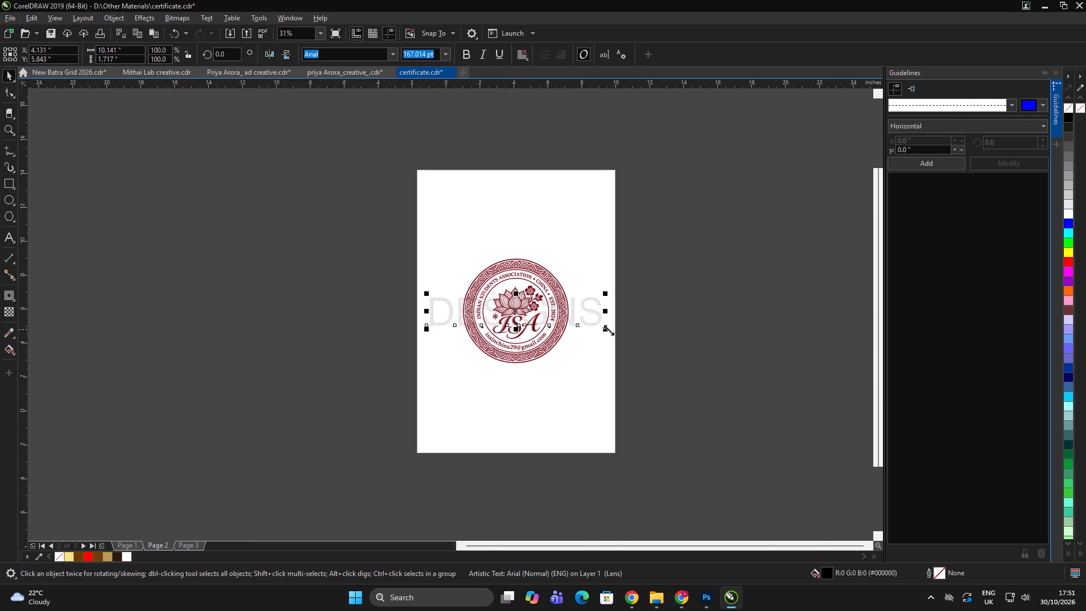
left_click_drag(605, 332, 585, 341)
left_click(554, 339)
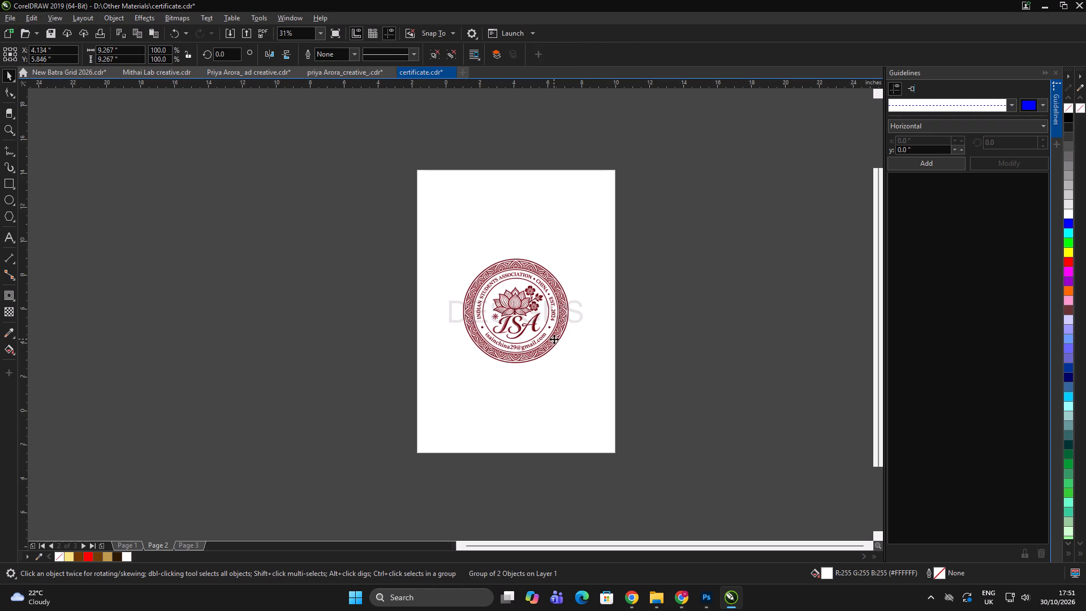
Group the maroon seal artwork with the DESIGNS watermark on page 2.
left_click(692, 174)
left_click_drag(692, 198, 439, 365)
scroll(519, 326, "up", 2)
scroll(488, 316, "down", 2)
left_click(687, 274)
left_click_drag(672, 190, 322, 438)
key("ctrl+g")
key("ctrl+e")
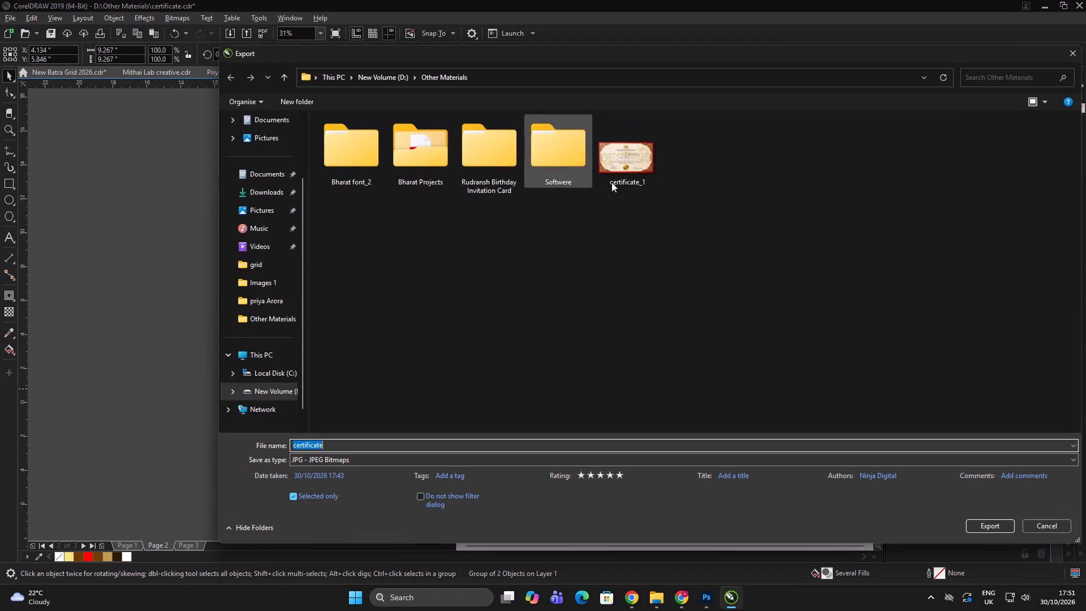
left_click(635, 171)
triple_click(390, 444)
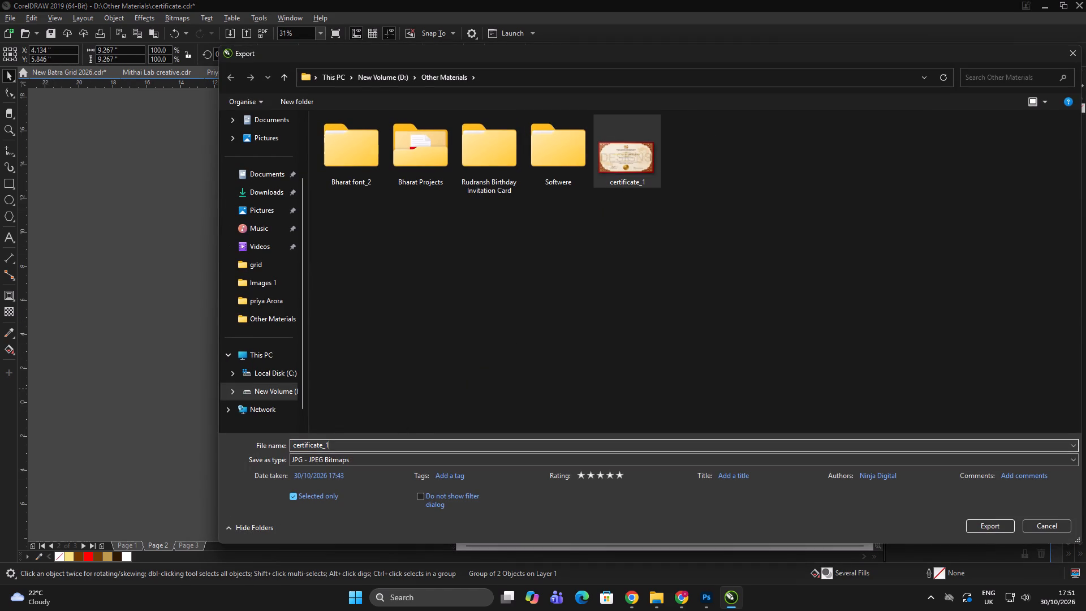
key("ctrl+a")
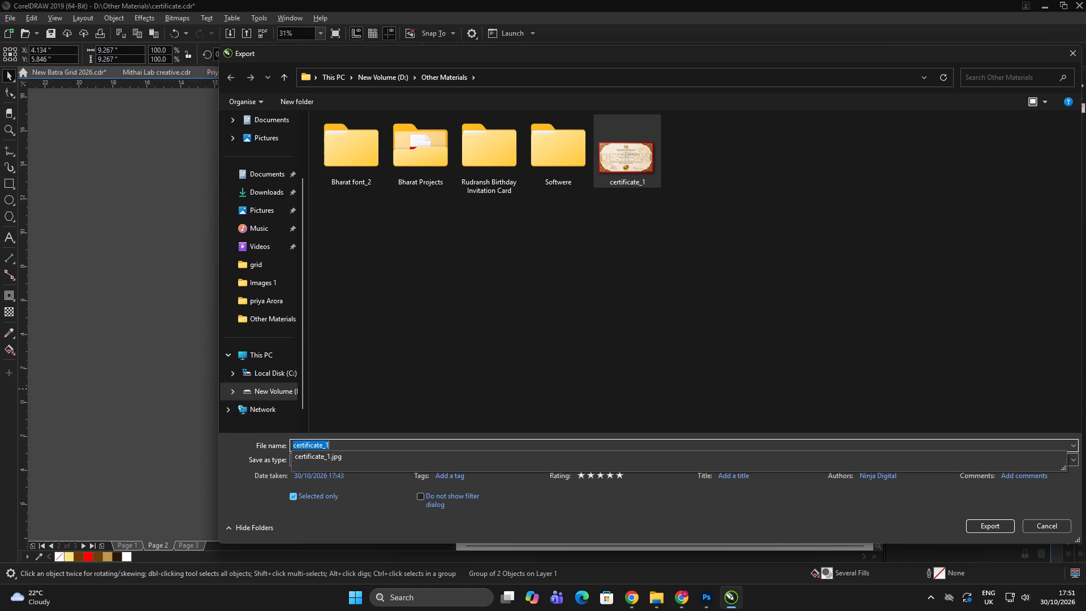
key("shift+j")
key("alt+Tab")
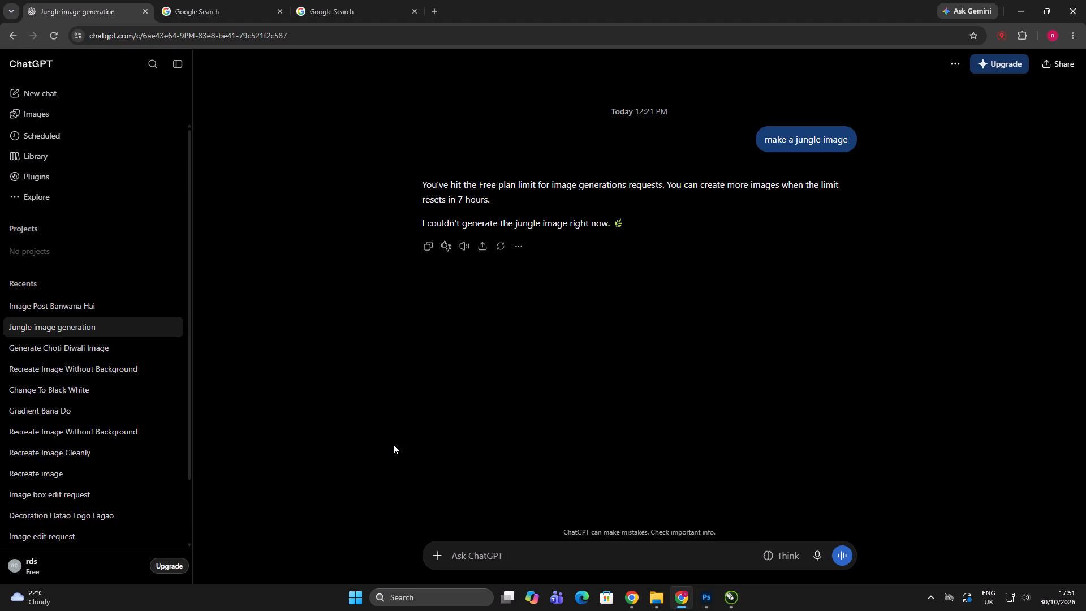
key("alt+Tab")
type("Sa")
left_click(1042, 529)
Export the grouped maroon seal and watermark on page 2 as a JPG named JSA LOGO_1 in RGB Color (24-bit).
scroll(544, 326, "up", 1)
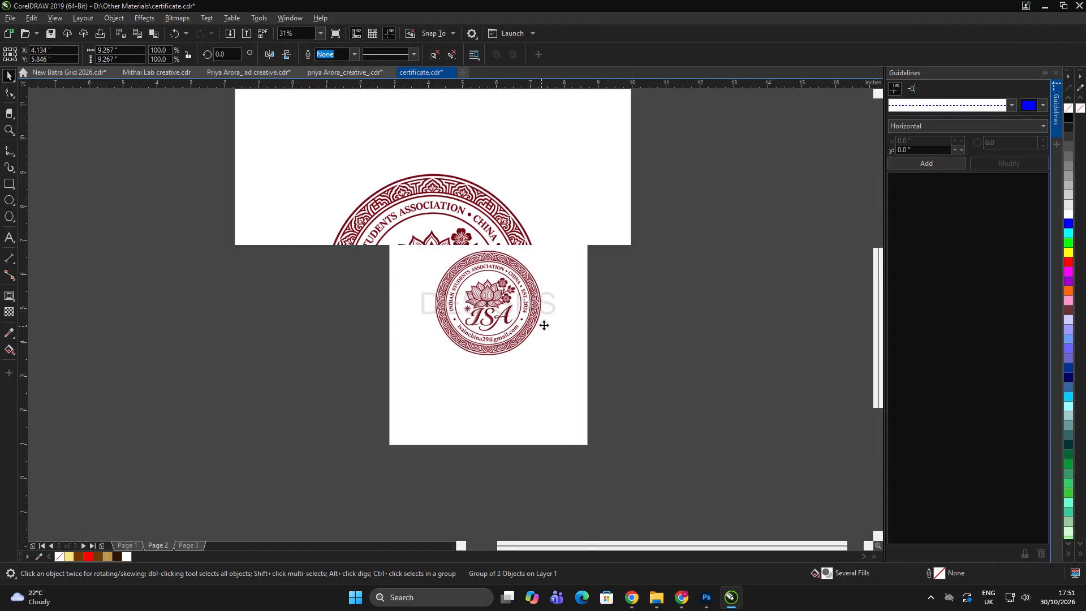
scroll(497, 322, "down", 1)
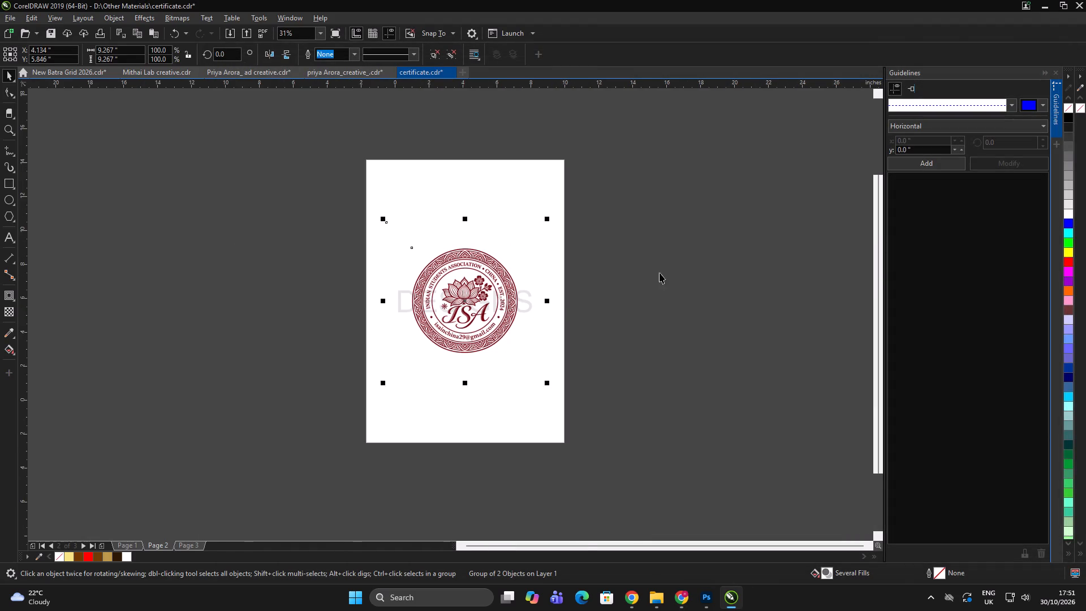
left_click_drag(668, 260, 662, 260)
left_click_drag(658, 186, 296, 411)
key("ctrl+g")
key("ctrl+e")
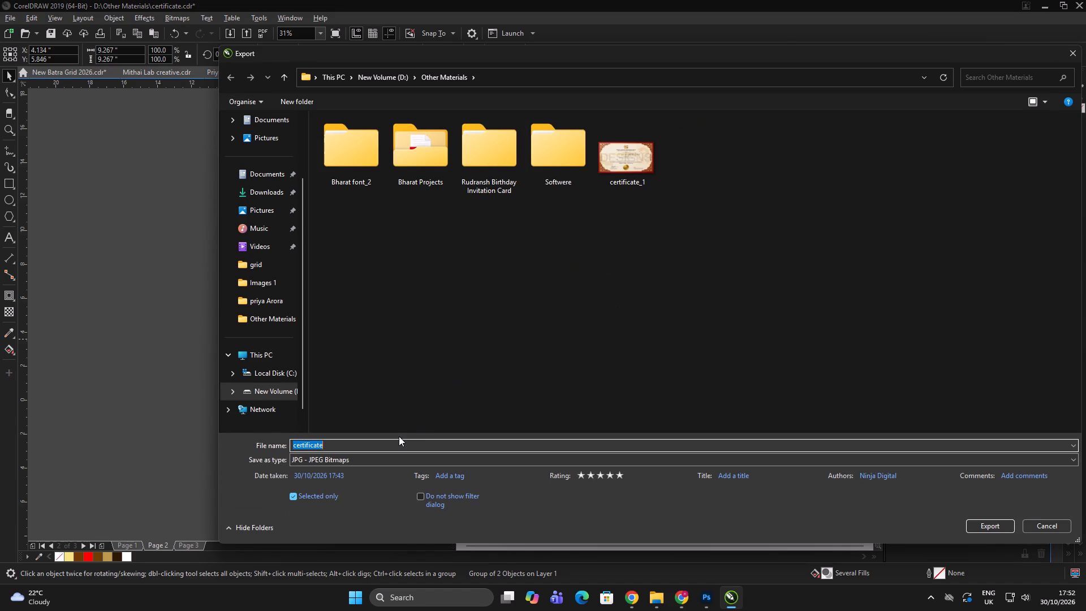
type("JA")
key("space")
key("BackSpace")
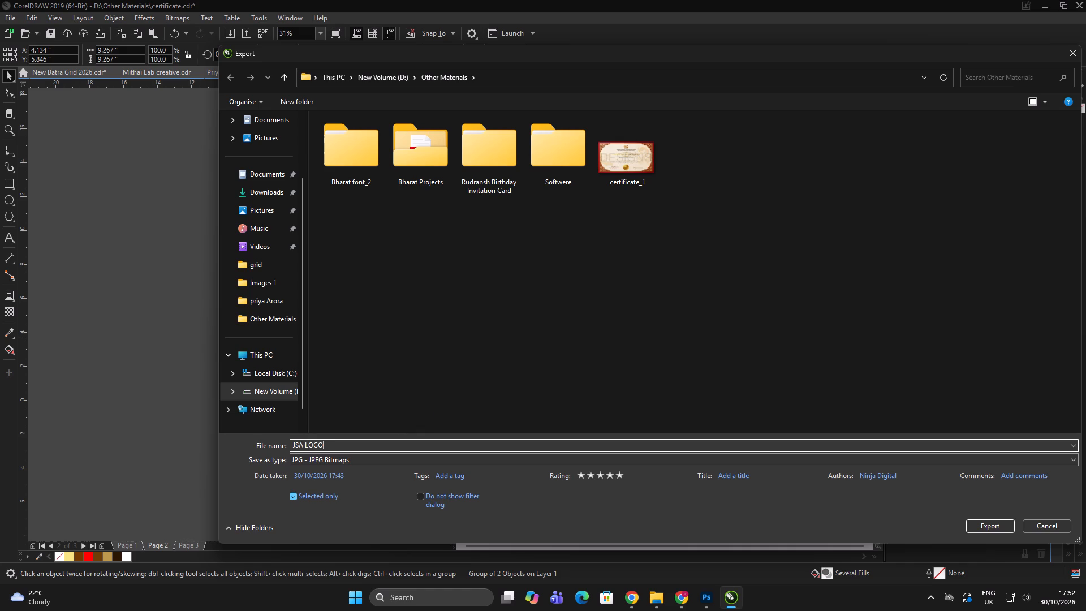
type("_1")
key("ctrl+a")
key("ctrl+c")
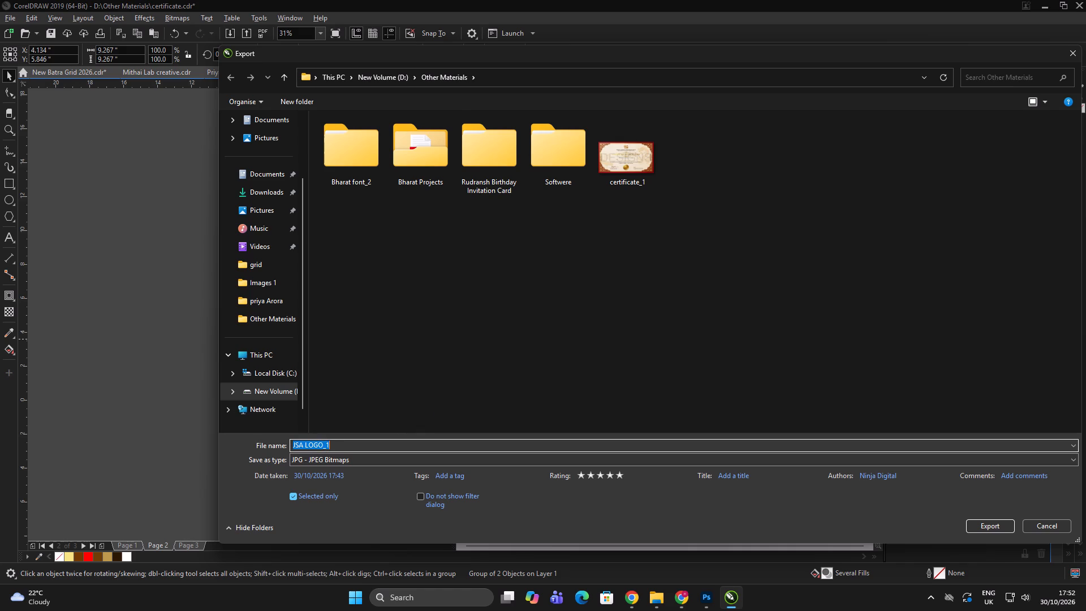
key("Return")
left_click(735, 175)
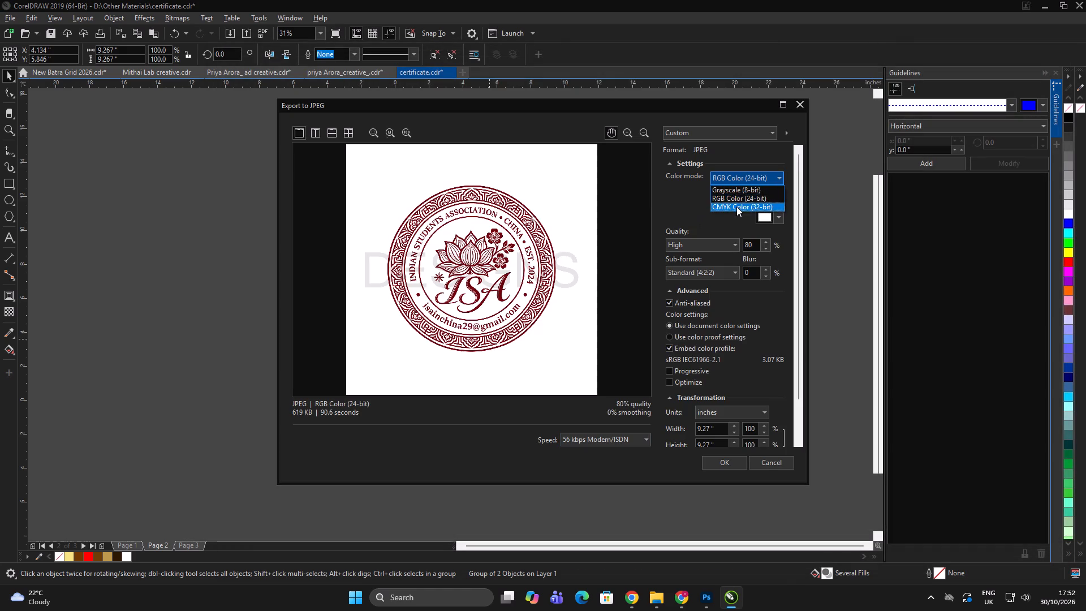
left_click(736, 201)
left_click(723, 462)
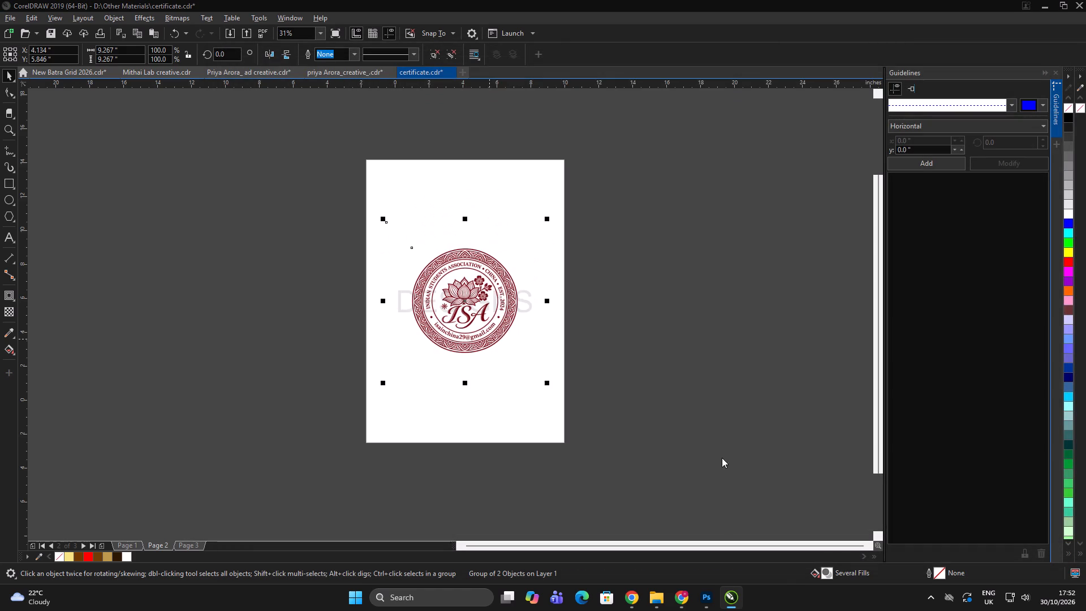
Ungroup the maroon seal artwork and DESIGNS watermark on page 2.
left_click(748, 422)
scroll(574, 309, "up", 2)
scroll(419, 312, "down", 1)
left_click(410, 305)
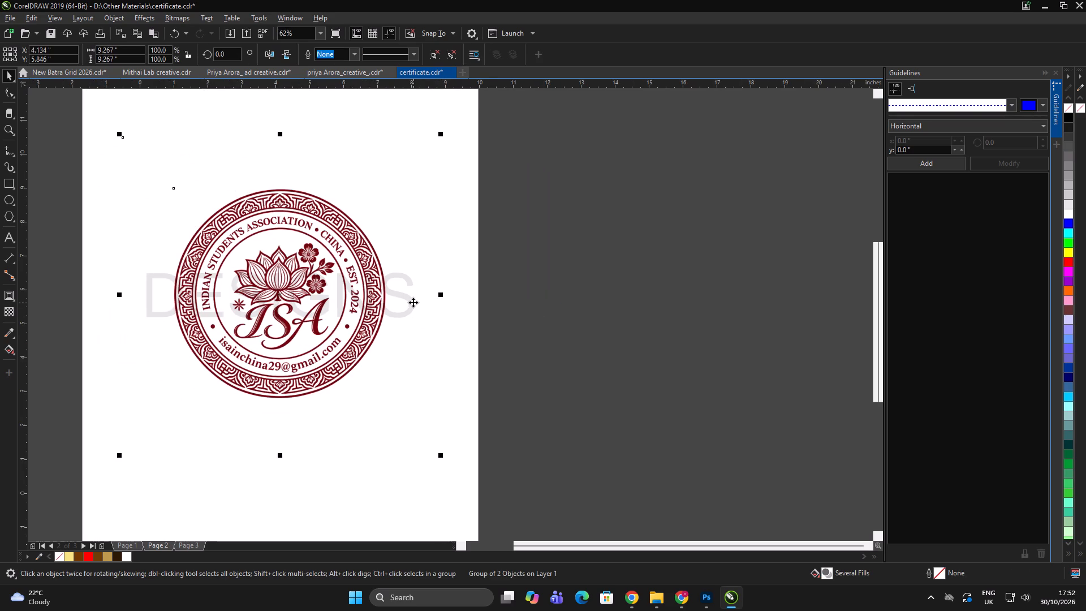
key("ctrl+u")
left_click(551, 280, "ctrl")
left_click_drag(584, 246, 0, 361)
scroll(311, 298, "down", 1)
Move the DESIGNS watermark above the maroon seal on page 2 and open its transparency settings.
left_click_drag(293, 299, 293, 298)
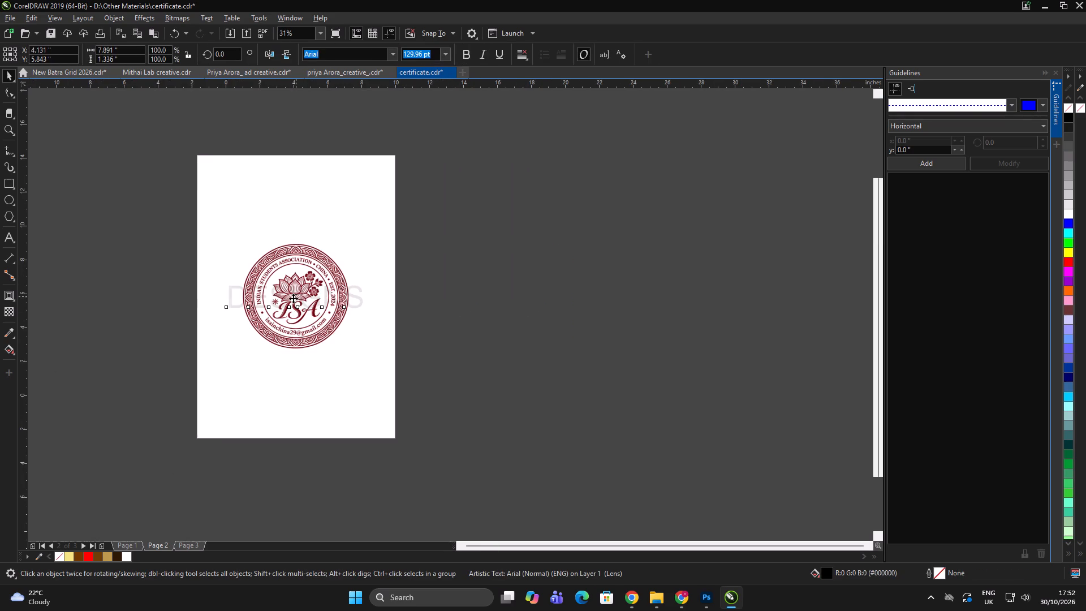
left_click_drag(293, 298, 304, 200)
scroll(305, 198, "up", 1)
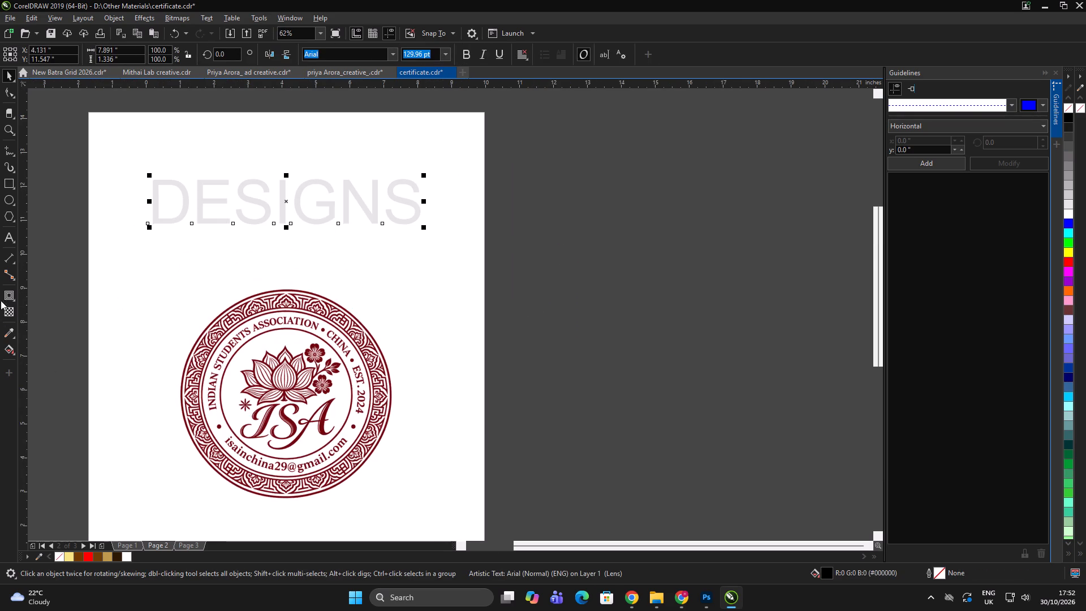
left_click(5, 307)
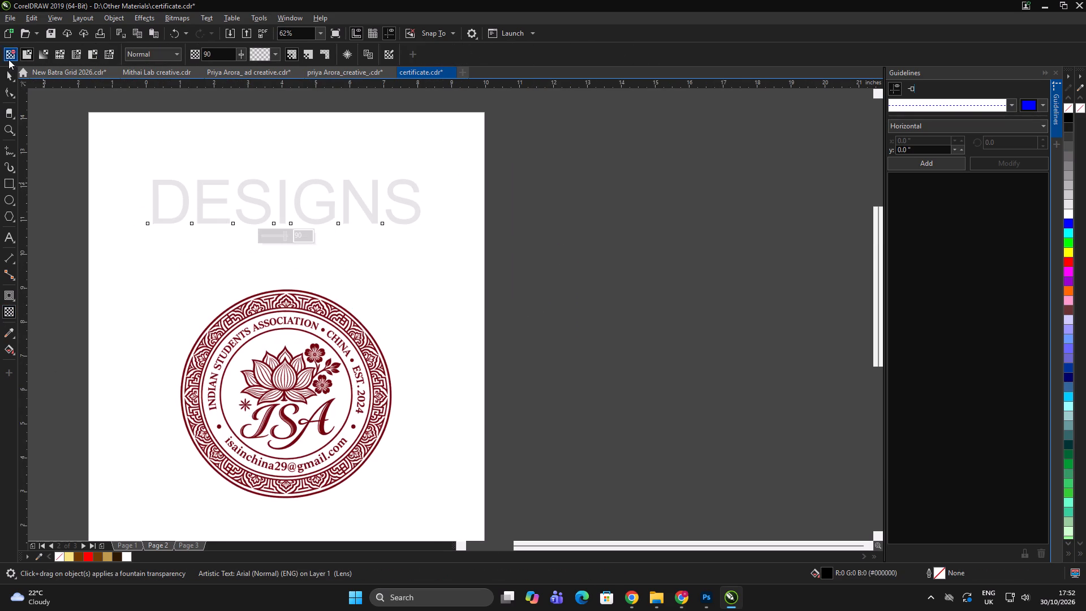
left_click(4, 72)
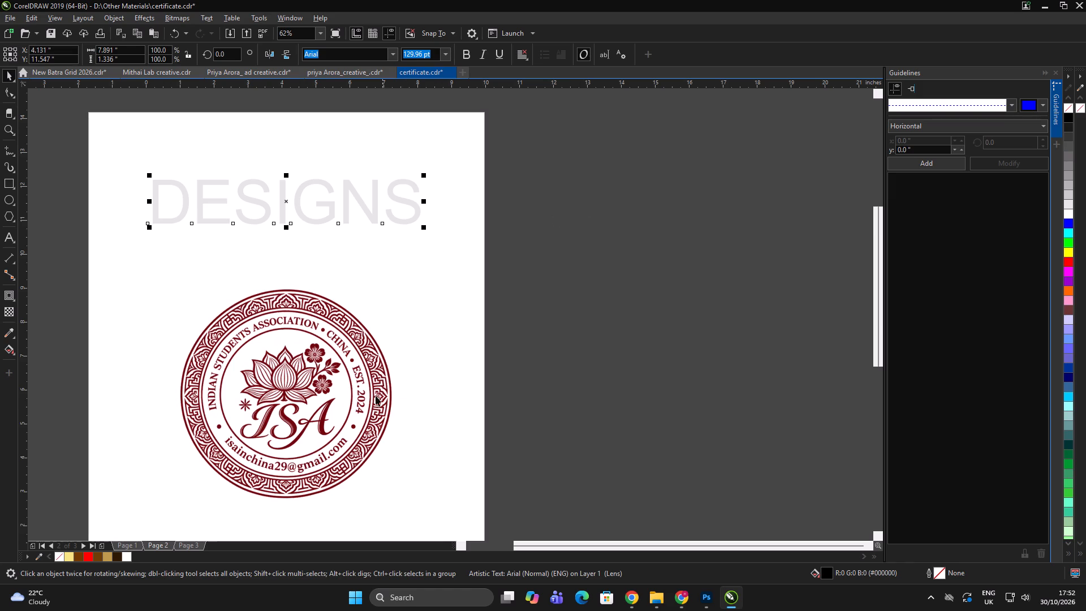
Align the DESIGNS watermark to the centre of the maroon seal on page 2.
left_click(369, 395, "shift")
key("e")
key("c")
left_click(551, 376)
left_click(576, 375)
left_click_drag(573, 372, 567, 375)
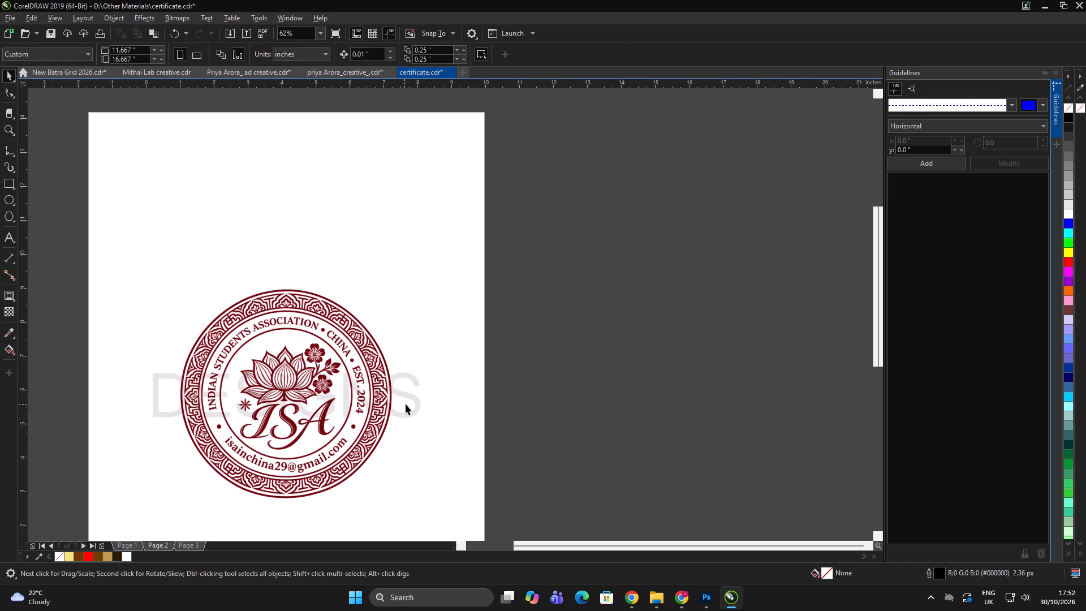
Cut the DESIGNS watermark from page 2, paste it on page 3 and centre-align it with the red seal's square.
left_click(414, 401)
key("ctrl+x")
left_click(684, 368)
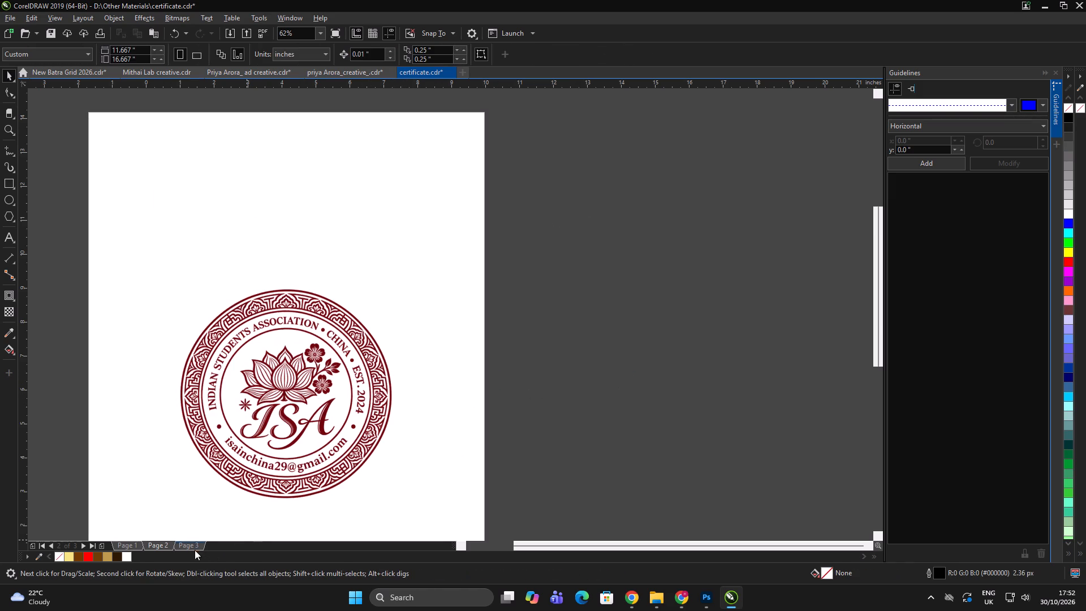
left_click(195, 546)
left_click(593, 362)
key("ctrl+v")
left_click(431, 471, "shift")
key("e")
left_click(583, 360)
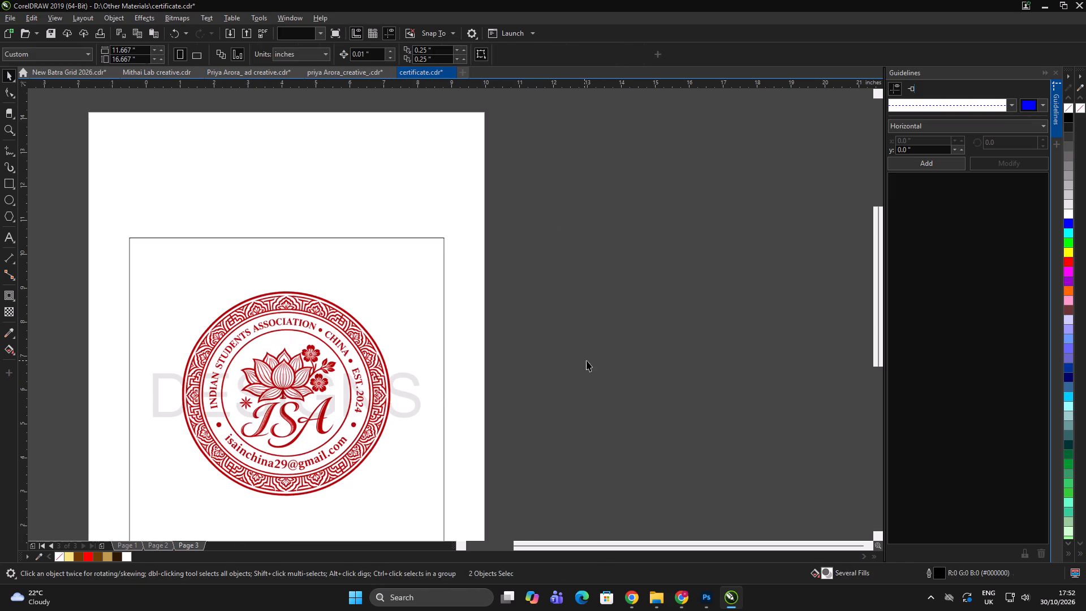
left_click(587, 360)
Remove the outline from the square around the red seal on page 3.
scroll(469, 251, "down", 2)
left_click(533, 241)
scroll(468, 263, "up", 2)
left_click(433, 240)
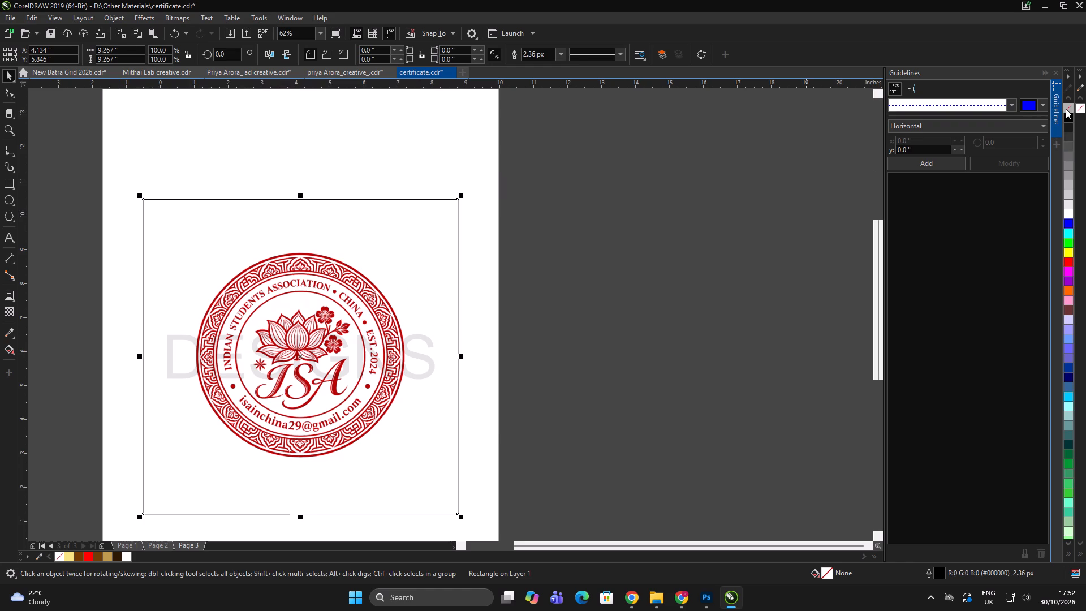
right_click(1066, 109)
Group the red seal, its DESIGNS watermark and the surrounding square on page 3.
scroll(592, 210, "down", 1)
left_click(597, 200)
left_click_drag(626, 169, 222, 398)
key("ctrl+g")
Export only the grouped red seal as a JPG named JSA LOGO_2 in the Other Materials folder, using RGB Color (24-bit).
key("ctrl+e")
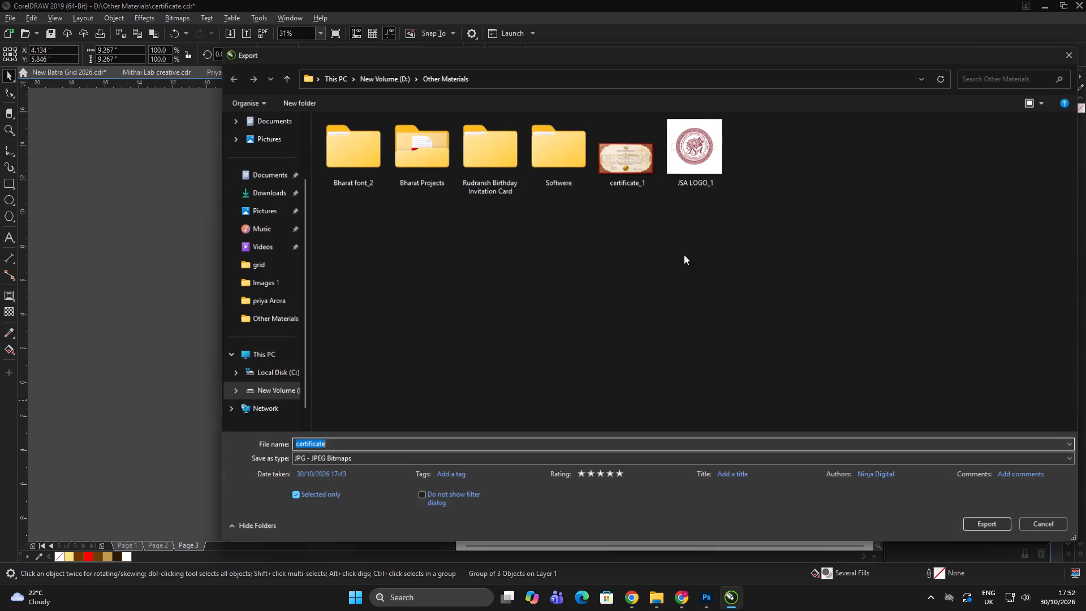
left_click(701, 153)
triple_click(417, 449)
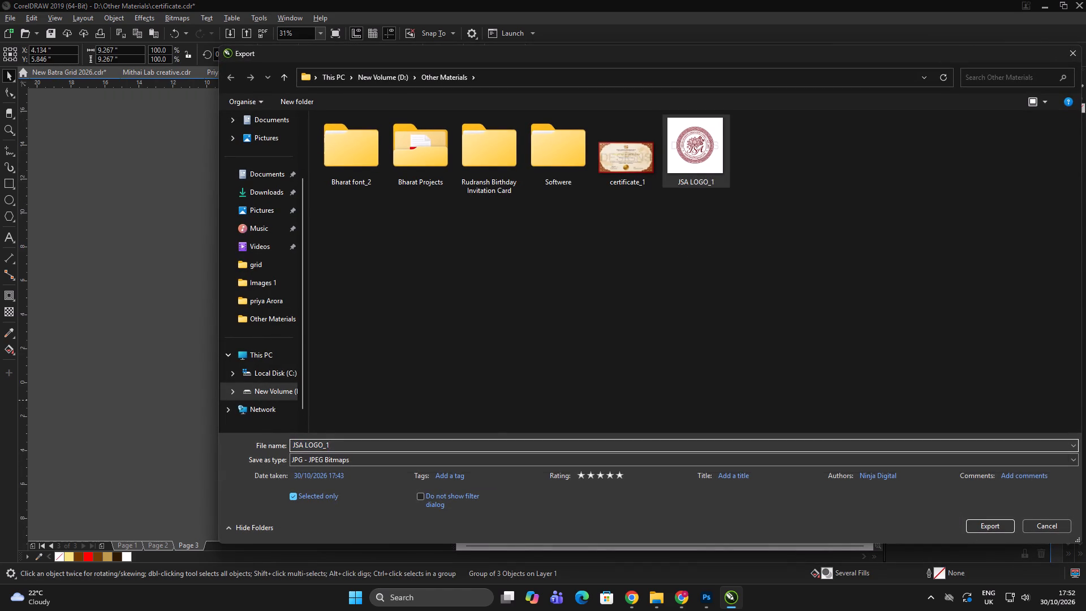
key("BackSpace")
key("3")
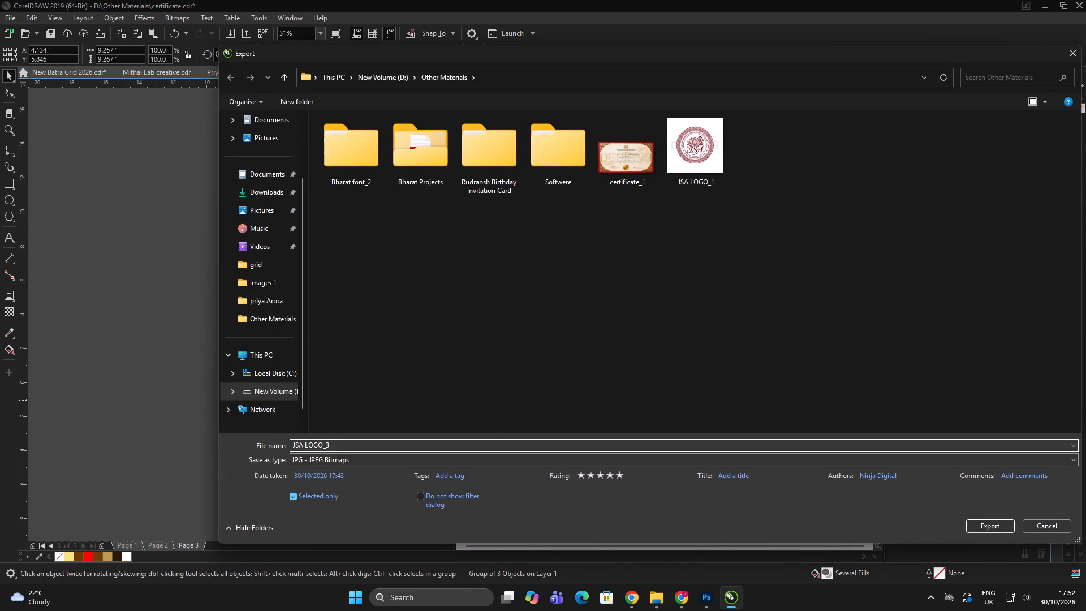
key("BackSpace")
key("2")
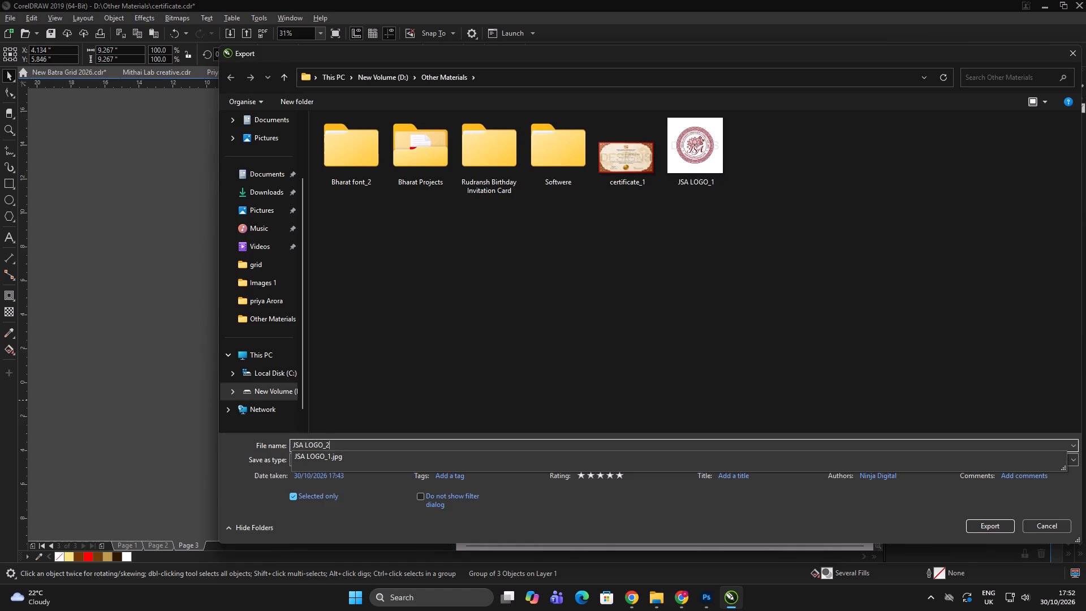
key("Return")
left_click(748, 179)
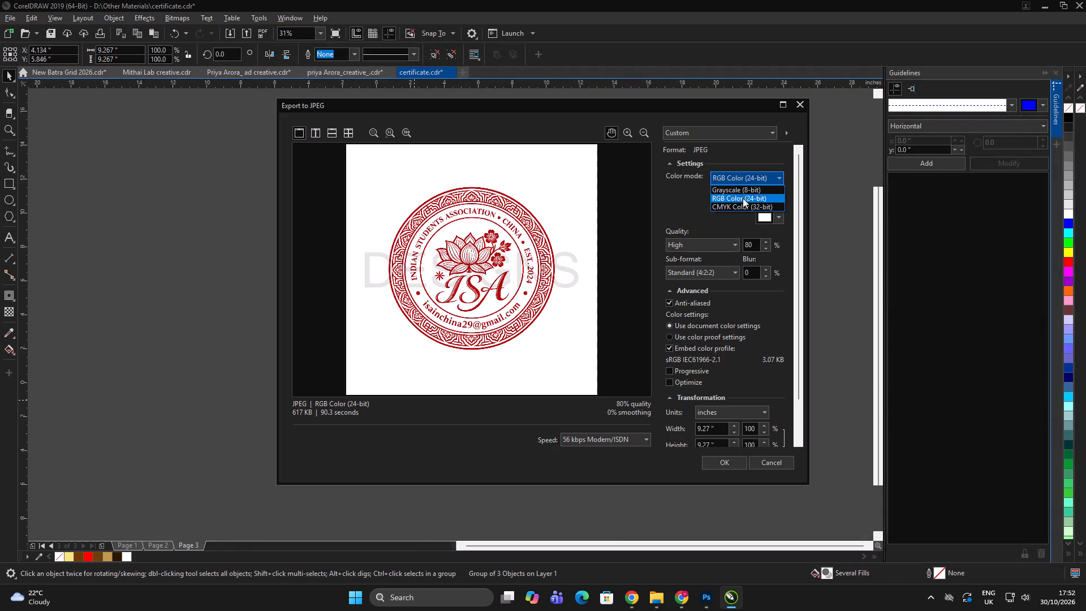
left_click(743, 198)
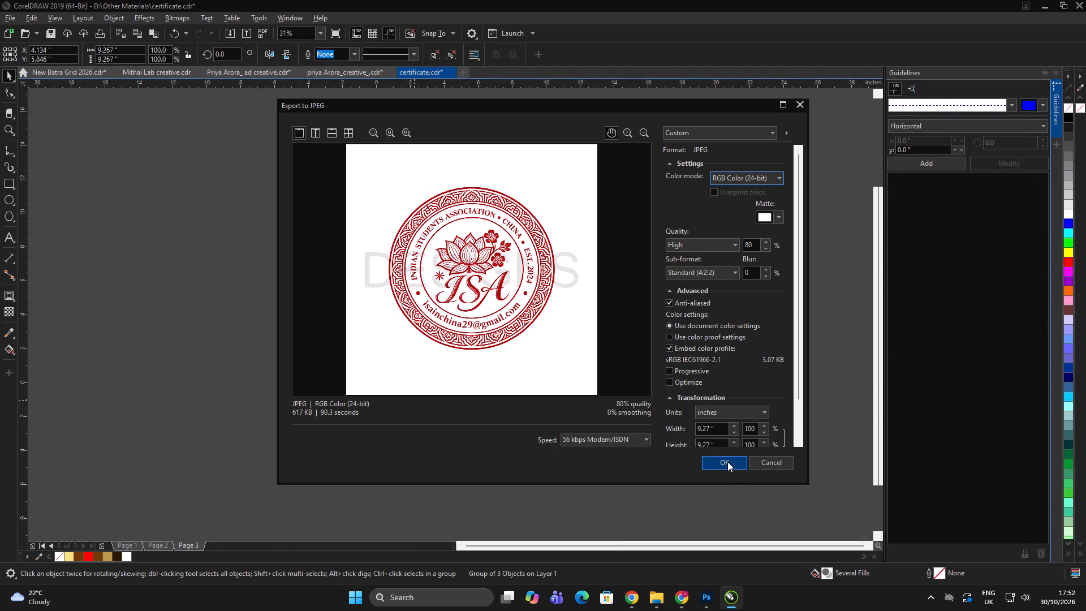
left_click(727, 462)
left_click(626, 279)
triple_click(630, 276)
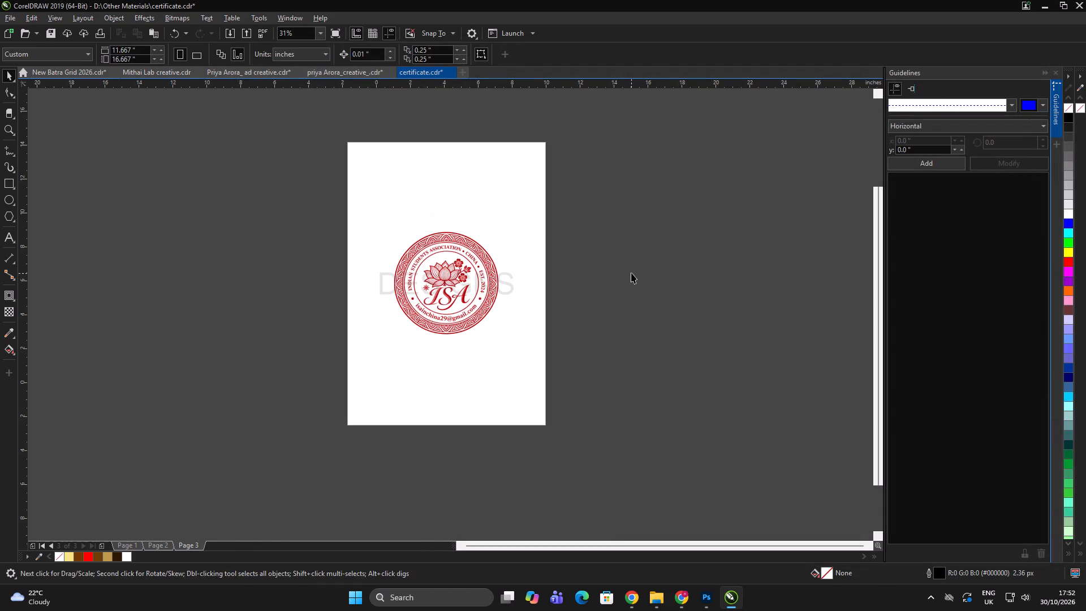
Save the certificate.cdr document.
key("ctrl+s")
double_click(633, 269)
Save the current changes to the certificate.cdr document.
double_click(526, 190)
key("ctrl+s")
double_click(523, 183)
double_click(150, 399)
double_click(128, 436)
Switch to the Chrome window with the ChatGPT image recreation chat and close the enlarged view of the red ISA seal.
key("alt+Tab")
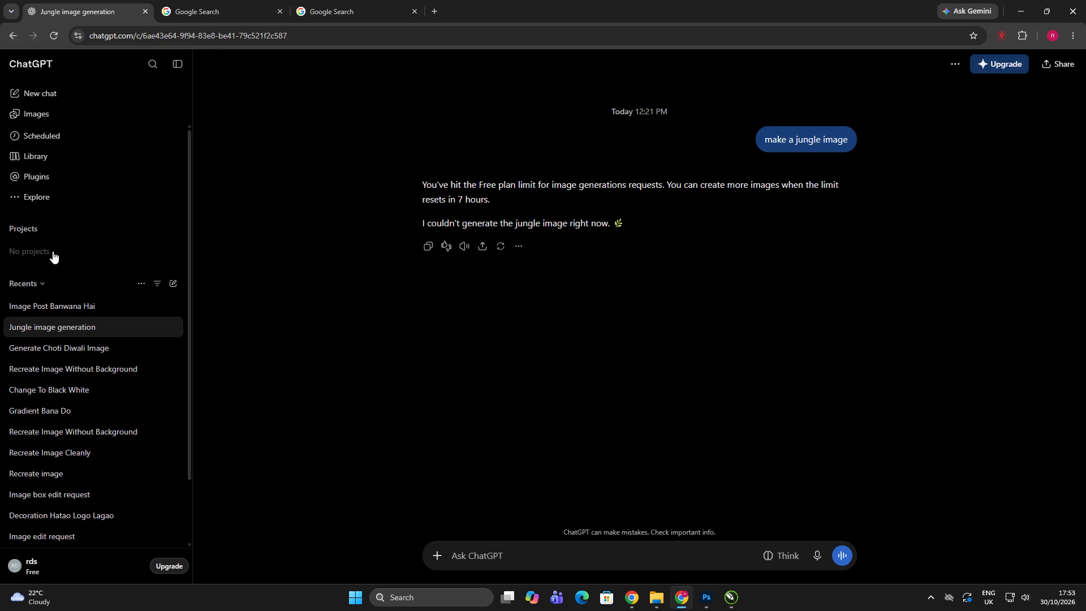
left_click(688, 600)
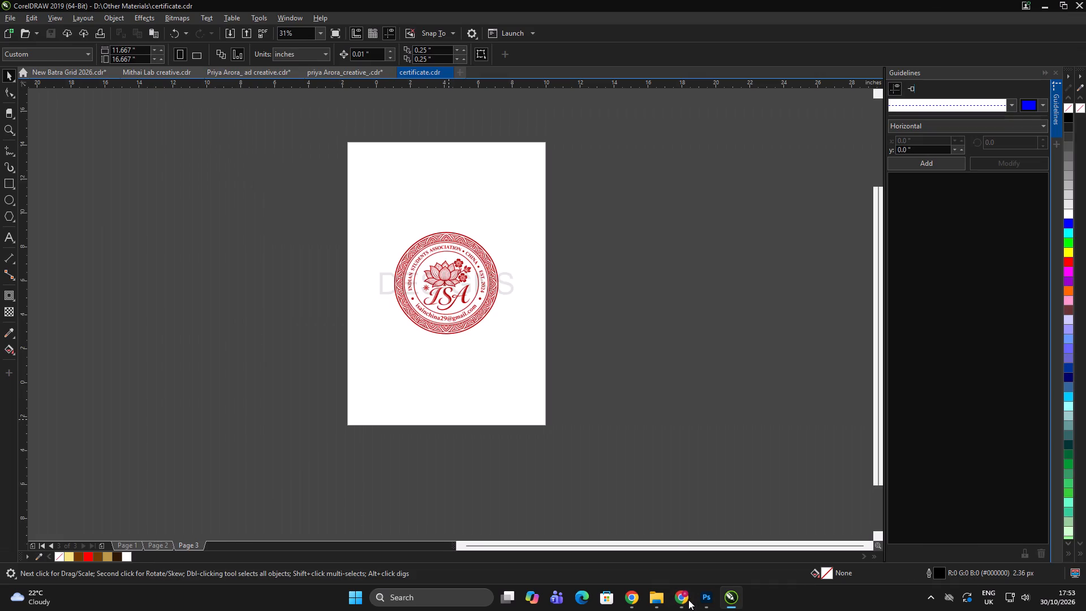
left_click(675, 335)
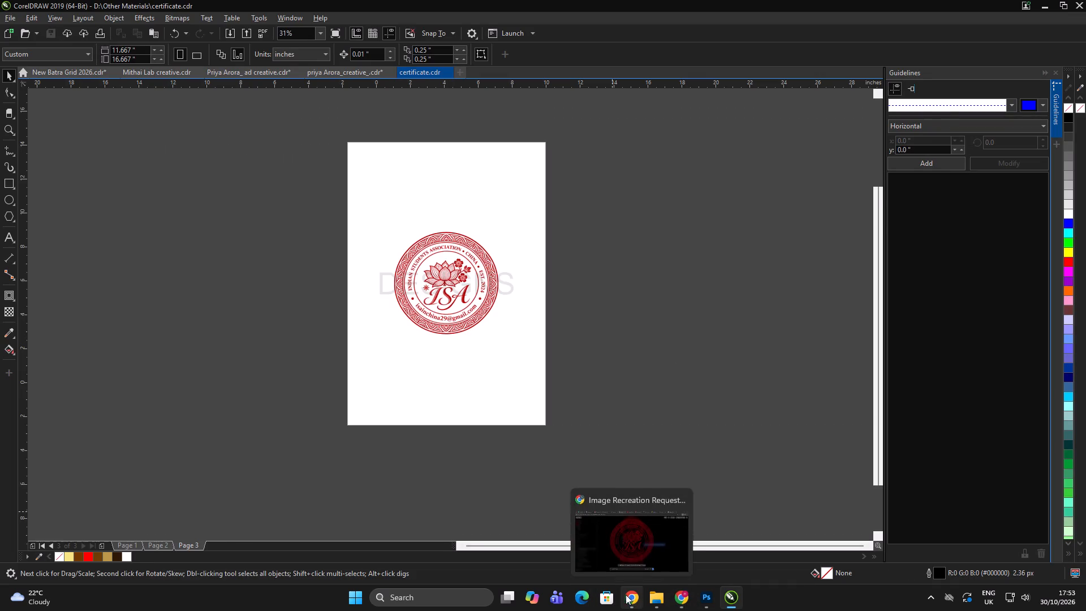
left_click(639, 546)
left_click(1069, 66)
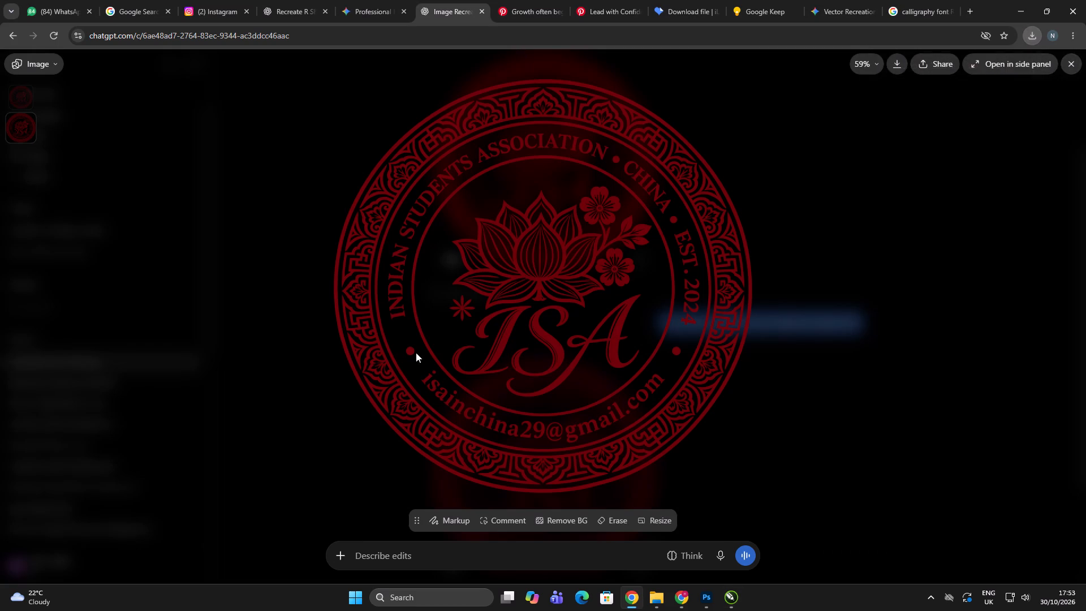